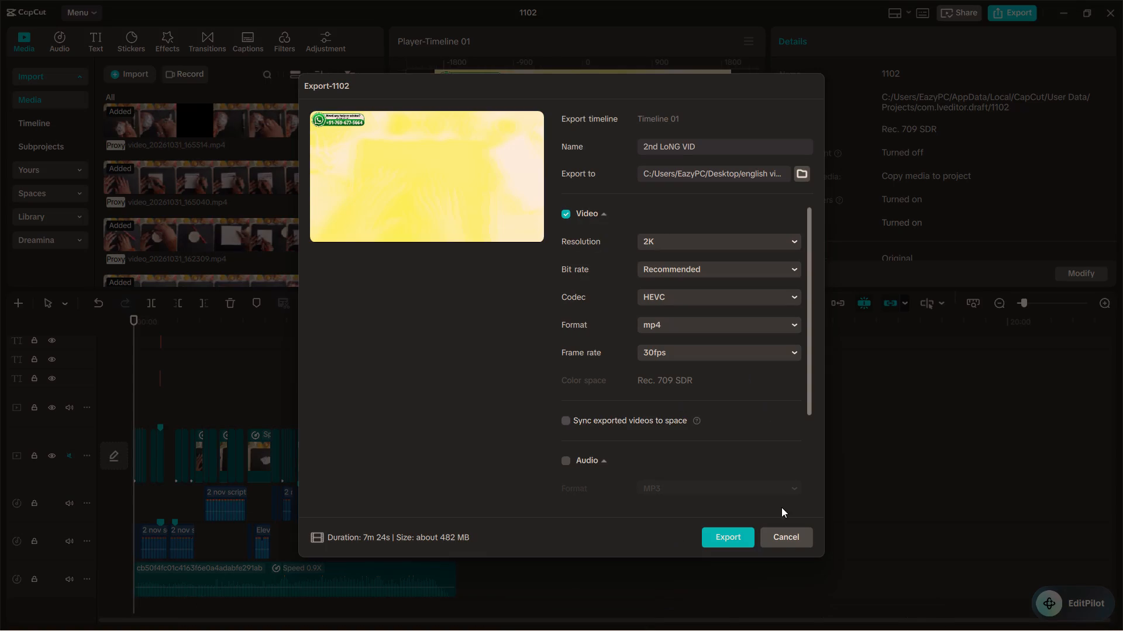
{"action": "left_click", "coordinate": [778, 538]}
Add a Default text clip at 00:07:16:04, directly after the last video clip on the main track.
{"action": "scroll", "coordinate": [498, 395], "scroll_direction": "up", "scroll_amount": 3}
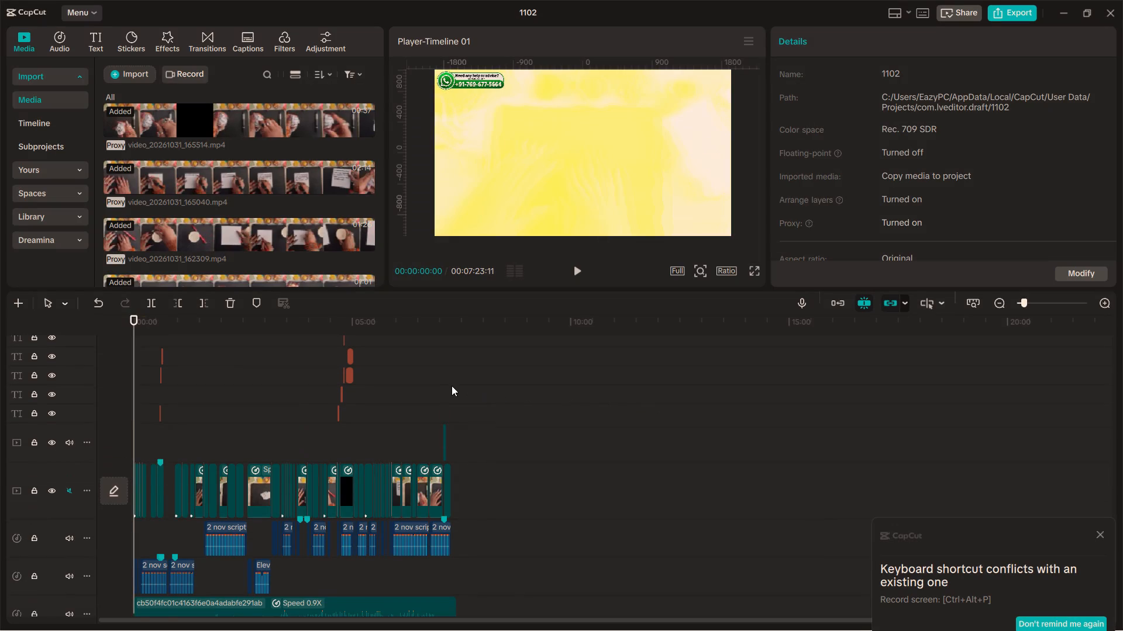
{"action": "left_click", "coordinate": [447, 383]}
{"action": "left_click_drag", "start_coordinate": [447, 383], "coordinate": [439, 382]}
{"action": "scroll", "coordinate": [447, 386], "scroll_direction": "up", "scroll_amount": 6}
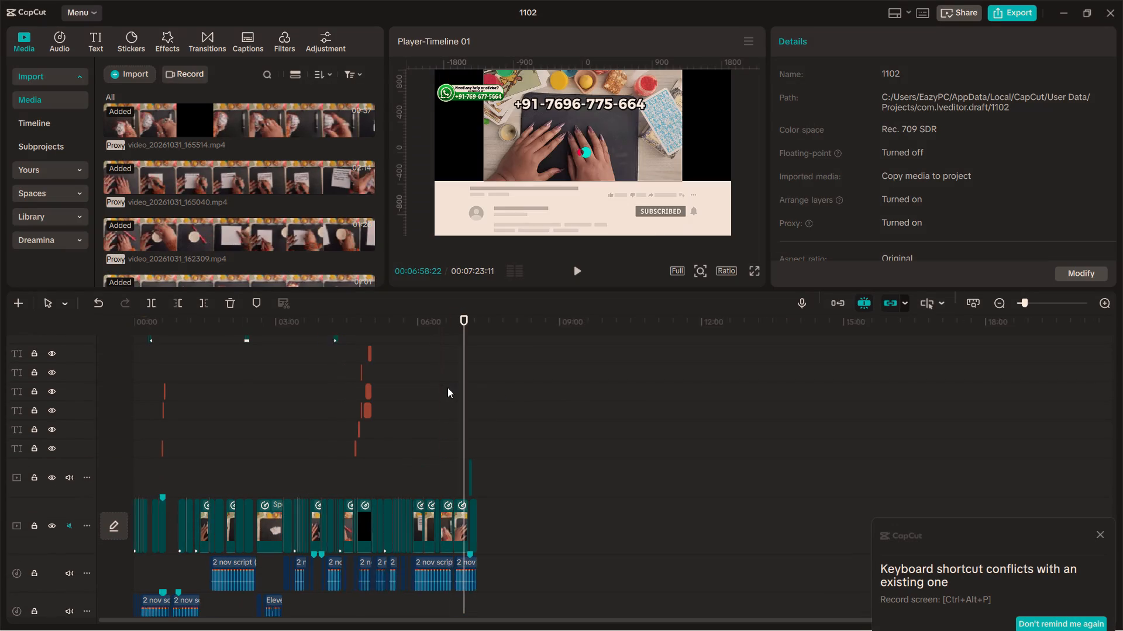
{"action": "scroll", "coordinate": [447, 387], "scroll_direction": "up", "scroll_amount": 13}
{"action": "scroll", "coordinate": [450, 387], "scroll_direction": "down", "scroll_amount": 5, "text": "alt"}
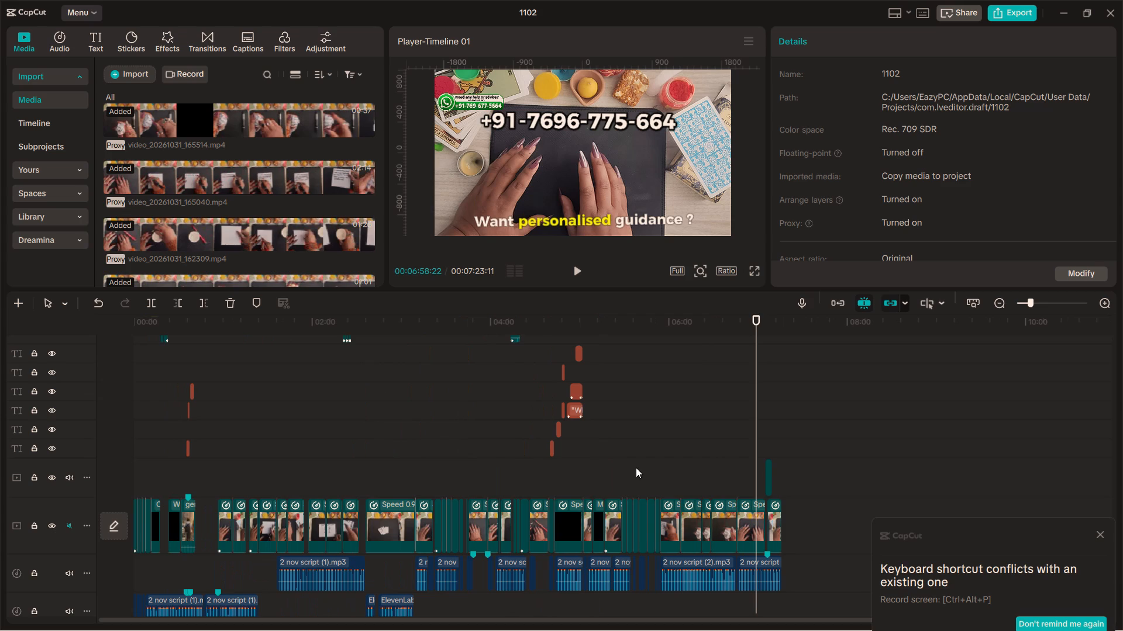
{"action": "scroll", "coordinate": [636, 467], "scroll_direction": "down", "scroll_amount": 4, "text": "alt"}
{"action": "scroll", "coordinate": [629, 457], "scroll_direction": "down", "scroll_amount": 4}
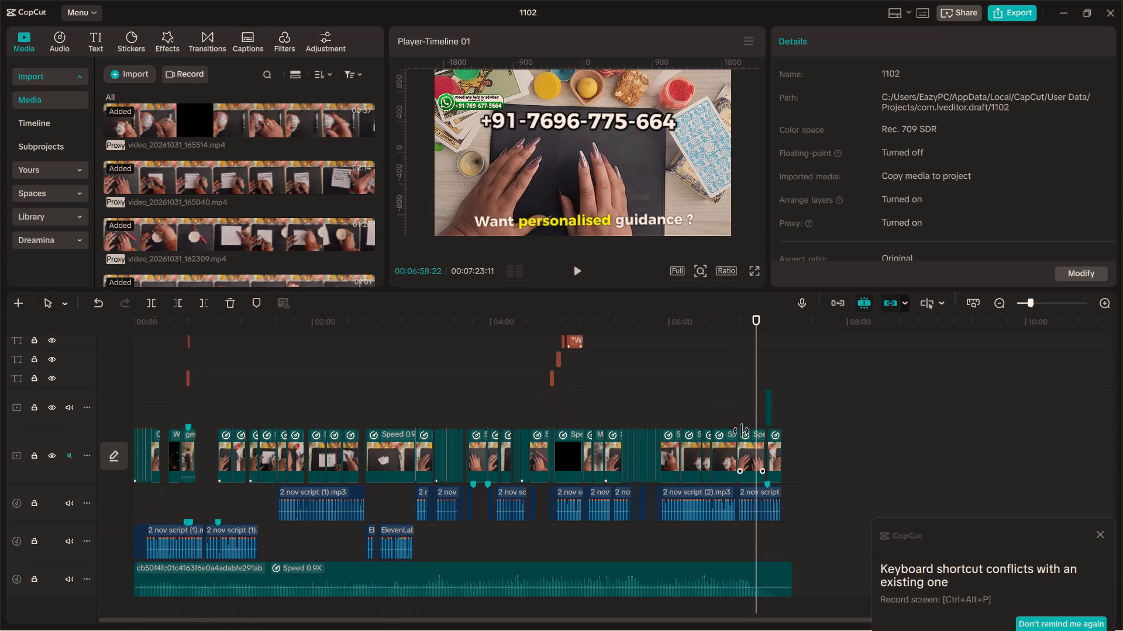
{"action": "scroll", "coordinate": [719, 418], "scroll_direction": "down", "scroll_amount": 5, "text": "alt"}
{"action": "double_click", "coordinate": [780, 387]}
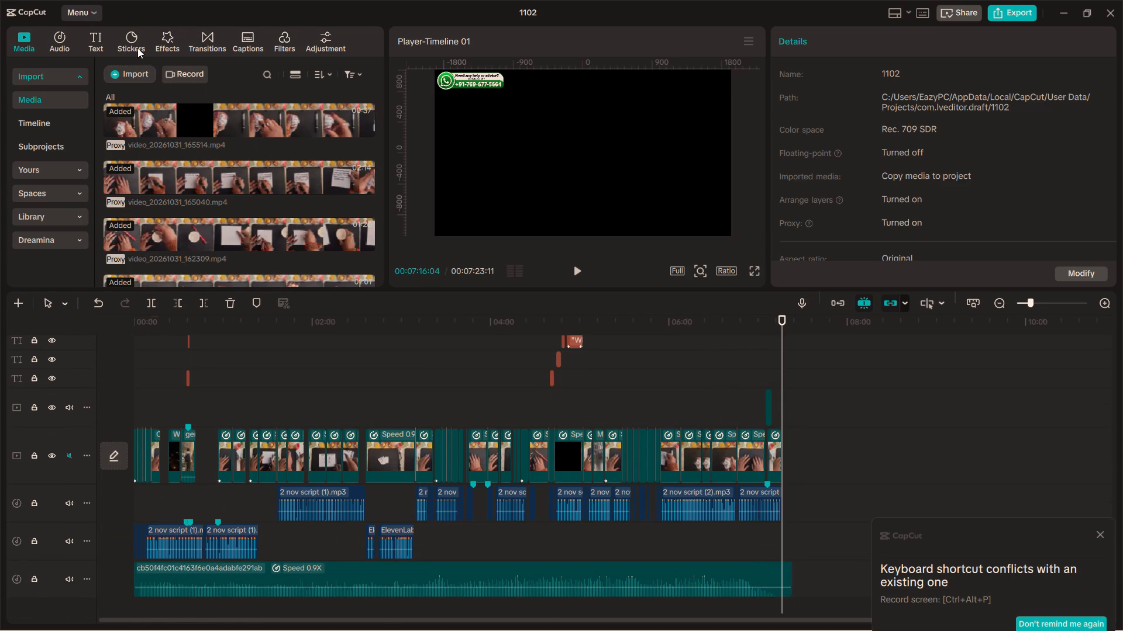
{"action": "left_click", "coordinate": [97, 44]}
{"action": "left_click_drag", "start_coordinate": [144, 92], "coordinate": [763, 382]}
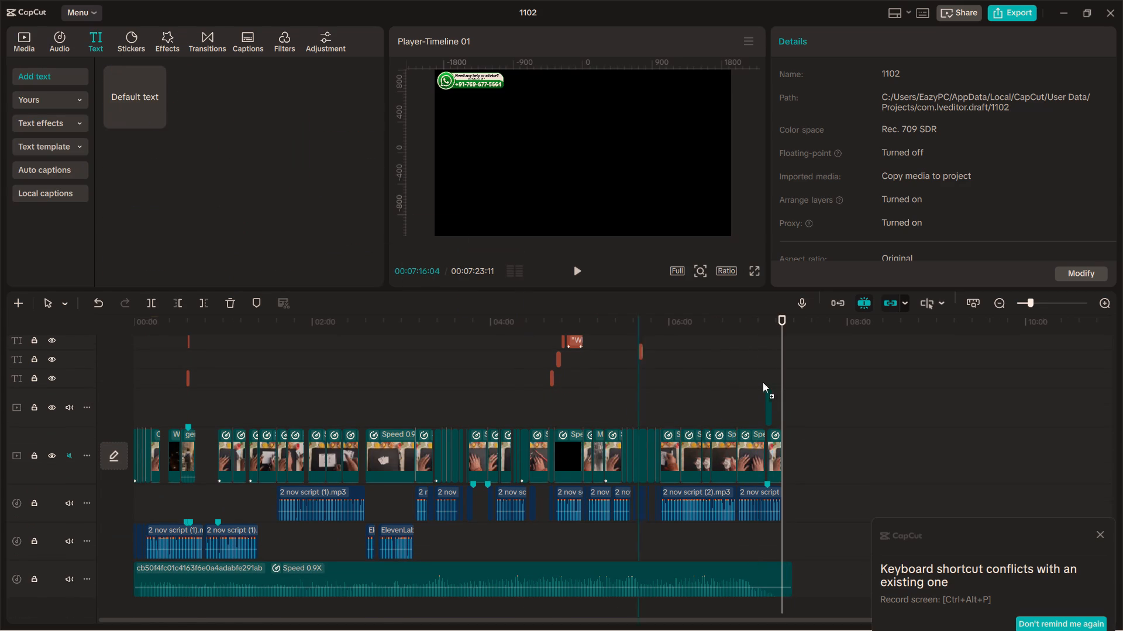
{"action": "left_click_drag", "start_coordinate": [763, 382], "coordinate": [783, 391]}
Extend the Default text clip to the end of the background audio and dismiss the shortcut conflict notice.
{"action": "scroll", "coordinate": [803, 392], "scroll_direction": "up", "scroll_amount": 20, "text": "ctrl"}
{"action": "scroll", "coordinate": [803, 392], "scroll_direction": "up", "scroll_amount": 8, "text": "ctrl"}
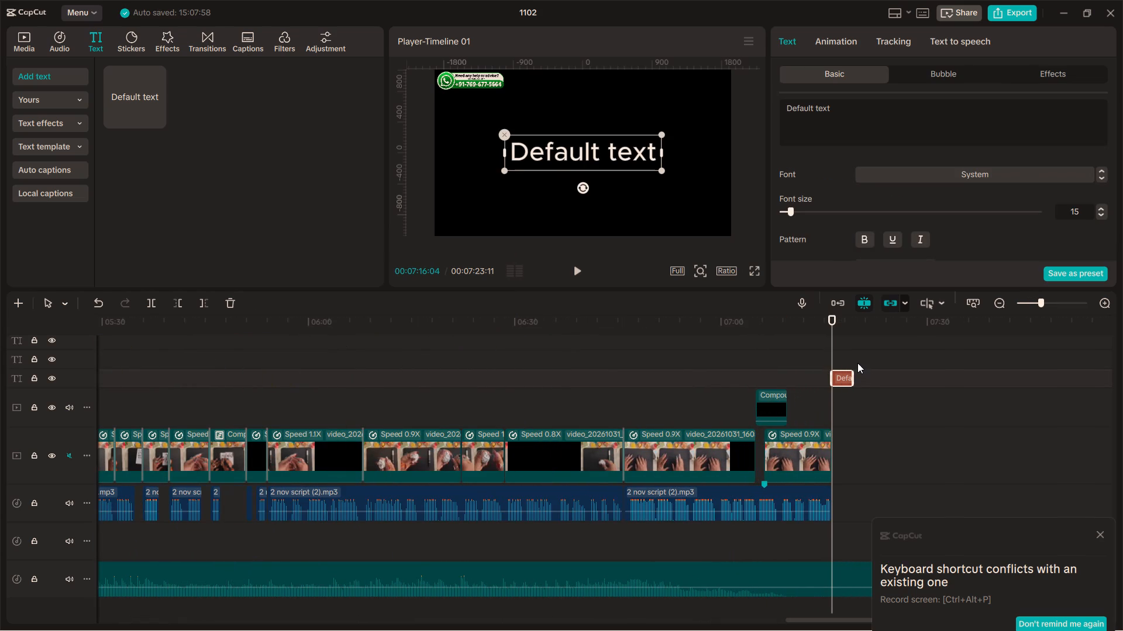
{"action": "left_click_drag", "start_coordinate": [854, 373], "coordinate": [887, 385]}
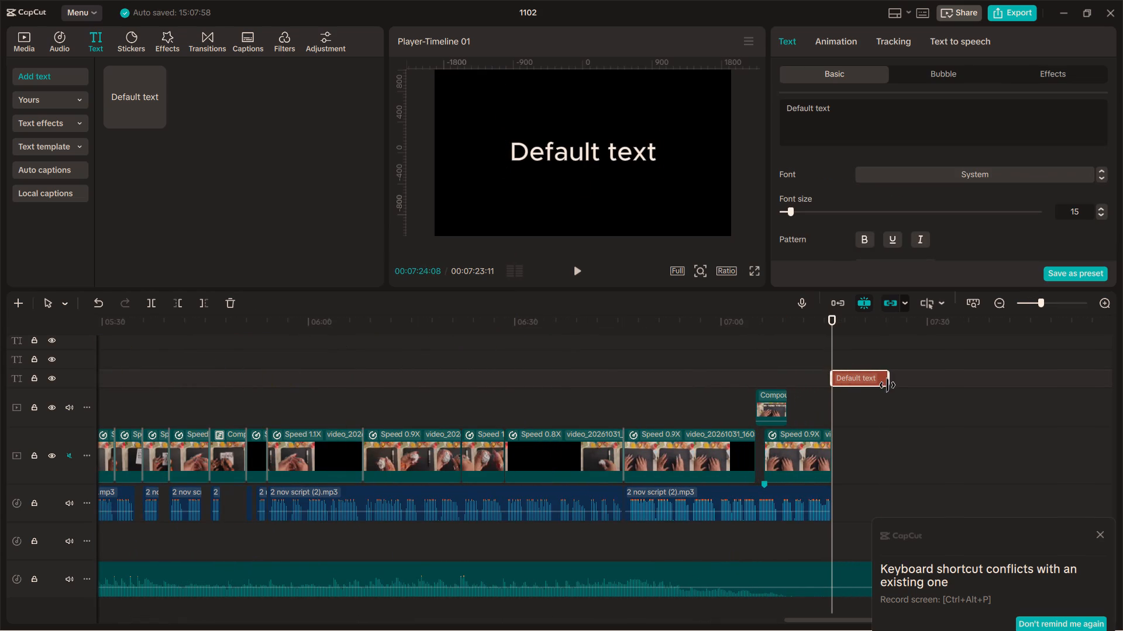
{"action": "left_click_drag", "start_coordinate": [887, 385], "coordinate": [881, 386]}
{"action": "left_click", "coordinate": [1097, 535]}
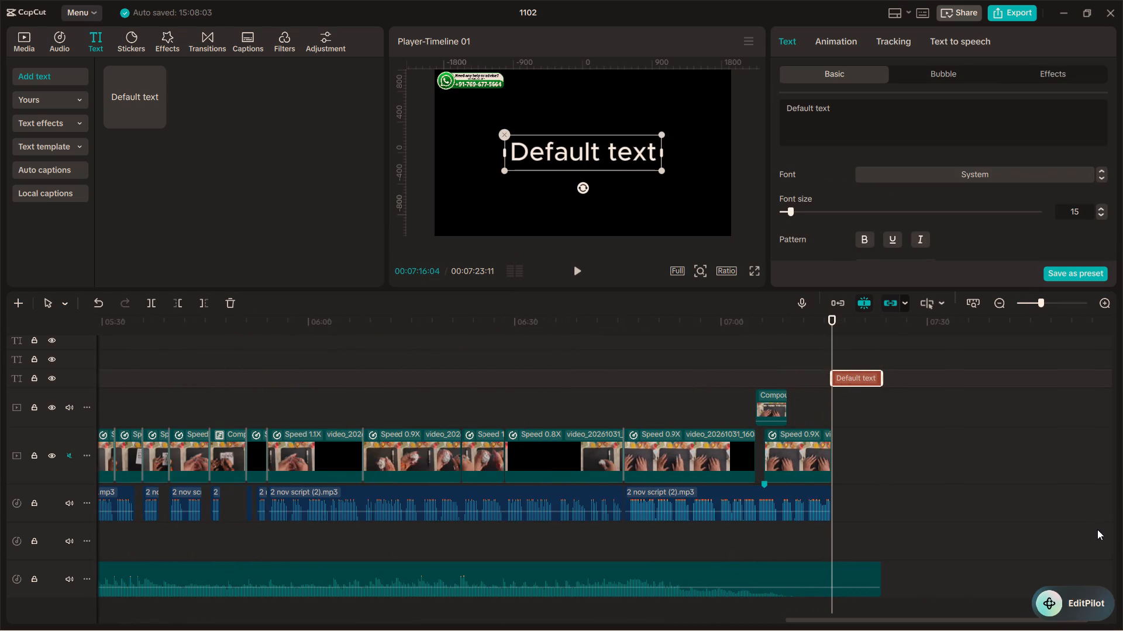
Move the default text up to above the centre of the video frame.
{"action": "left_click_drag", "start_coordinate": [621, 167], "coordinate": [621, 152]}
{"action": "left_click_drag", "start_coordinate": [592, 152], "coordinate": [591, 127]}
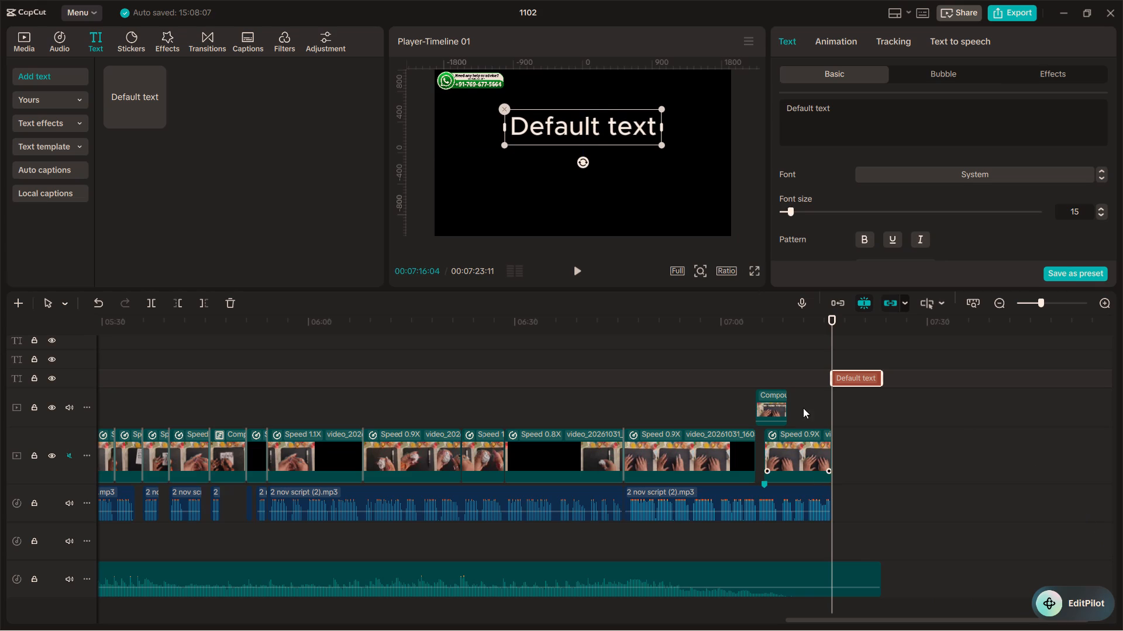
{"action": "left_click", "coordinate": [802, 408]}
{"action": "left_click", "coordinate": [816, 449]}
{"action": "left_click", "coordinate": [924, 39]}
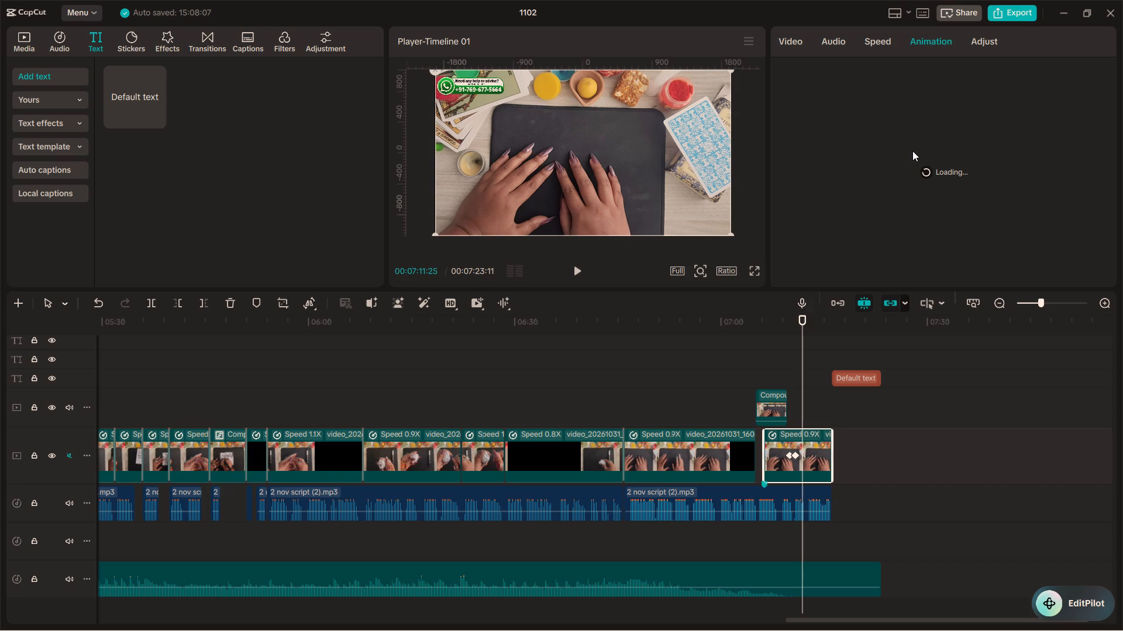
Play back the ending around the subscribe compound clip twice, turning the system volume down, to examine how the overlay runs.
{"action": "left_click", "coordinate": [743, 356]}
{"action": "key", "text": "space"}
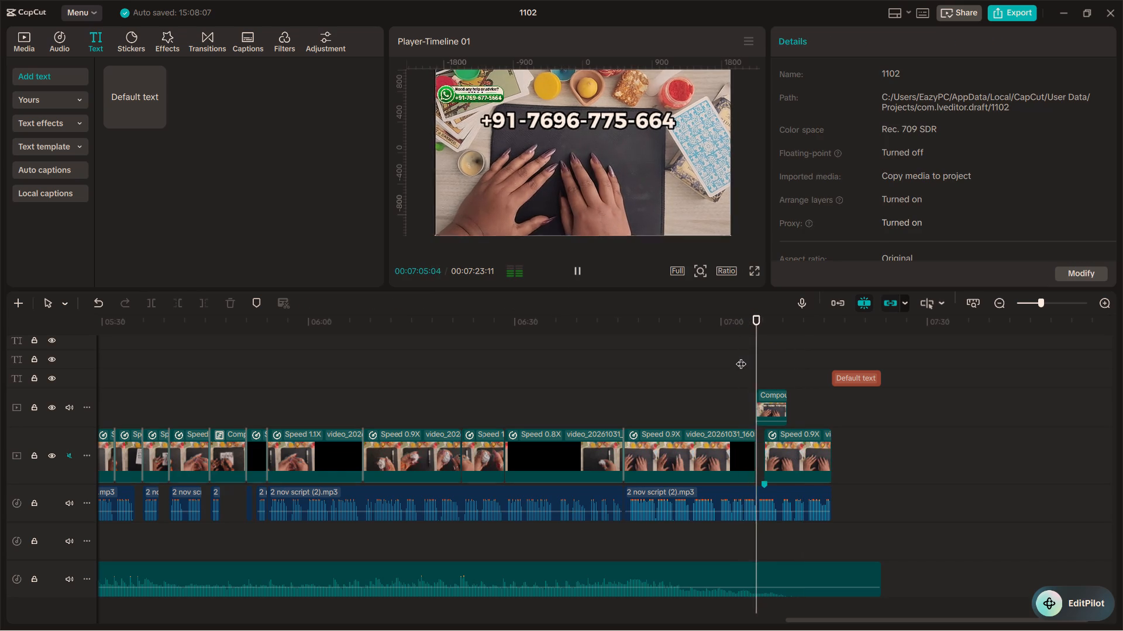
{"action": "scroll", "coordinate": [838, 630], "scroll_direction": "down", "scroll_amount": 3}
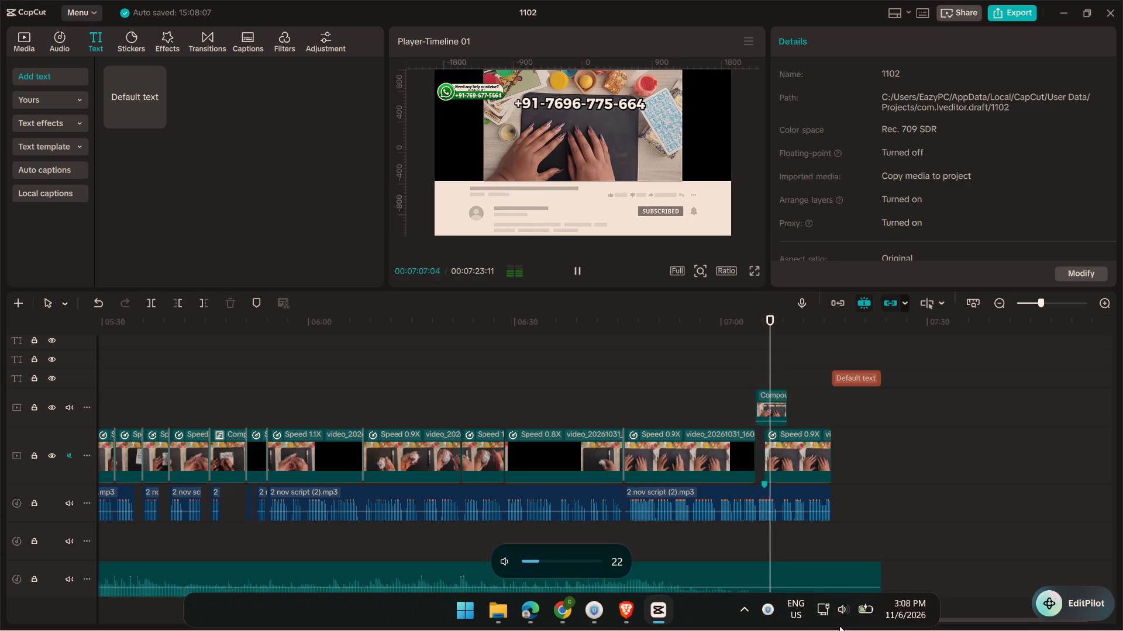
{"action": "scroll", "coordinate": [839, 626], "scroll_direction": "down", "scroll_amount": 3}
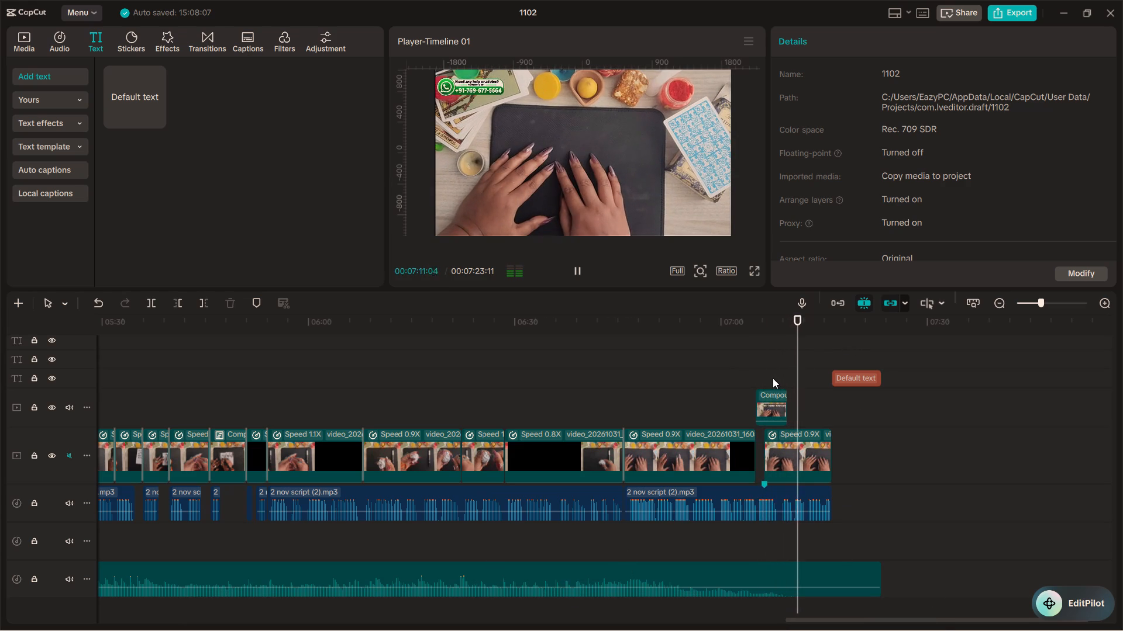
{"action": "key", "text": "space"}
{"action": "left_click", "coordinate": [775, 412]}
{"action": "left_click", "coordinate": [769, 376]}
{"action": "key", "text": "space"}
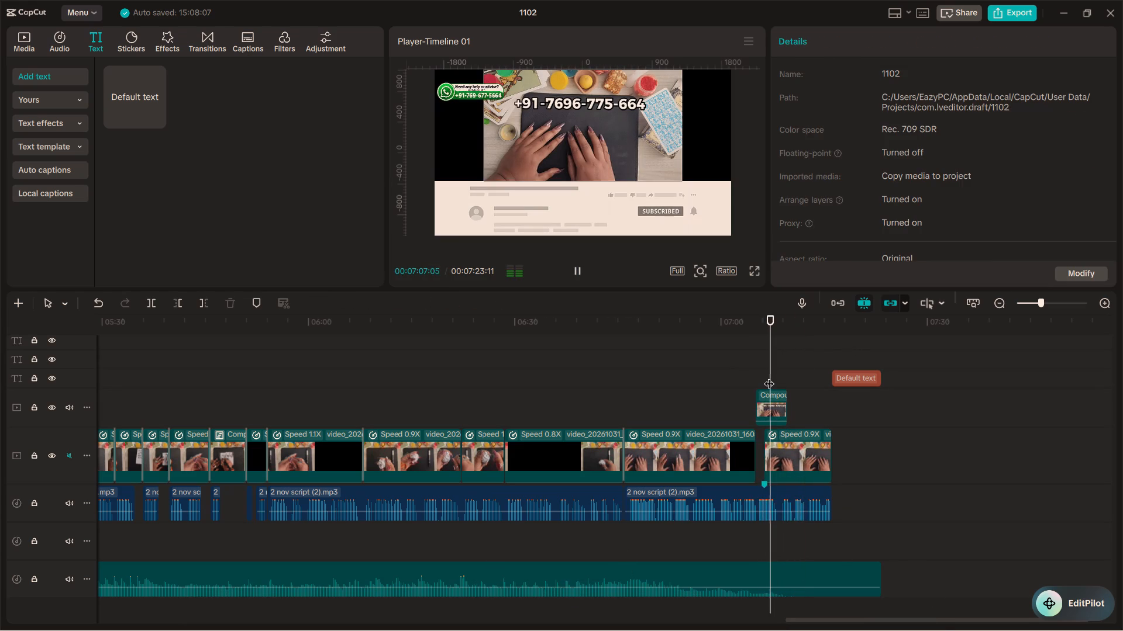
{"action": "scroll", "coordinate": [769, 376], "scroll_direction": "up", "scroll_amount": 9}
{"action": "scroll", "coordinate": [769, 376], "scroll_direction": "down", "scroll_amount": 3}
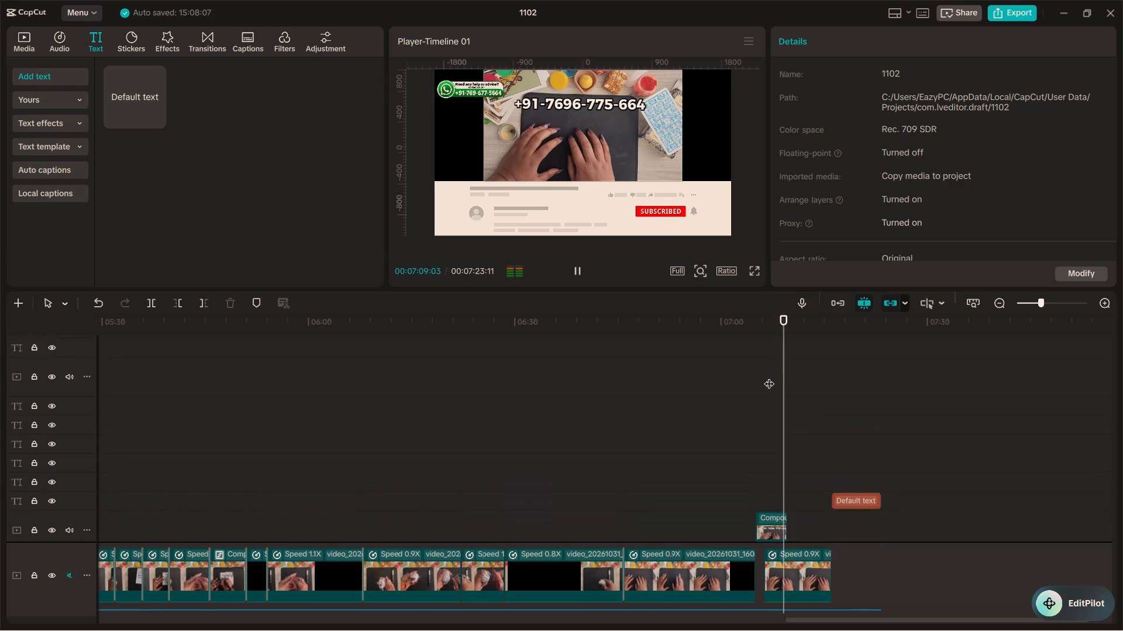
{"action": "scroll", "coordinate": [769, 376], "scroll_direction": "down", "scroll_amount": 3}
{"action": "key", "text": "space"}
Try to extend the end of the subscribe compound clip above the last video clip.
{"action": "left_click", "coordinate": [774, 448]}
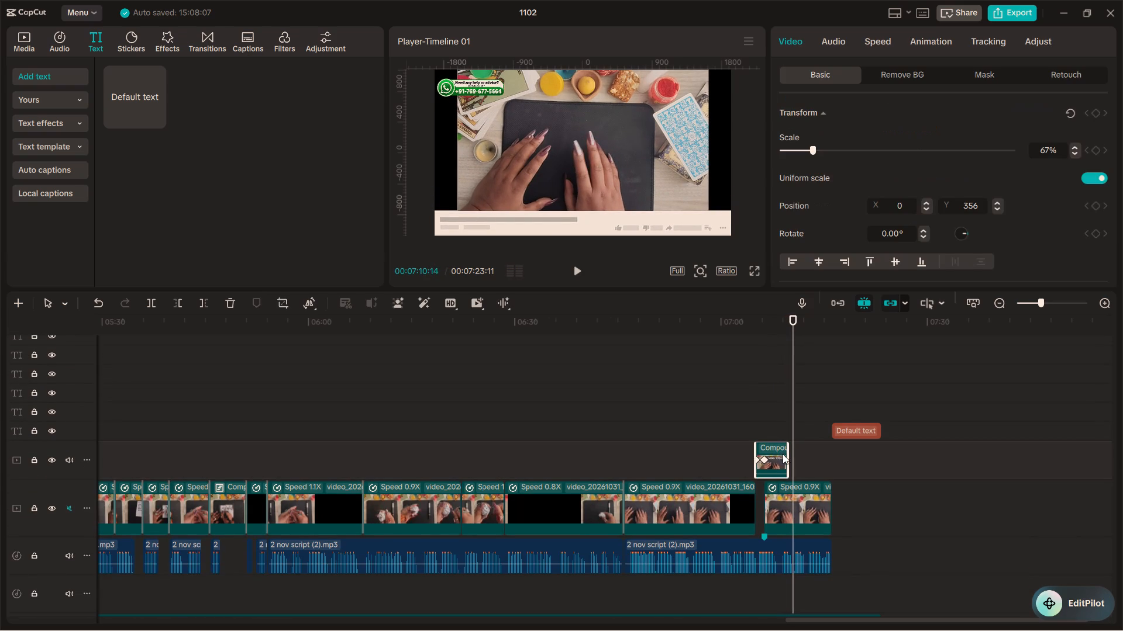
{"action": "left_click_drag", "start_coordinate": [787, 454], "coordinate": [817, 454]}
Inspect the contents of the subscribe compound clip, then play back the ending on the main timeline.
{"action": "double_click", "coordinate": [778, 455]}
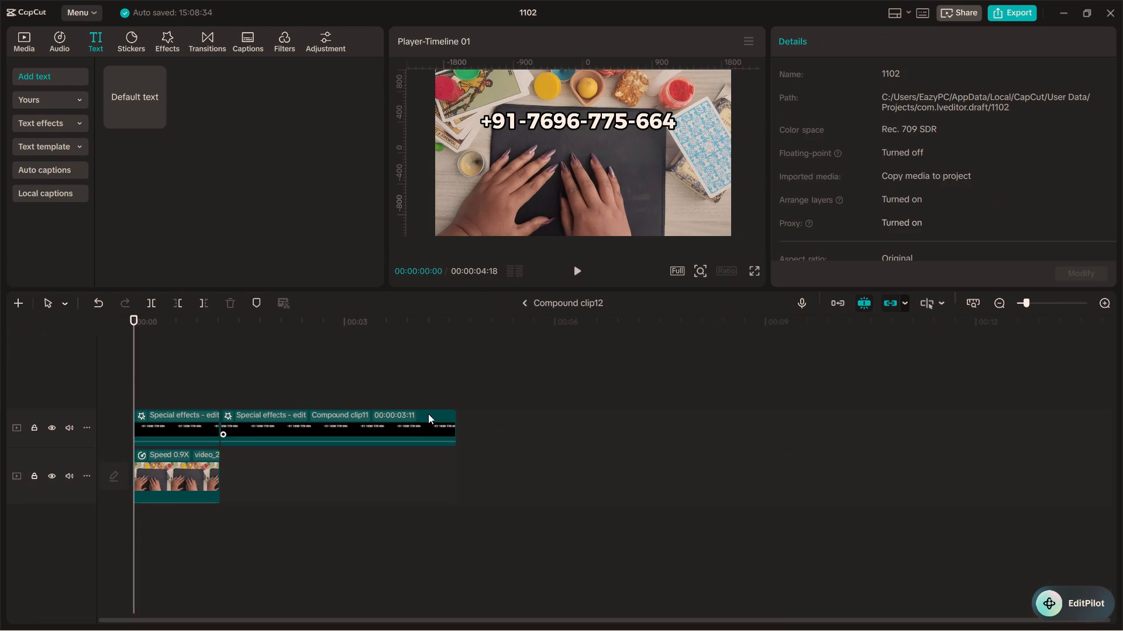
{"action": "left_click", "coordinate": [528, 304]}
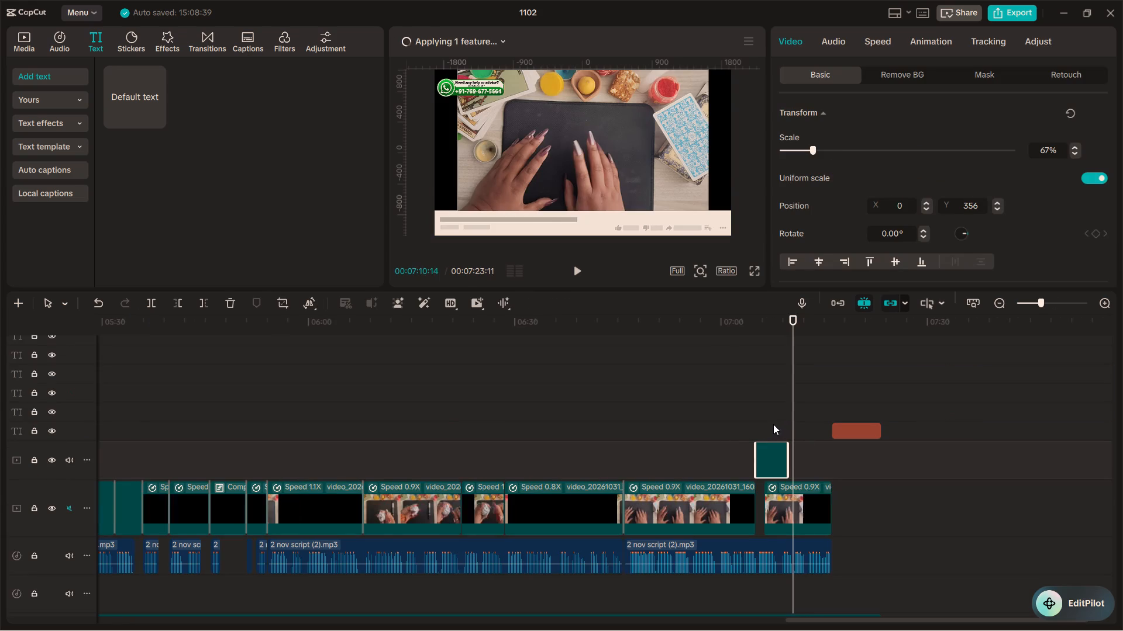
{"action": "left_click", "coordinate": [773, 424]}
{"action": "key", "text": "space"}
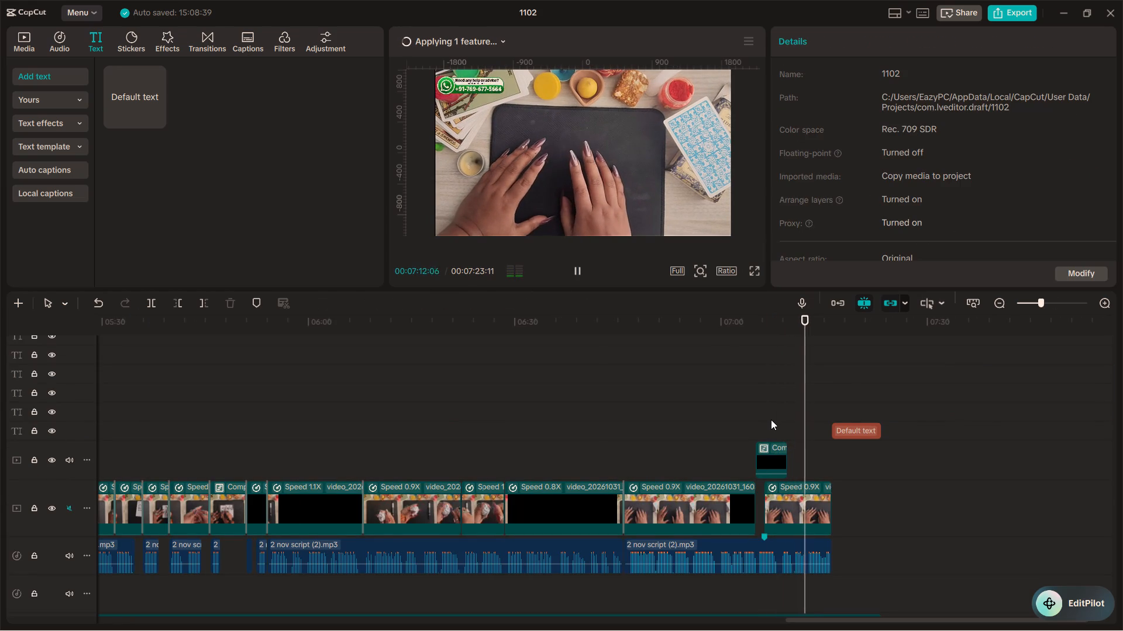
{"action": "key", "text": "space"}
Apply a Fade Out exit animation to the phone number text nested in Compound clip11 inside the subscribe compound clip, and return to the main timeline.
{"action": "double_click", "coordinate": [776, 453]}
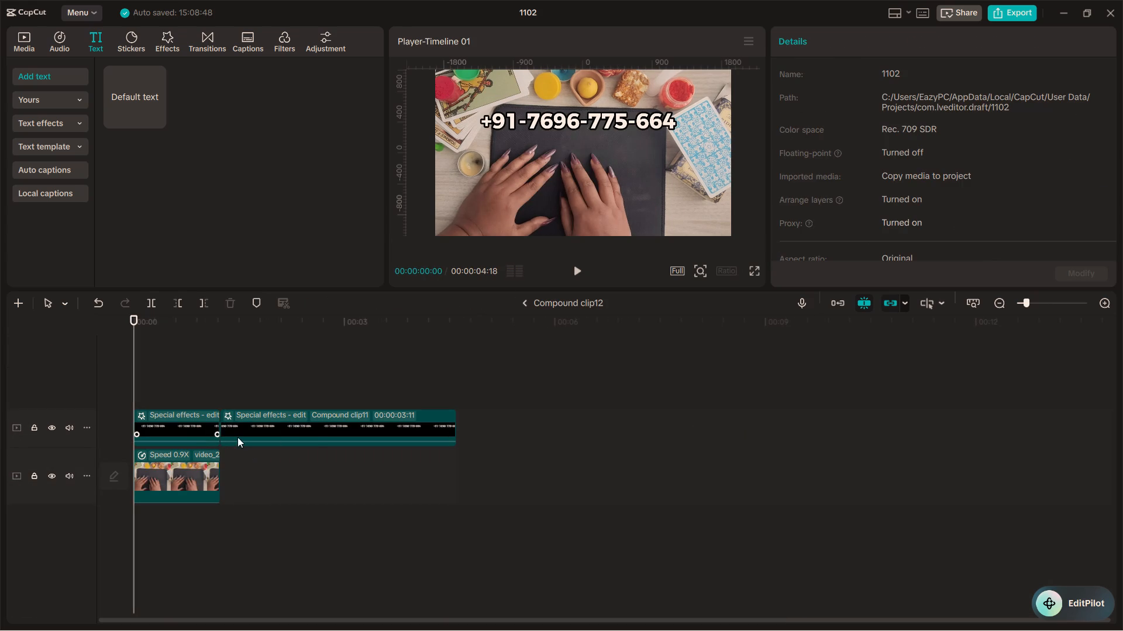
{"action": "left_click", "coordinate": [313, 434]}
{"action": "double_click", "coordinate": [392, 419]}
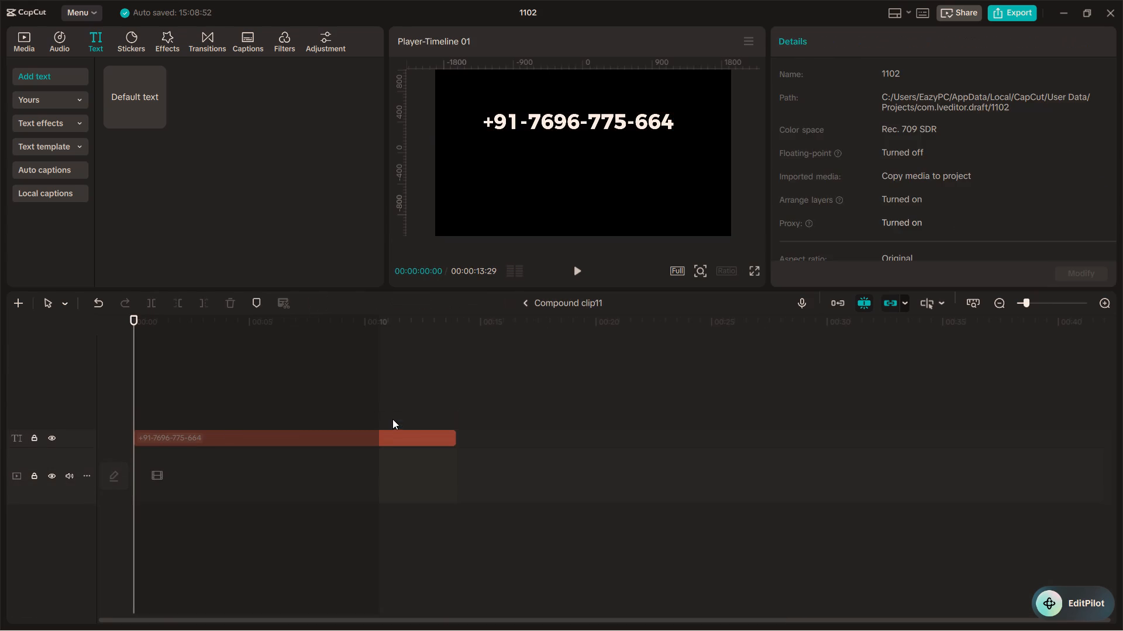
{"action": "left_click", "coordinate": [409, 434]}
{"action": "left_click", "coordinate": [846, 49]}
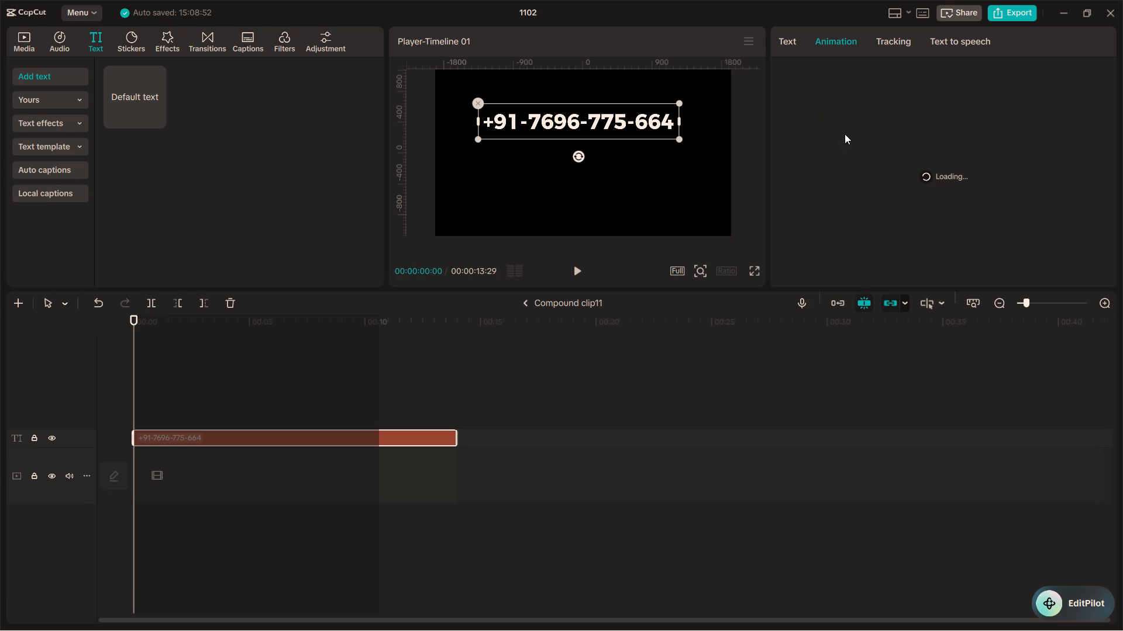
{"action": "left_click", "coordinate": [924, 70]}
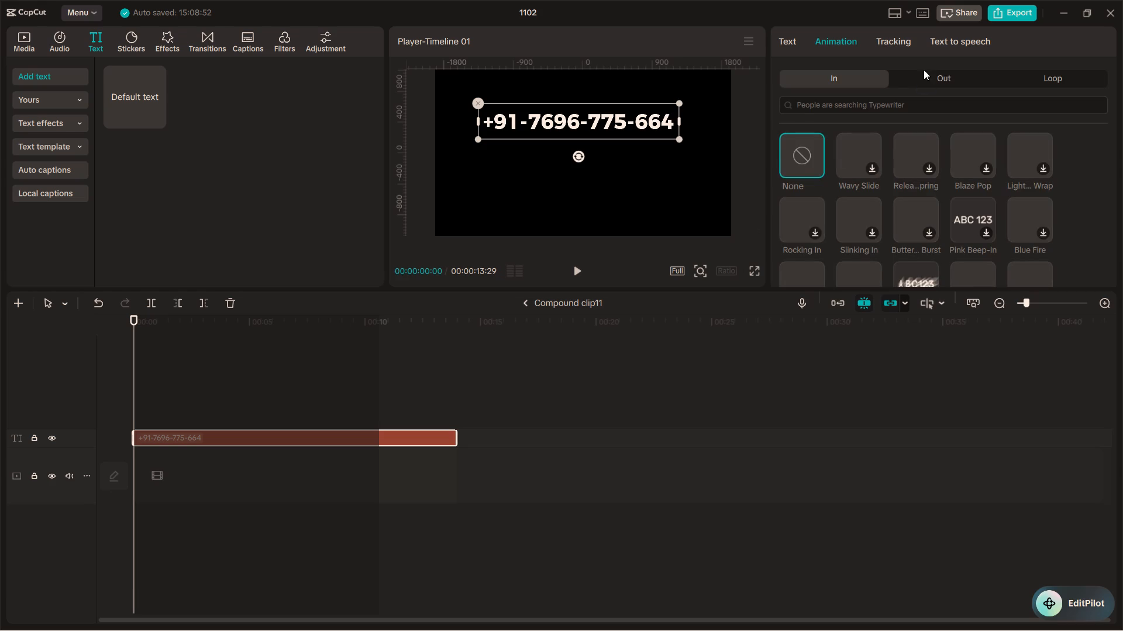
{"action": "left_click", "coordinate": [924, 78]}
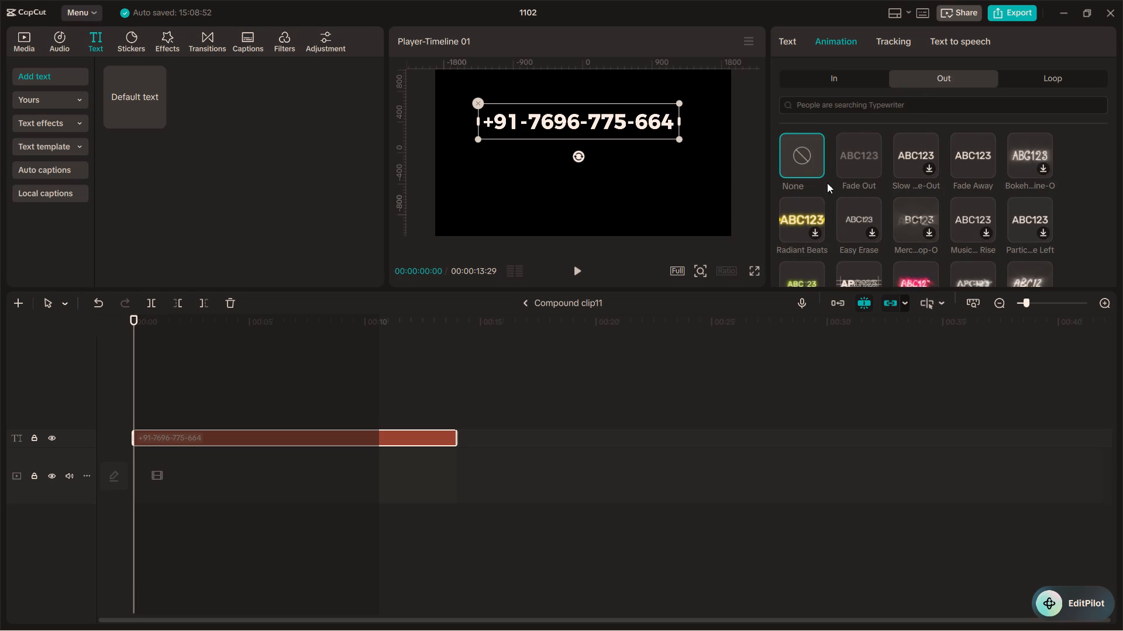
{"action": "left_click", "coordinate": [849, 157]}
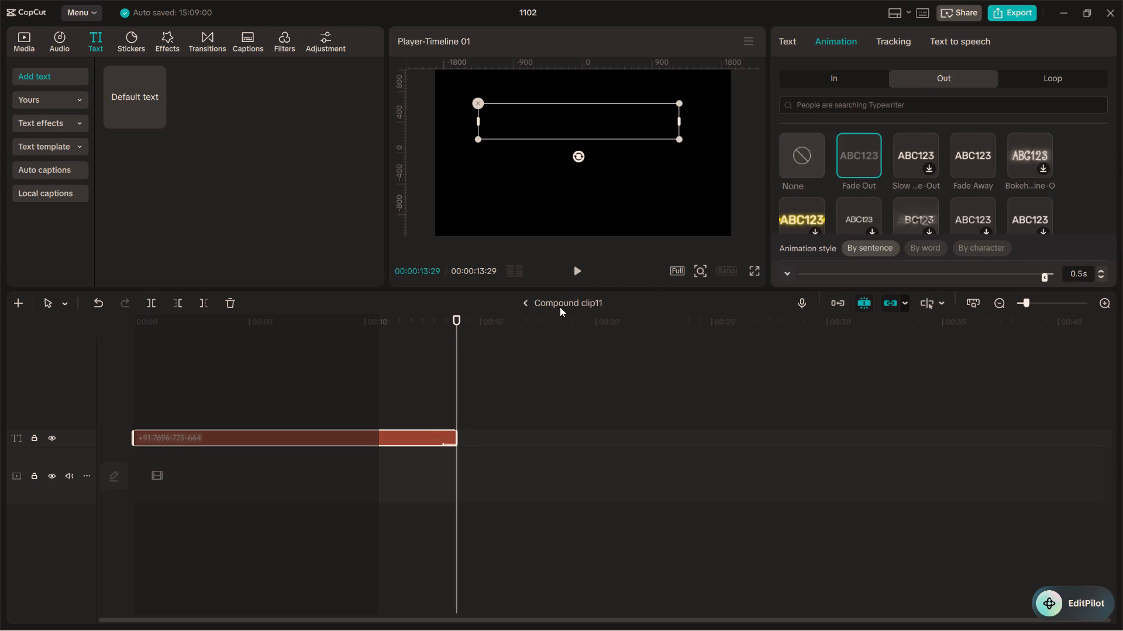
{"action": "left_click", "coordinate": [526, 301]}
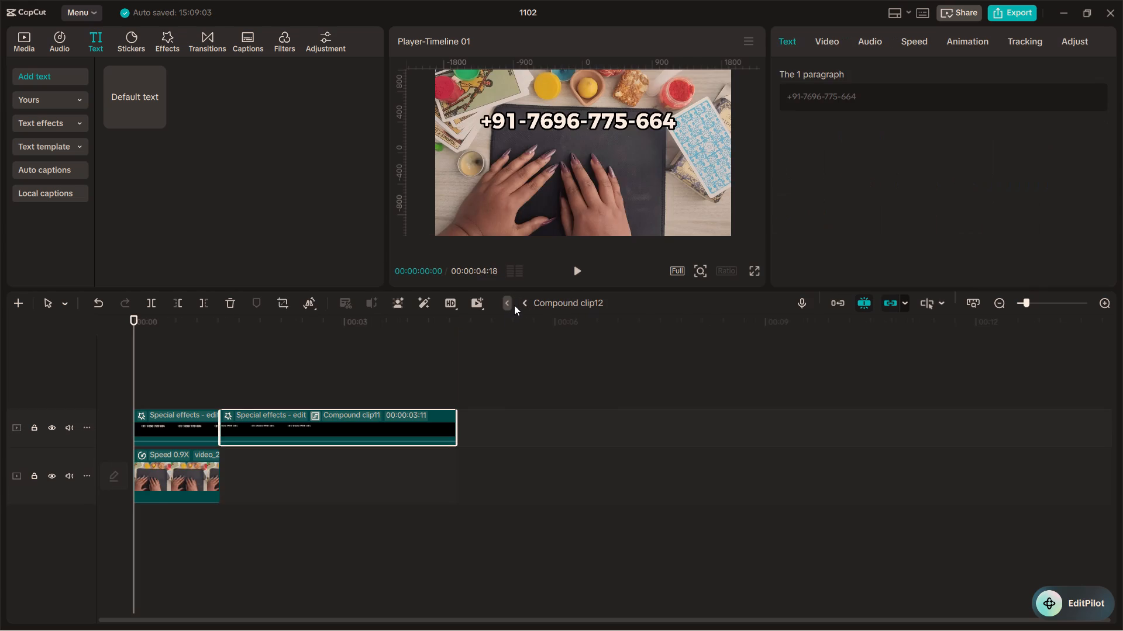
{"action": "left_click", "coordinate": [521, 303]}
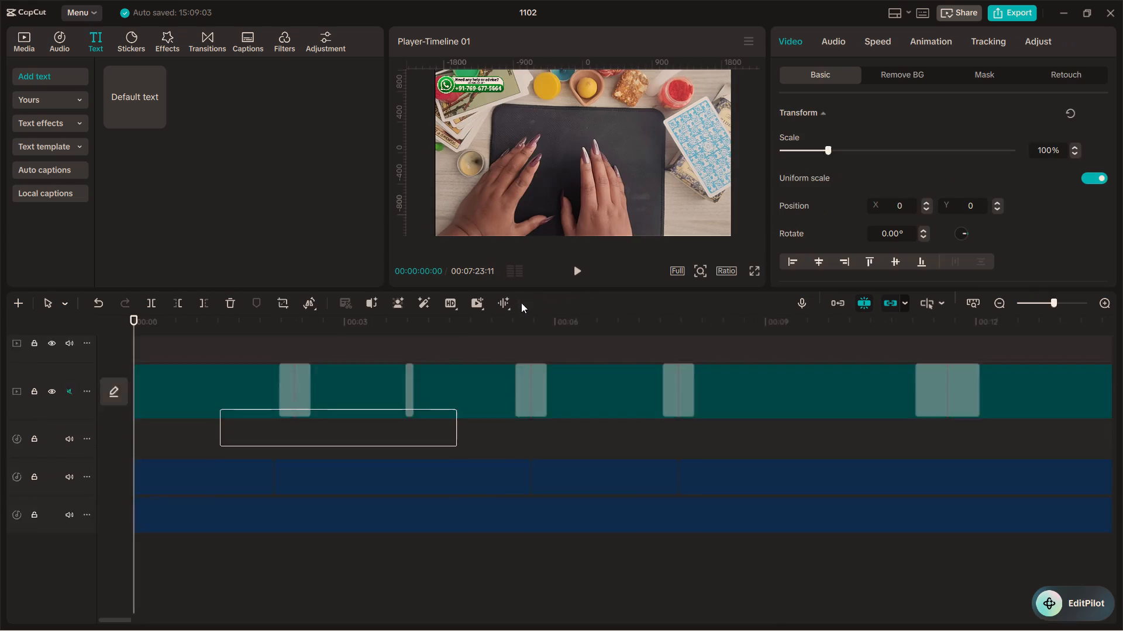
Play back the ending from the subscribe overlay onward to examine how the phone number text and overlay disappear.
{"action": "left_click", "coordinate": [770, 419]}
{"action": "key", "text": "space"}
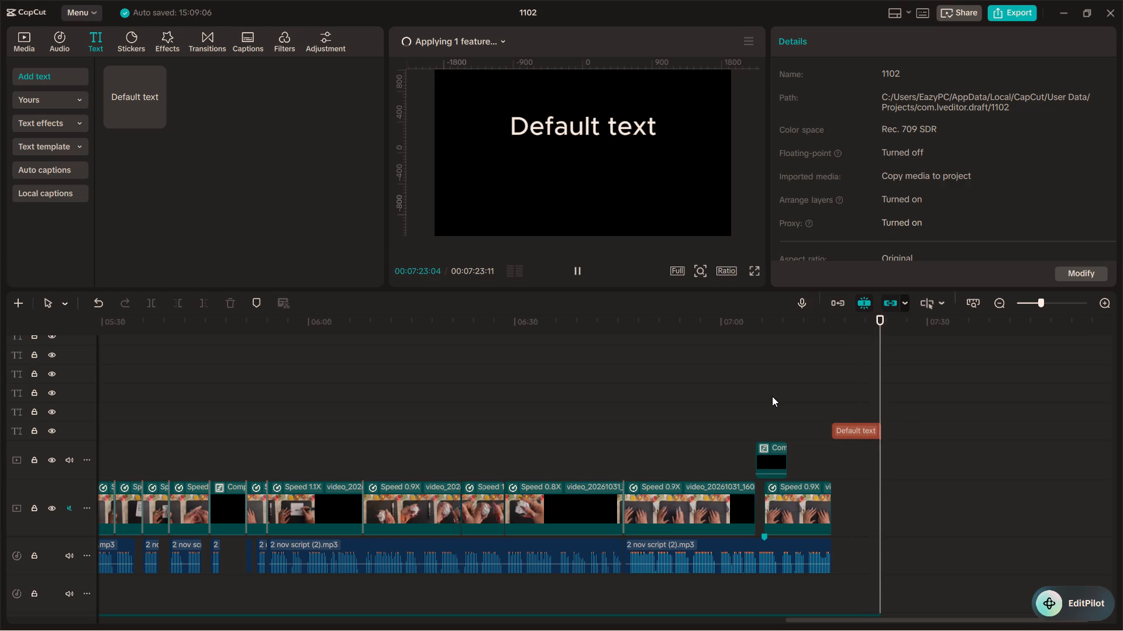
{"action": "key", "text": "space"}
{"action": "scroll", "coordinate": [867, 425], "scroll_direction": "down", "scroll_amount": 2, "text": "ctrl"}
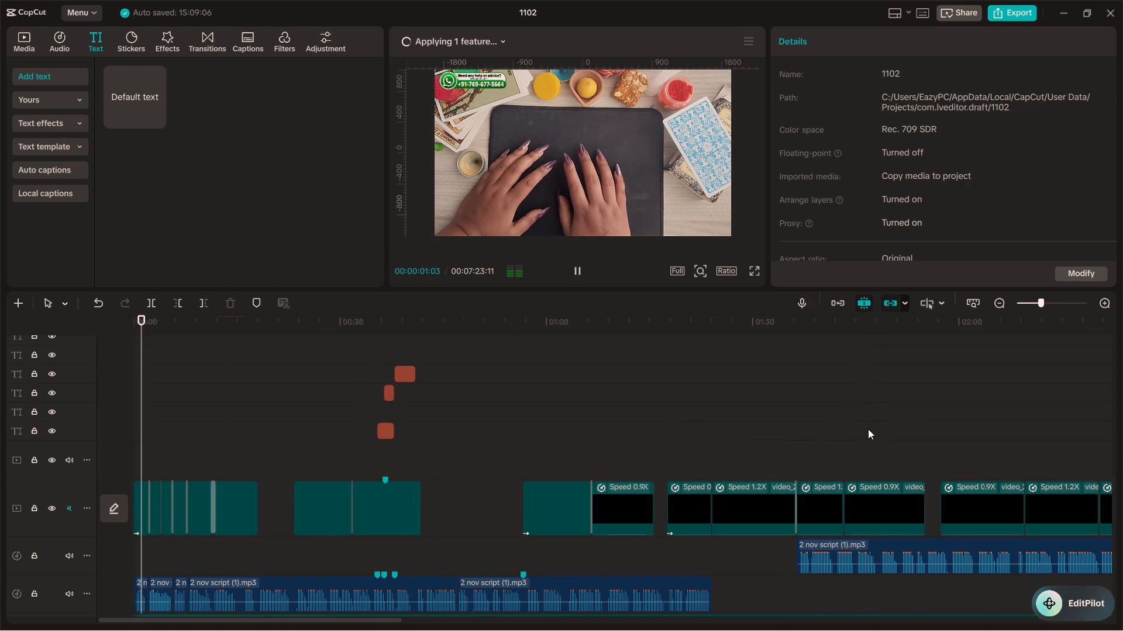
{"action": "scroll", "coordinate": [868, 429], "scroll_direction": "down", "scroll_amount": 20, "text": "ctrl"}
{"action": "scroll", "coordinate": [868, 429], "scroll_direction": "down", "scroll_amount": 17, "text": "ctrl"}
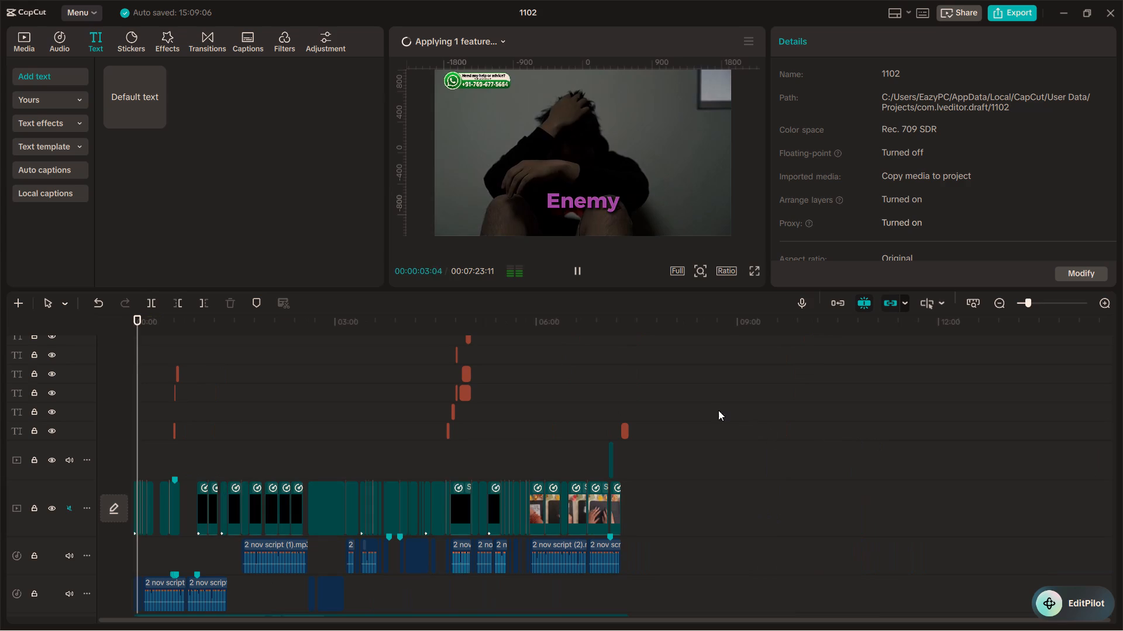
{"action": "left_click", "coordinate": [600, 402]}
{"action": "left_click", "coordinate": [616, 404]}
{"action": "scroll", "coordinate": [628, 409], "scroll_direction": "up", "scroll_amount": 7, "text": "ctrl"}
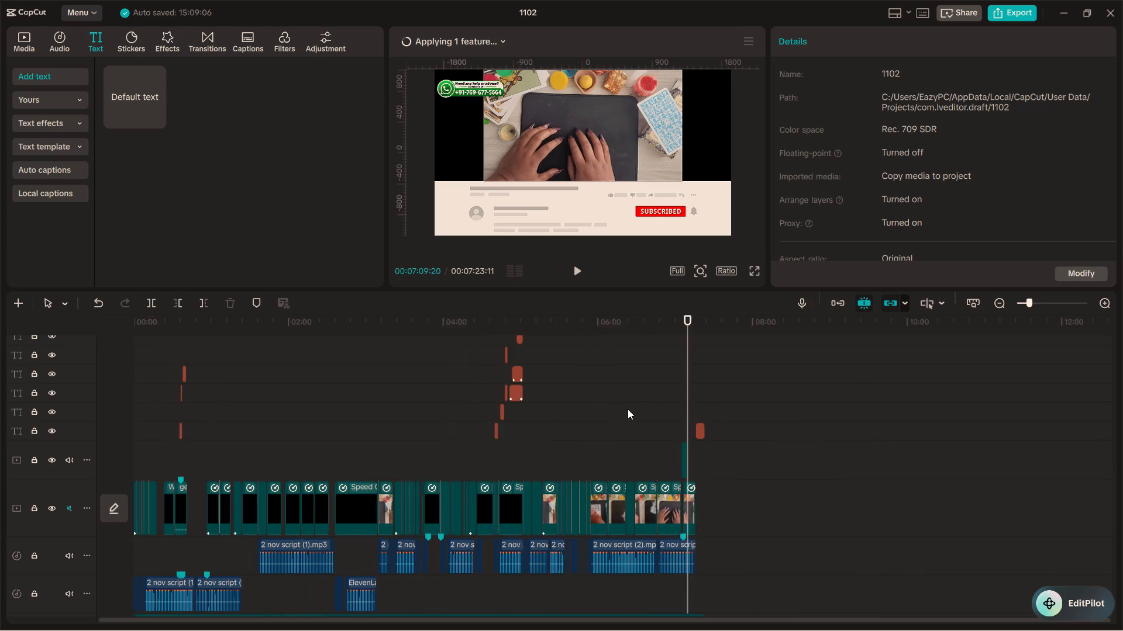
{"action": "scroll", "coordinate": [628, 409], "scroll_direction": "up", "scroll_amount": 20, "text": "ctrl"}
{"action": "scroll", "coordinate": [628, 409], "scroll_direction": "up", "scroll_amount": 12, "text": "ctrl"}
{"action": "scroll", "coordinate": [740, 462], "scroll_direction": "down", "scroll_amount": 4}
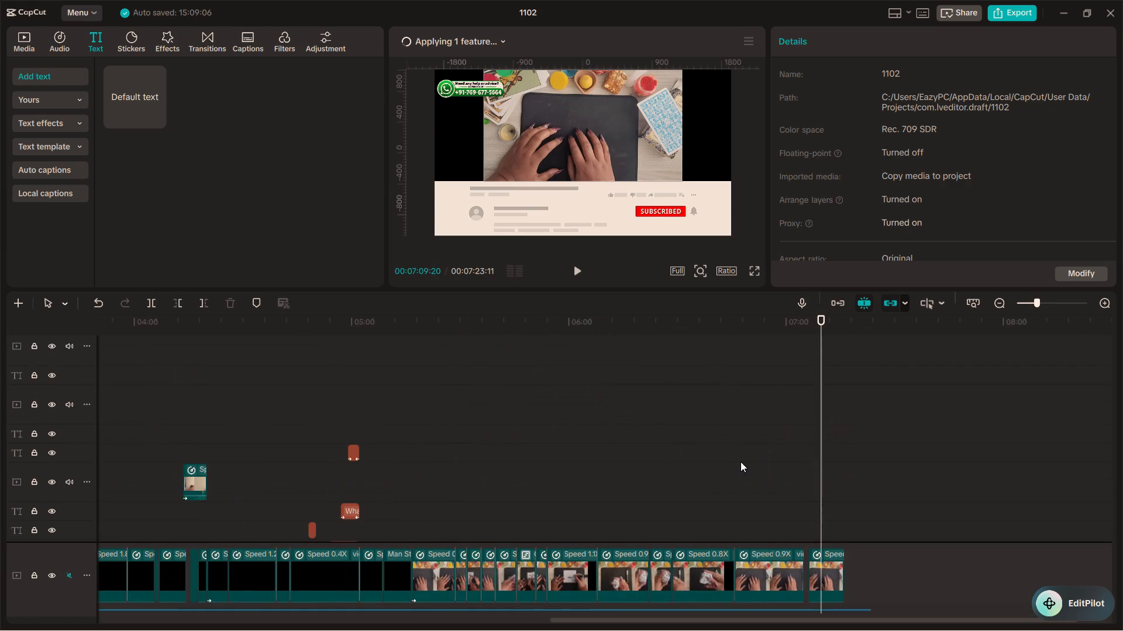
{"action": "scroll", "coordinate": [740, 462], "scroll_direction": "down", "scroll_amount": 11}
{"action": "key", "text": "space"}
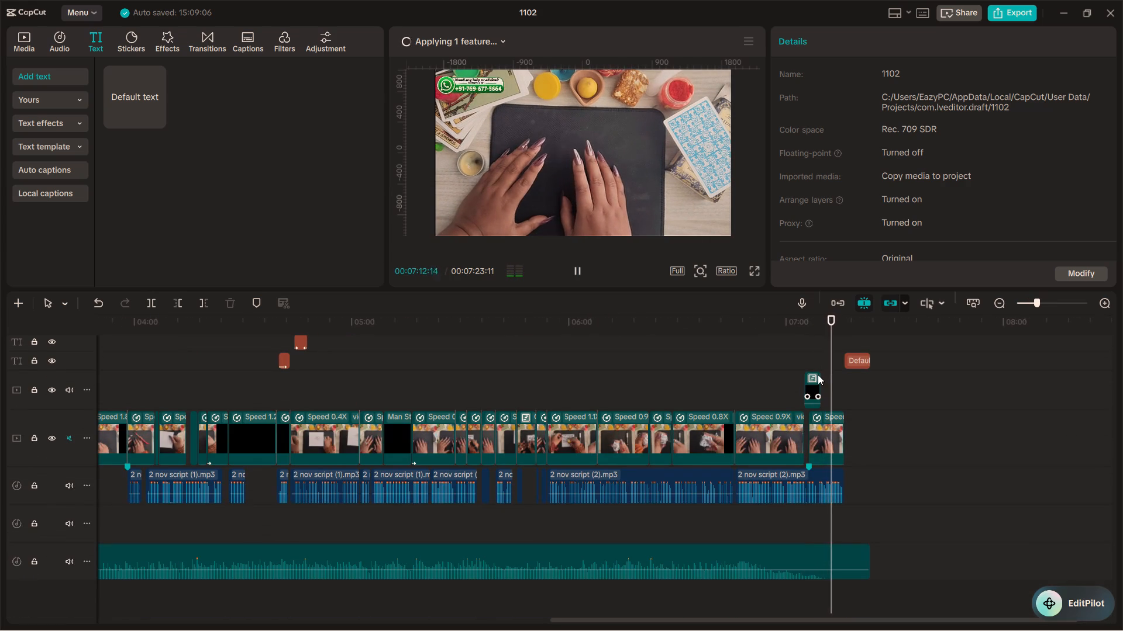
{"action": "key", "text": "space"}
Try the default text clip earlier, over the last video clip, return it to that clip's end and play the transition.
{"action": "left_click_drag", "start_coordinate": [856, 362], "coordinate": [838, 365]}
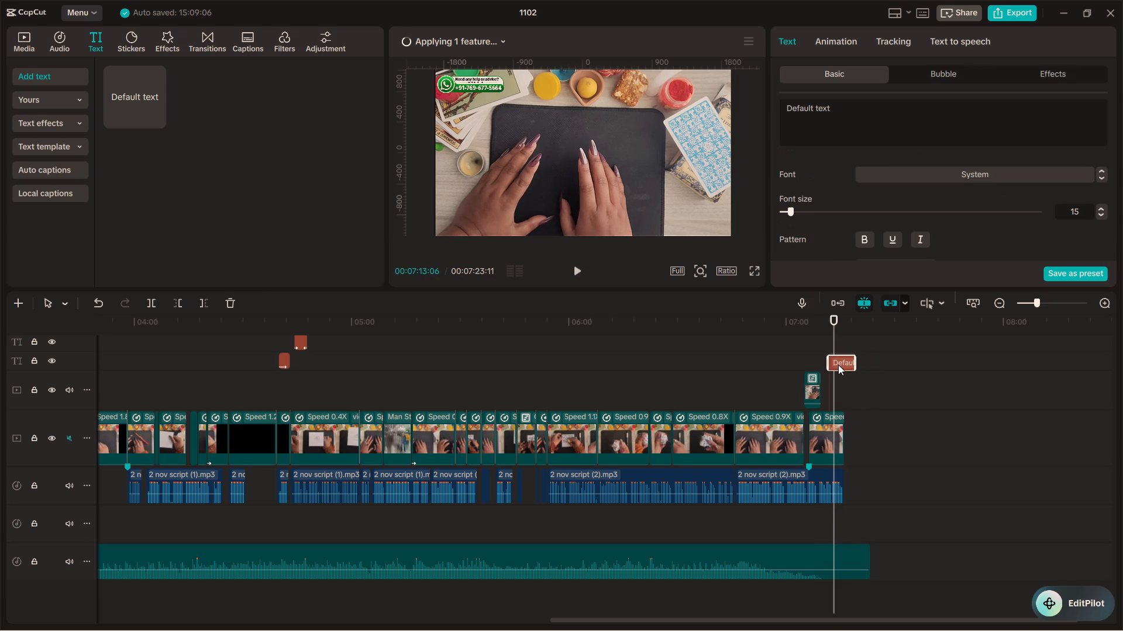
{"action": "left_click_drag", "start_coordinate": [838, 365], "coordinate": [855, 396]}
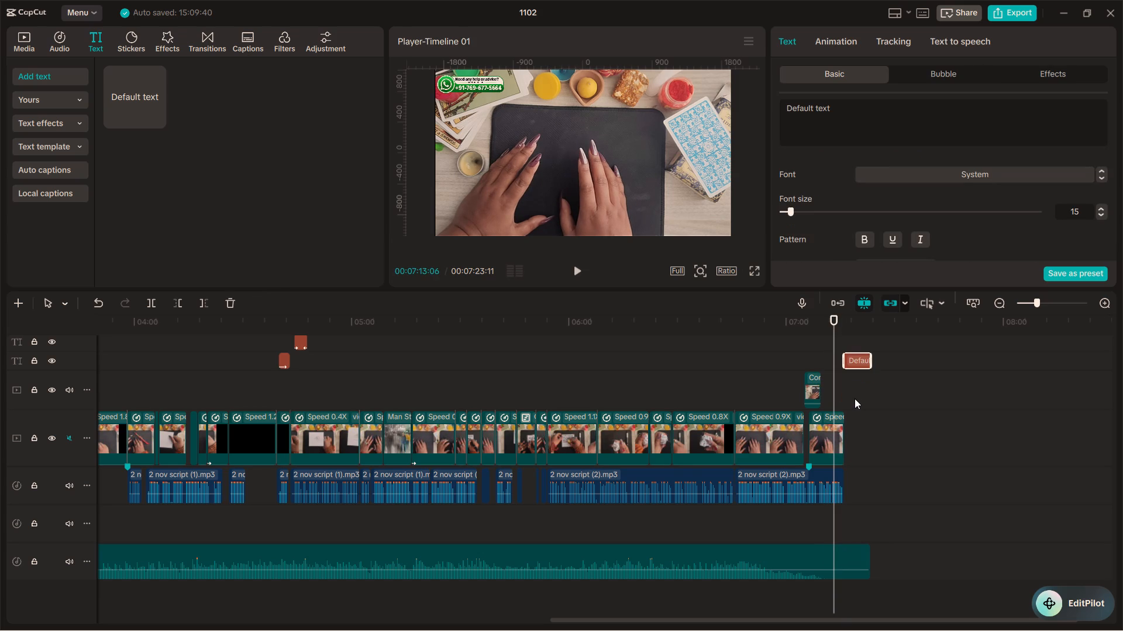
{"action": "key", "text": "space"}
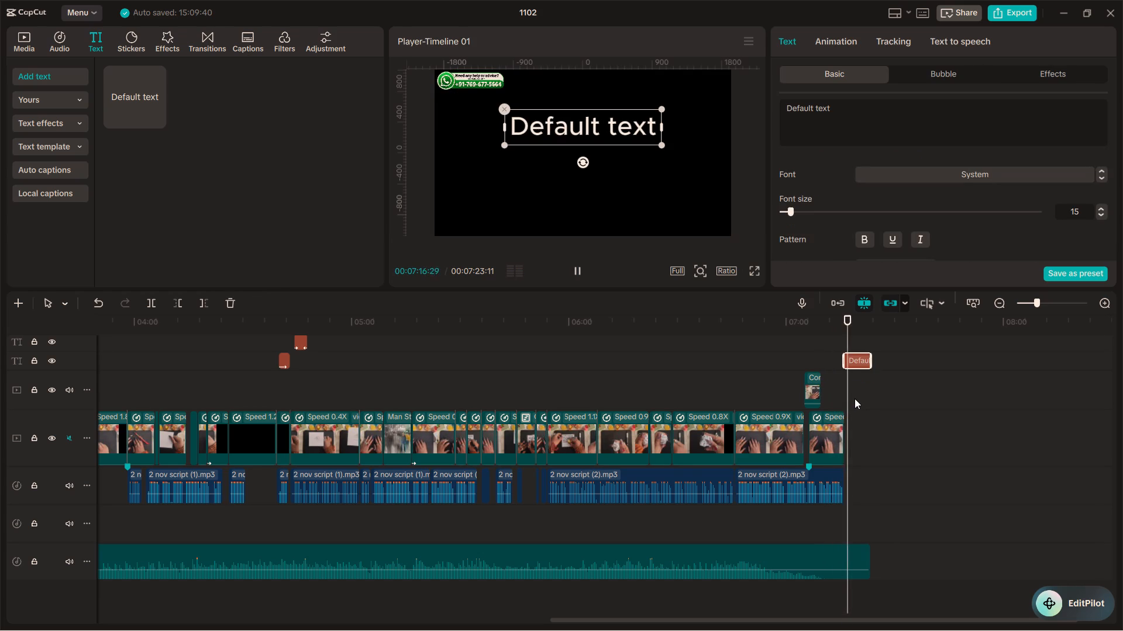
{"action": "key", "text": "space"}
Apply a Fade Out exit animation to the last video clip on the main track.
{"action": "left_click", "coordinate": [832, 430]}
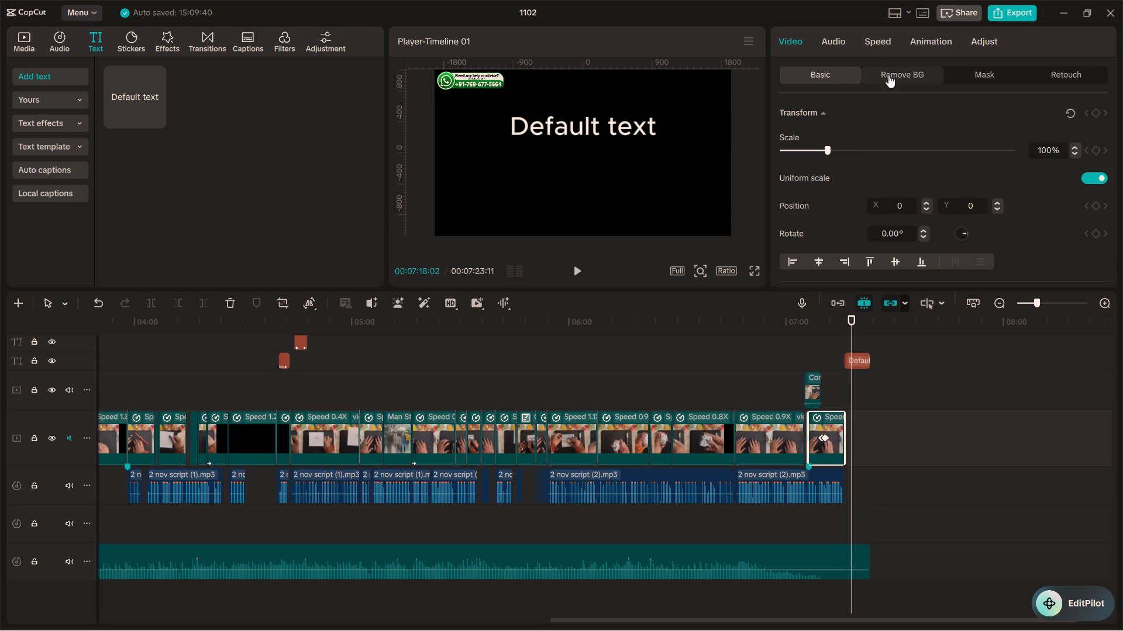
{"action": "left_click", "coordinate": [938, 32]}
{"action": "left_click", "coordinate": [933, 75]}
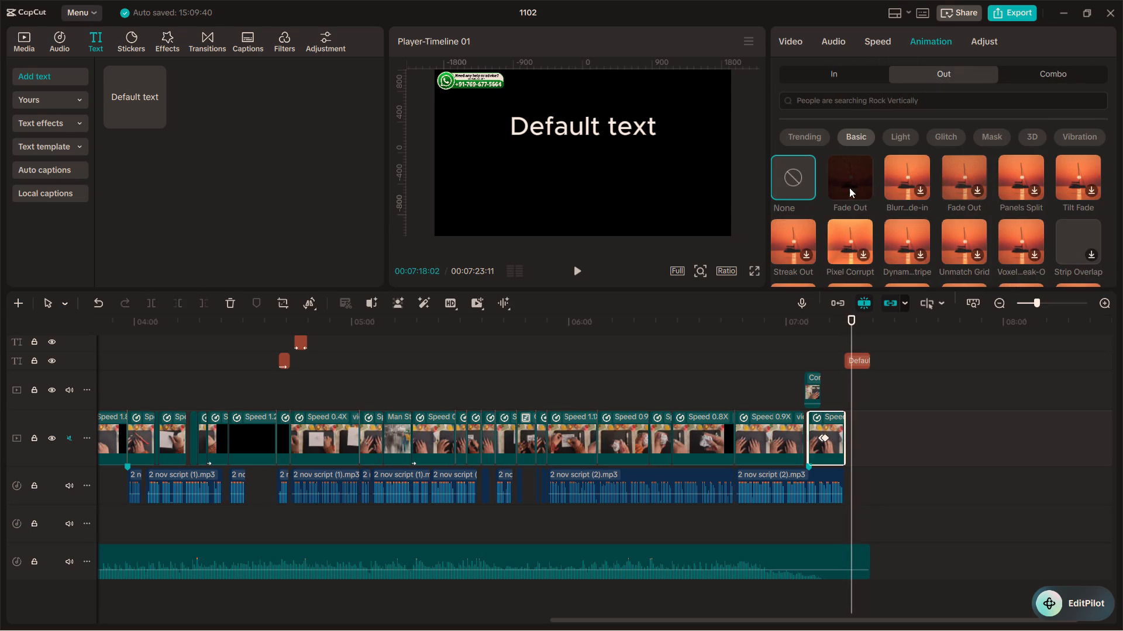
{"action": "left_click", "coordinate": [845, 185]}
Play back the end of the last video clip into the closing text repeatedly to check the fade-out.
{"action": "left_click", "coordinate": [820, 377]}
{"action": "key", "text": "space"}
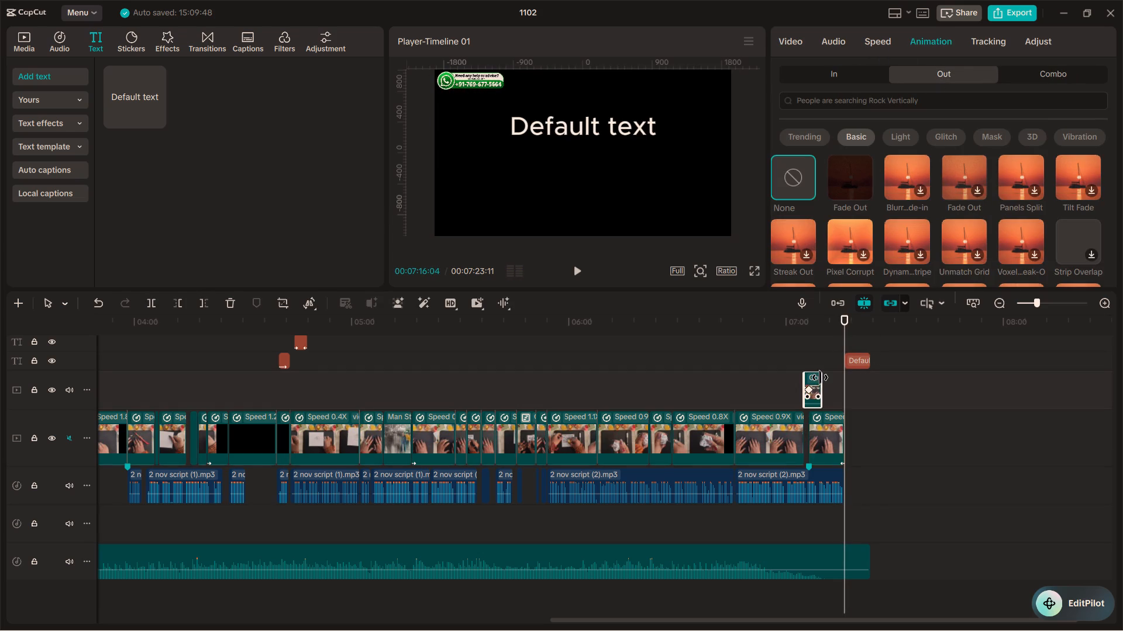
{"action": "left_click", "coordinate": [828, 343]}
{"action": "key", "text": "space"}
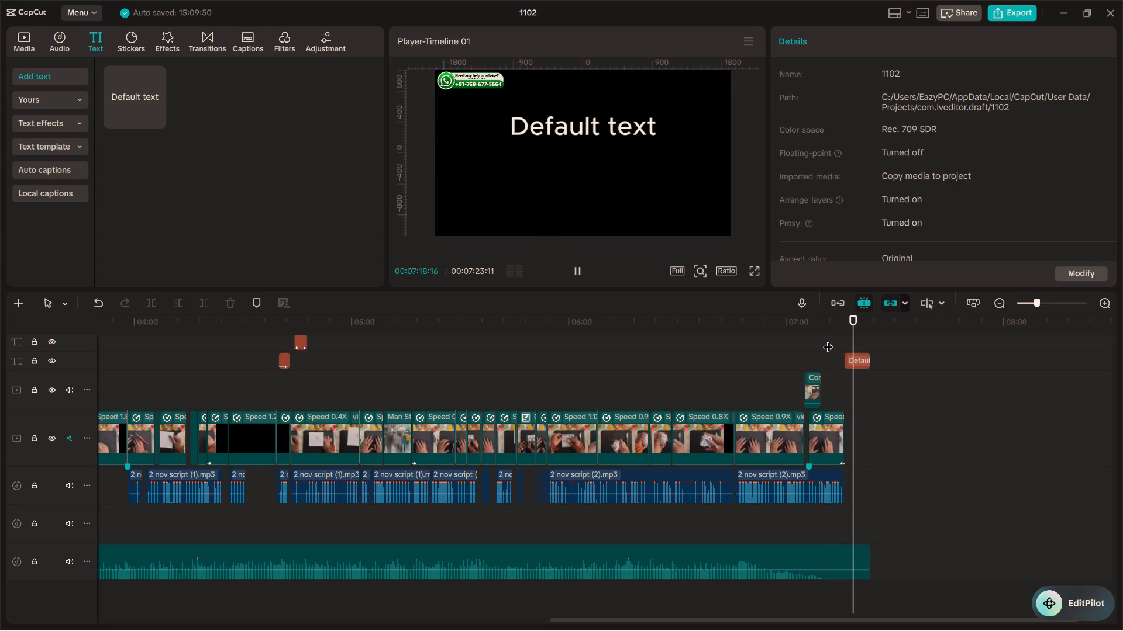
{"action": "key", "text": "space"}
{"action": "left_click", "coordinate": [831, 337]}
{"action": "key", "text": "space"}
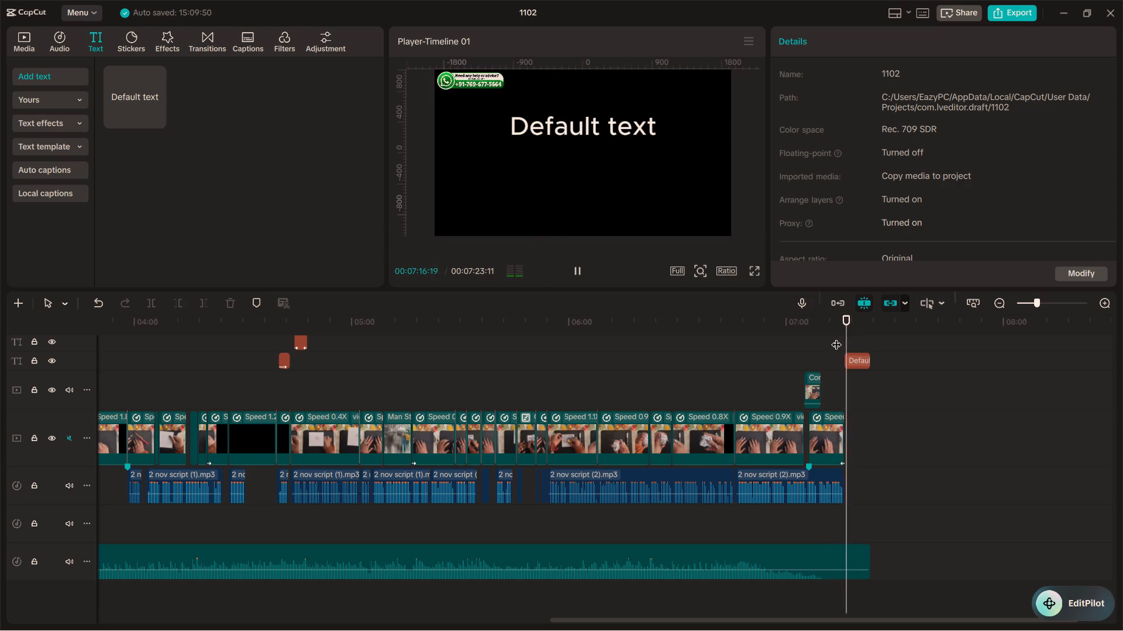
{"action": "key", "text": "space"}
Replace the wording of the closing default text clip with "Contact Us".
{"action": "left_click", "coordinate": [851, 362]}
{"action": "left_click_drag", "start_coordinate": [844, 107], "coordinate": [769, 102]}
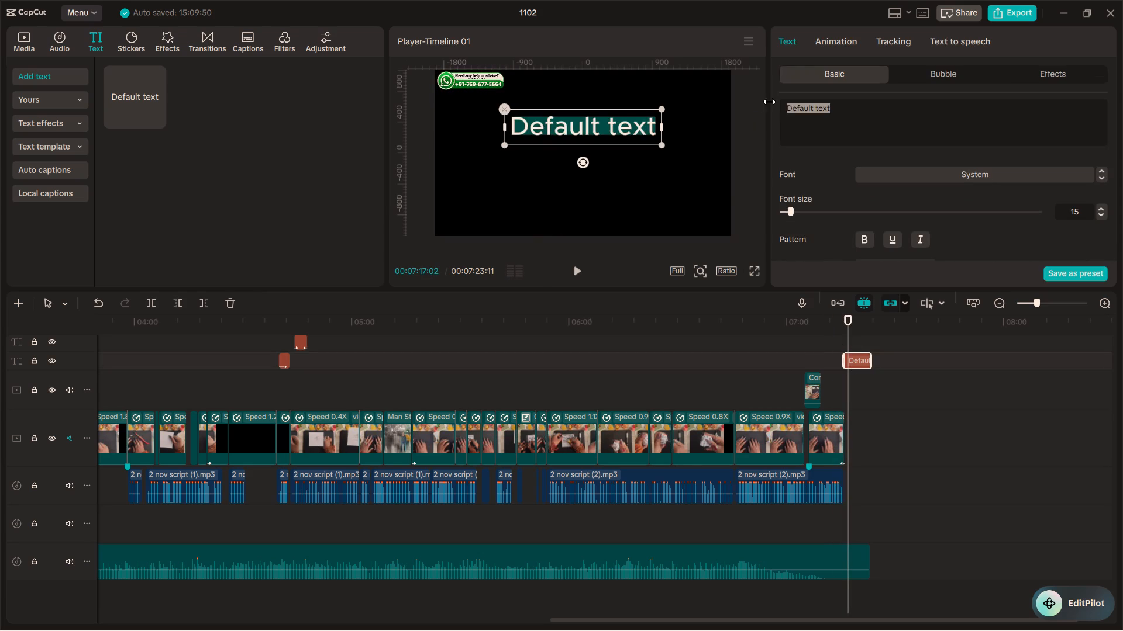
{"action": "left_click_drag", "start_coordinate": [769, 102], "coordinate": [755, 100]}
{"action": "key", "text": "shift+c"}
{"action": "type", "text": "ON"}
{"action": "key", "text": "BackSpace"}
{"action": "key", "text": "BackSpace"}
{"action": "key", "text": "BackSpace"}
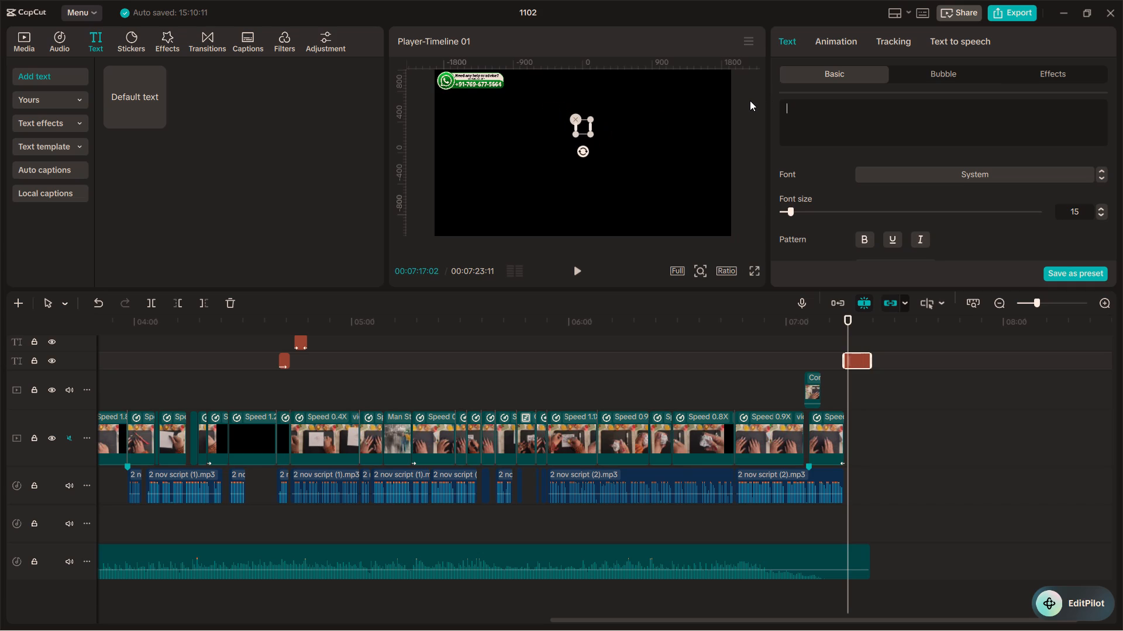
{"action": "type", "text": "cont"}
{"action": "key", "text": "BackSpace"}
{"action": "key", "text": "BackSpace"}
{"action": "key", "text": "BackSpace"}
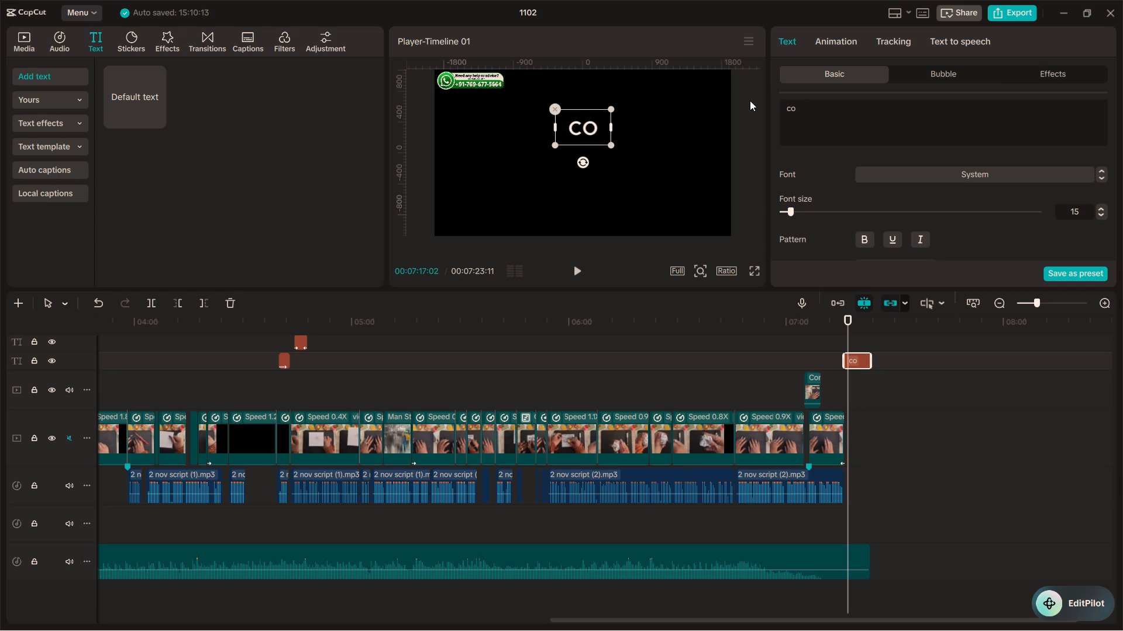
{"action": "key", "text": "BackSpace"}
{"action": "key", "text": "BackSpace"}
{"action": "type", "text": "Cant"}
{"action": "key", "text": "BackSpace"}
{"action": "key", "text": "BackSpace"}
{"action": "key", "text": "BackSpace"}
{"action": "type", "text": "ot"}
{"action": "key", "text": "BackSpace"}
{"action": "type", "text": "ntact us"}
{"action": "key", "text": "BackSpace"}
{"action": "key", "text": "BackSpace"}
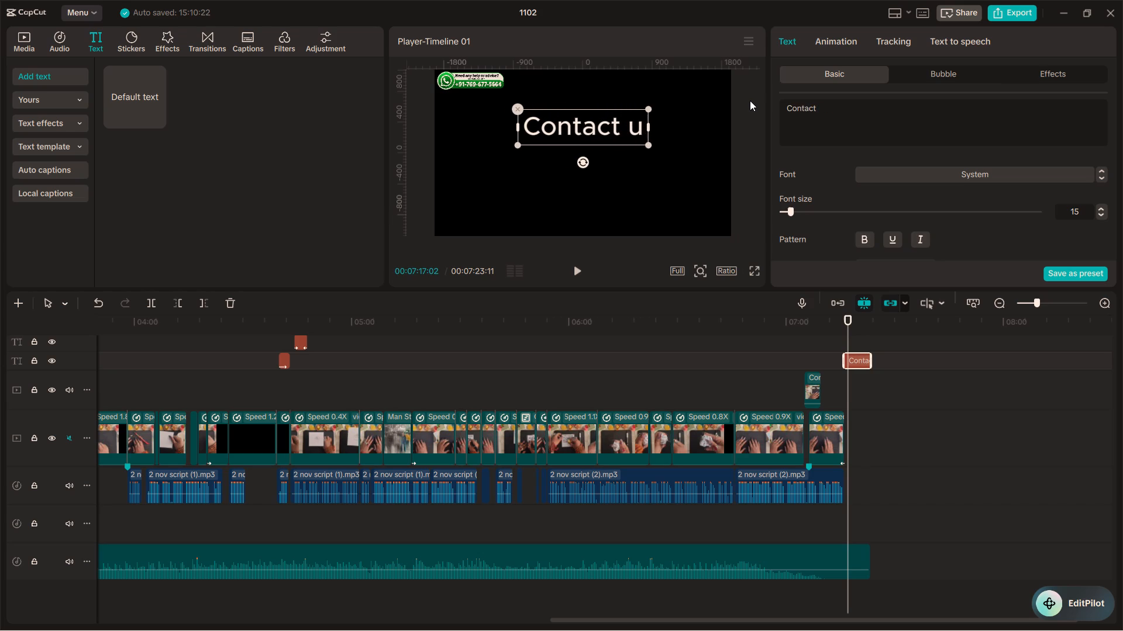
{"action": "key", "text": "shift+s"}
{"action": "key", "text": "BackSpace"}
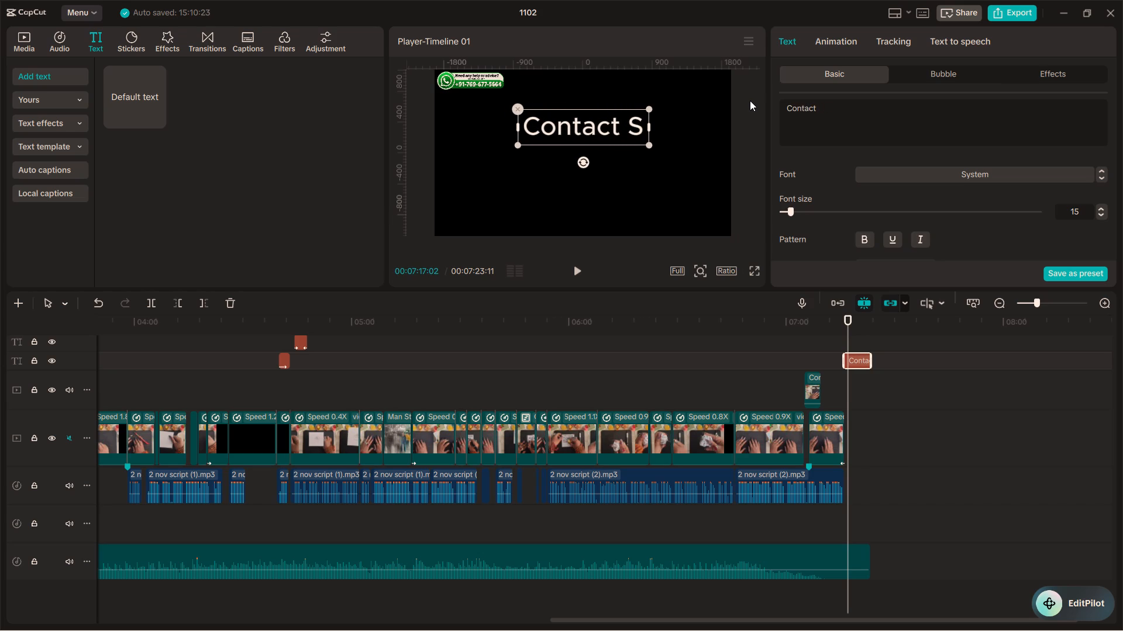
{"action": "type", "text": "Us"}
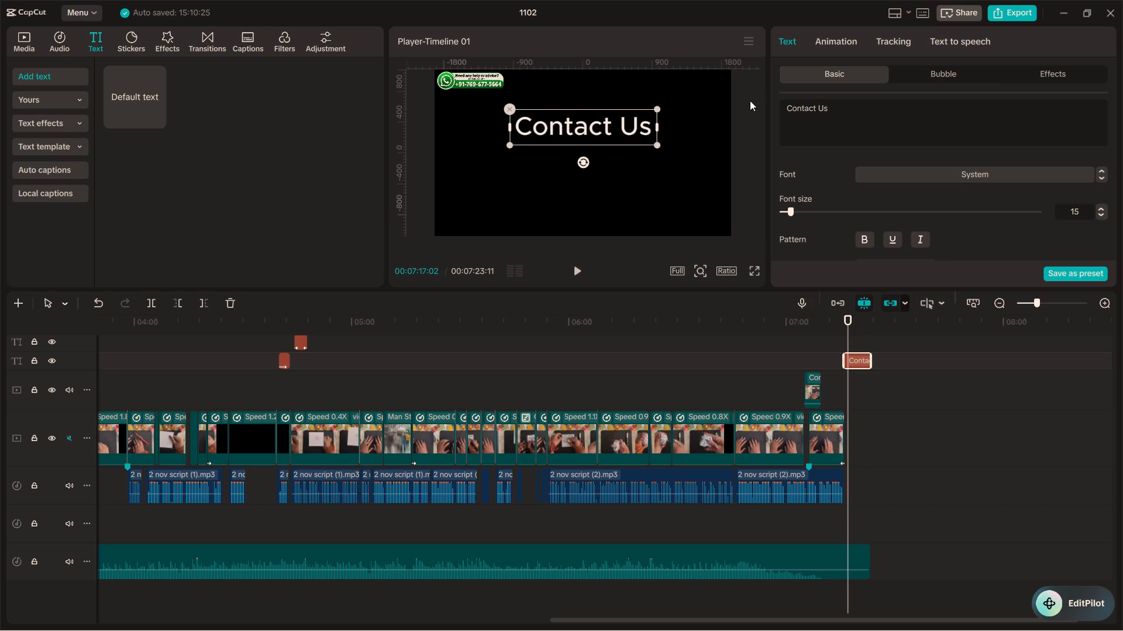
Set the font of the "Contact Us" text to Montserrat.
{"action": "left_click", "coordinate": [1102, 178]}
{"action": "left_click", "coordinate": [1102, 178]}
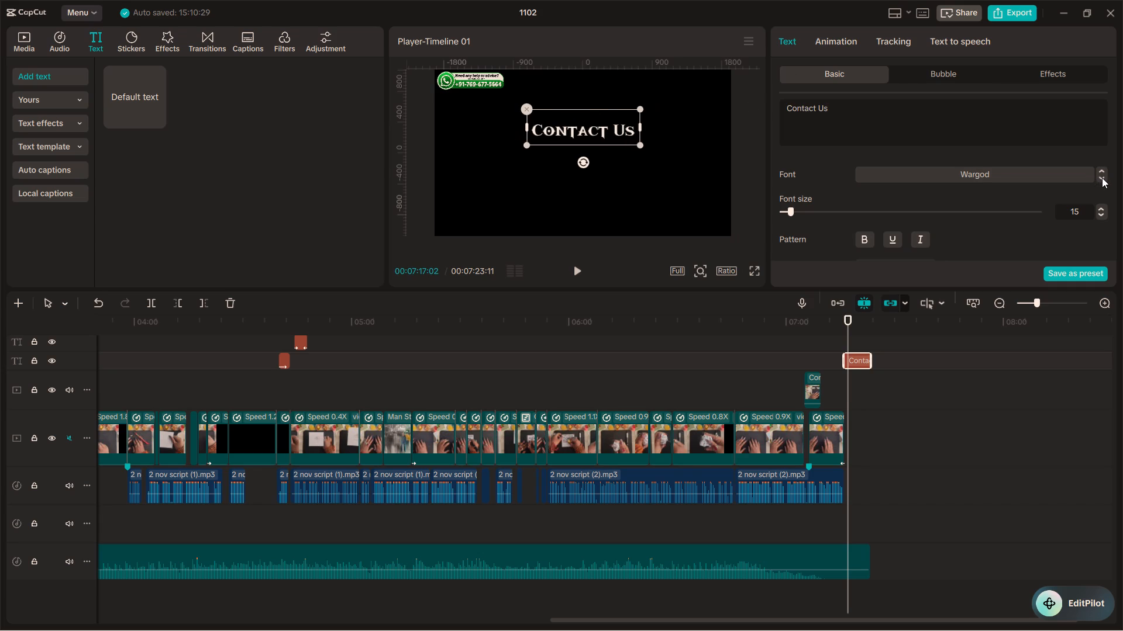
{"action": "left_click", "coordinate": [1102, 178]}
{"action": "left_click", "coordinate": [1102, 178]}
{"action": "left_click", "coordinate": [1103, 176]}
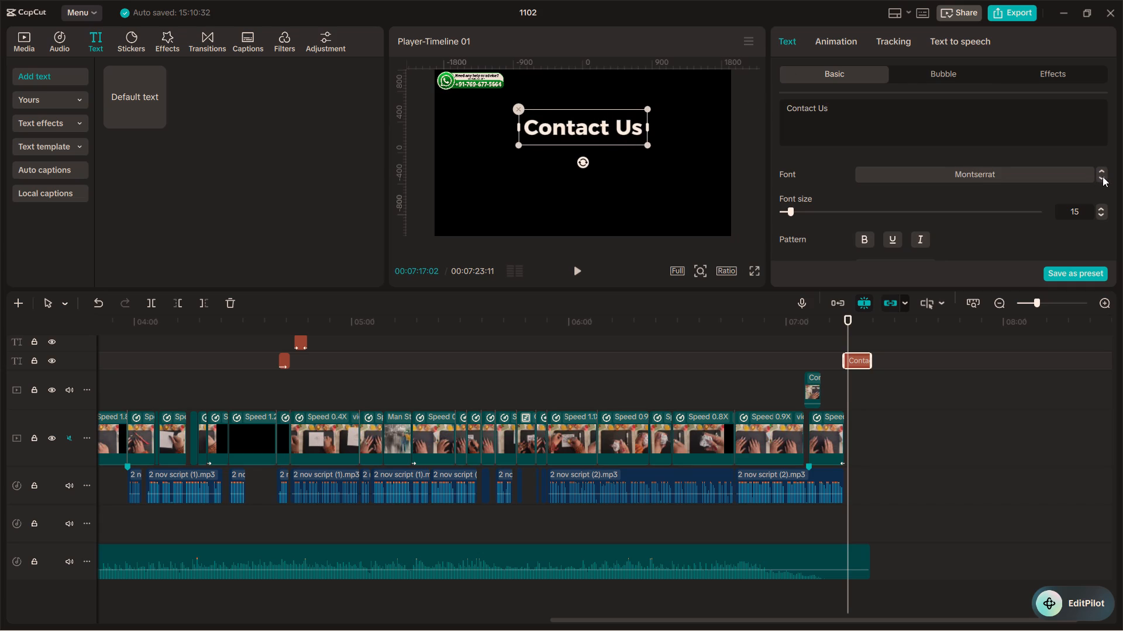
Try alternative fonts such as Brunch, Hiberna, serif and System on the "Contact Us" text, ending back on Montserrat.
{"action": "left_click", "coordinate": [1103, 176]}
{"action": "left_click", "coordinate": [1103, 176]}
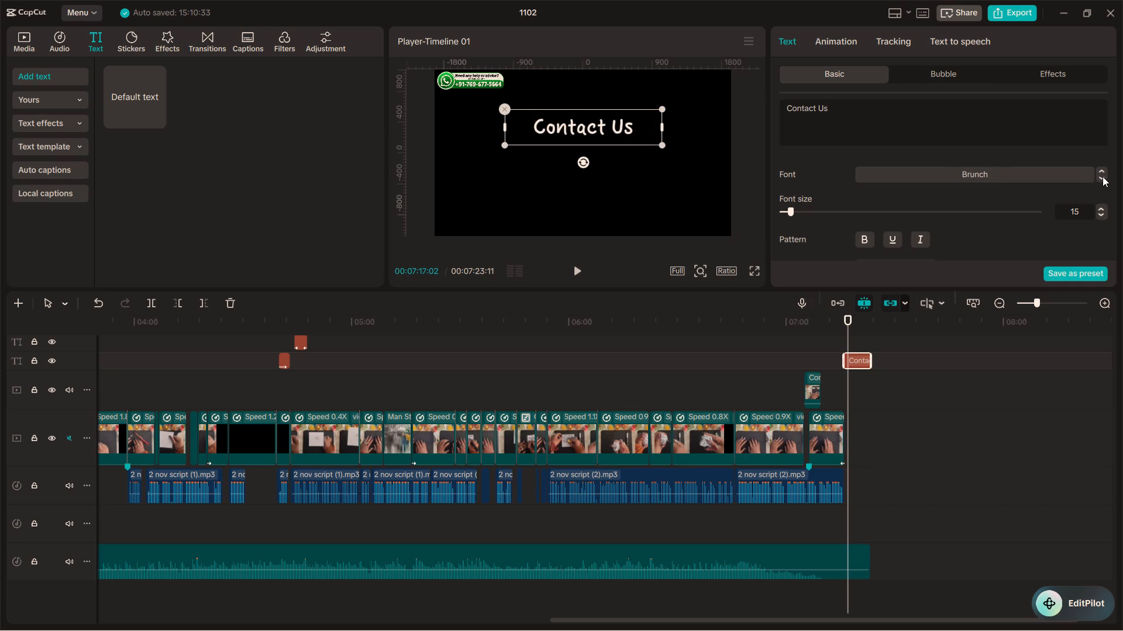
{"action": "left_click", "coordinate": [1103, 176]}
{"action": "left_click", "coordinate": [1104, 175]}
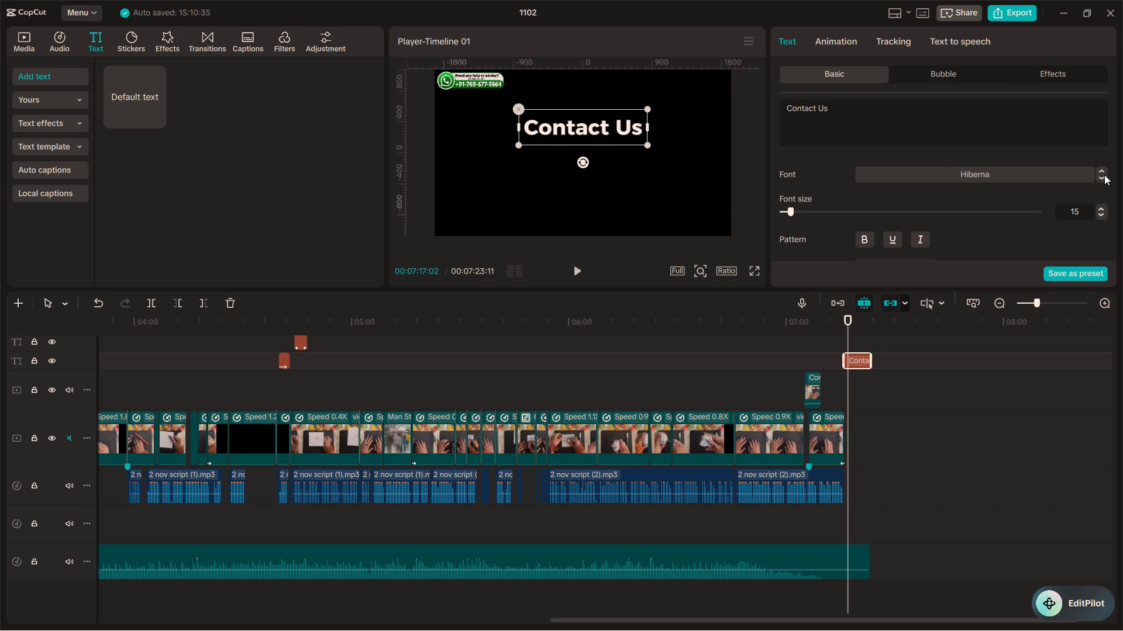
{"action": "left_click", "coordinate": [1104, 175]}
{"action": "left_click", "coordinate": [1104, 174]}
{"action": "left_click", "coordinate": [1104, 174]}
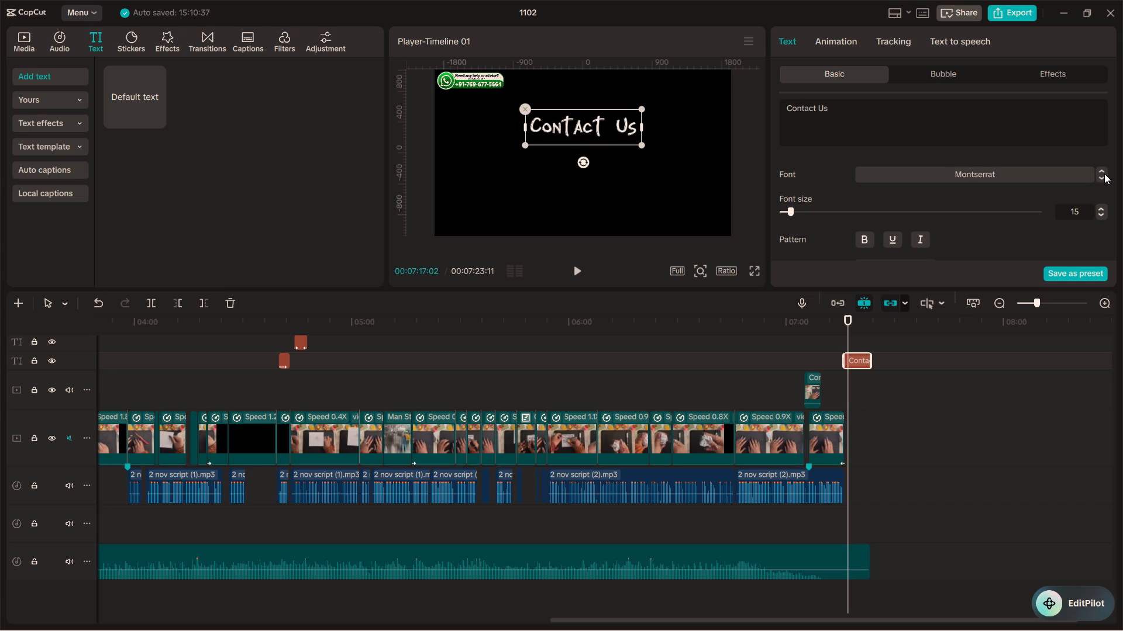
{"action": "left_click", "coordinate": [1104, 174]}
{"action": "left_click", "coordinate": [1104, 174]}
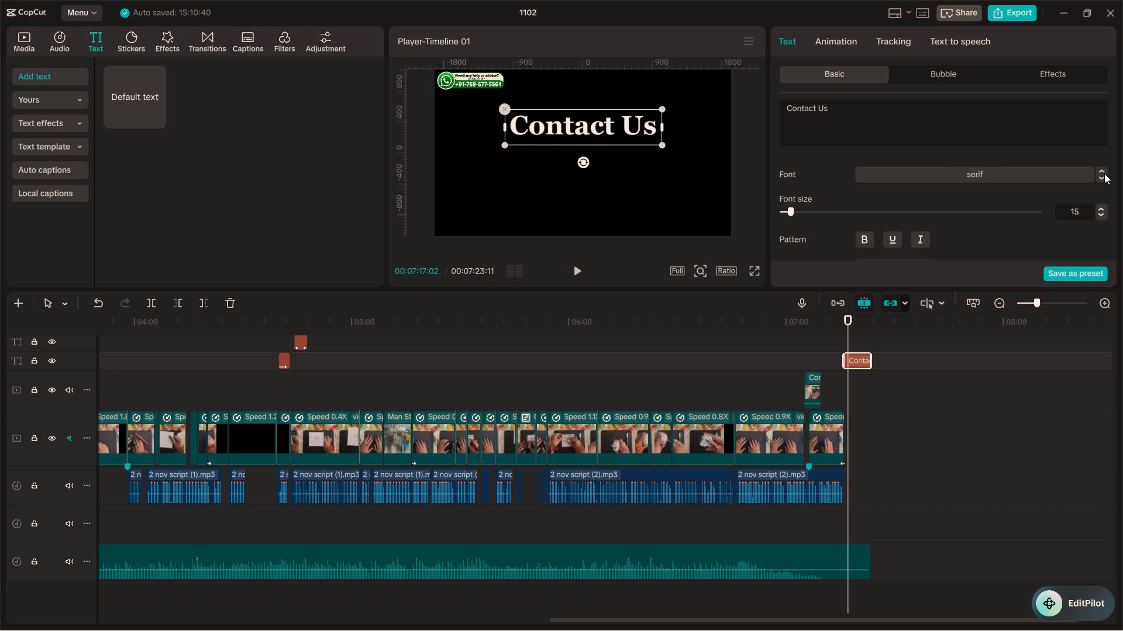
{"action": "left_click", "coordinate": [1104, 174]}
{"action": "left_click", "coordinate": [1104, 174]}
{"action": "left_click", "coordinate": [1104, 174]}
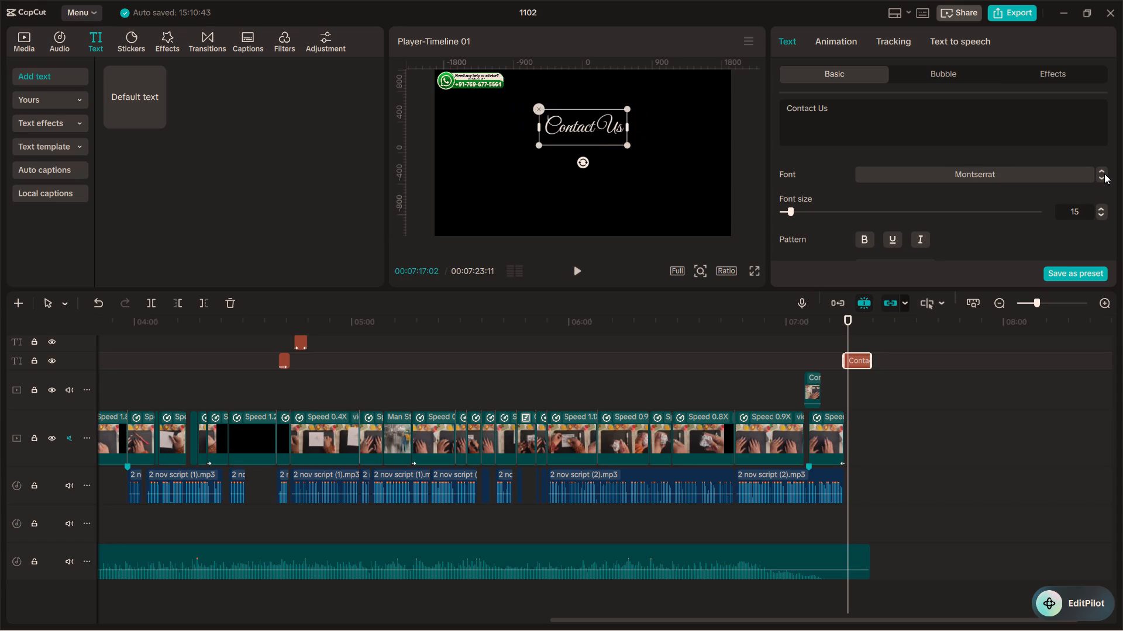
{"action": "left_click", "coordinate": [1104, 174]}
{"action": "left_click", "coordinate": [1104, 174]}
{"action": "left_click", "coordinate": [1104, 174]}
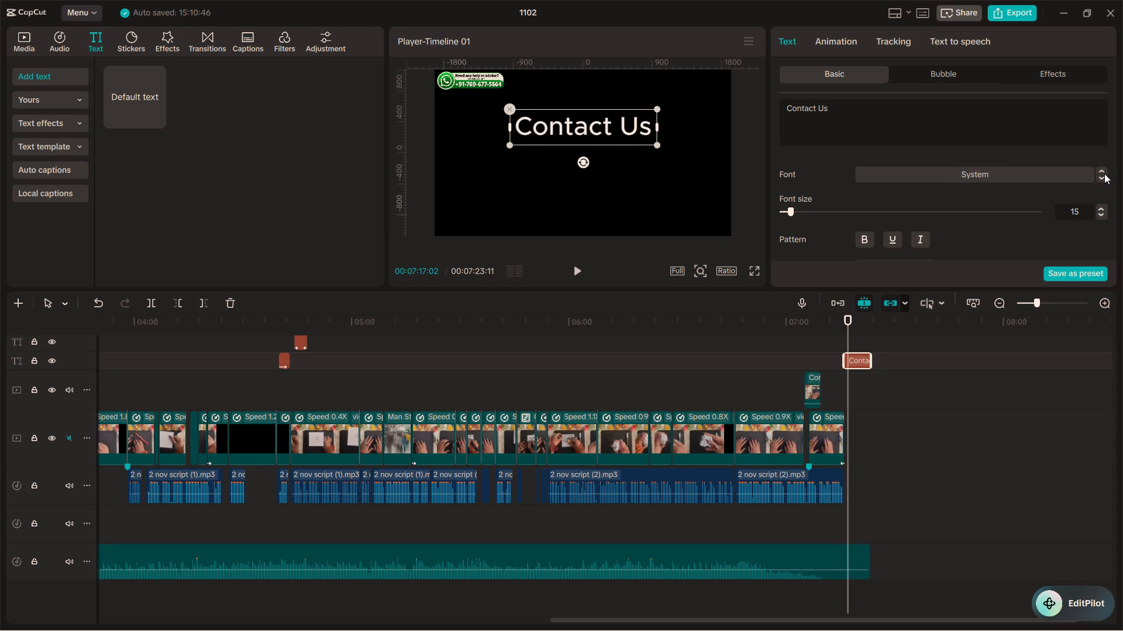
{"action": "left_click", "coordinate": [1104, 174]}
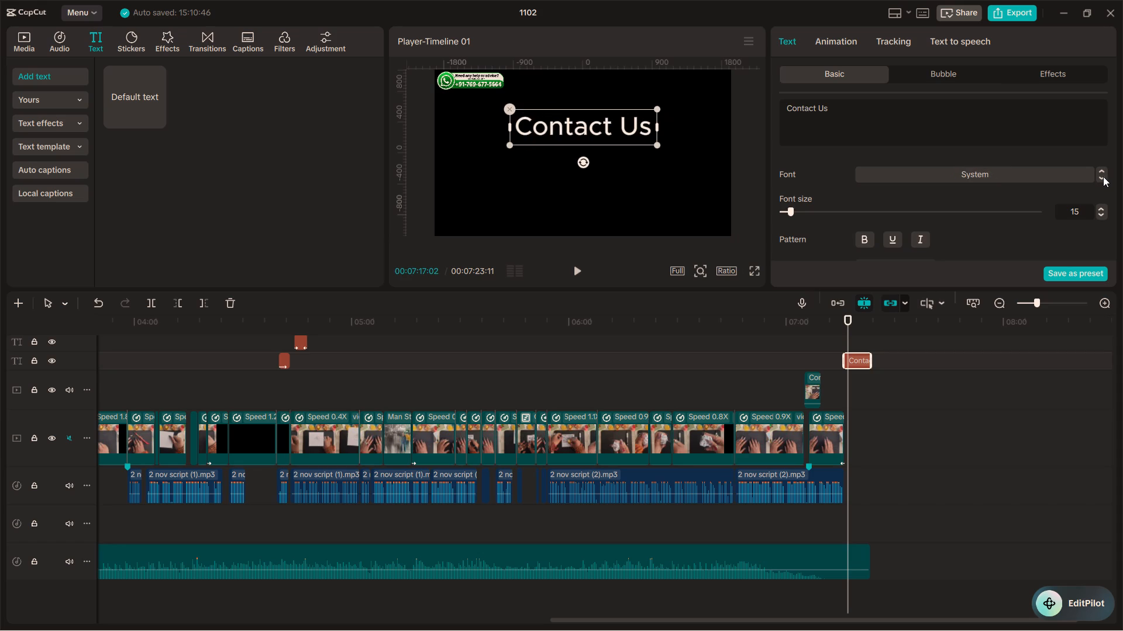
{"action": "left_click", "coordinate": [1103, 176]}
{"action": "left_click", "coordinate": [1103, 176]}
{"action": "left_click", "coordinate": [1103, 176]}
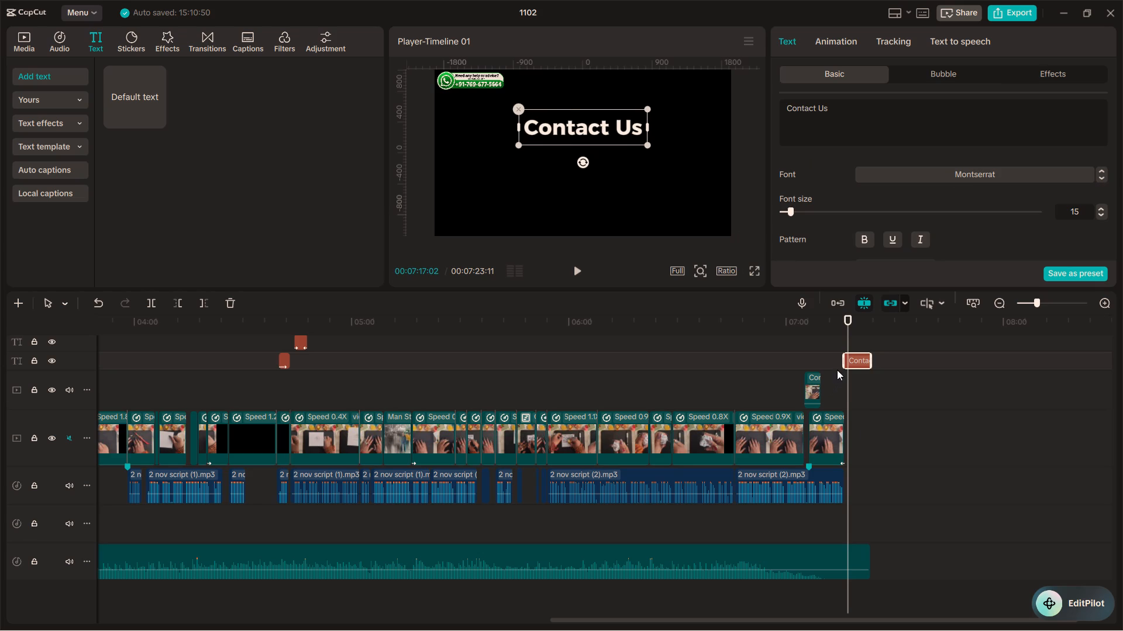
Underline the "Contact Us" text and play back the transition from the last video clip into it.
{"action": "left_click", "coordinate": [891, 242]}
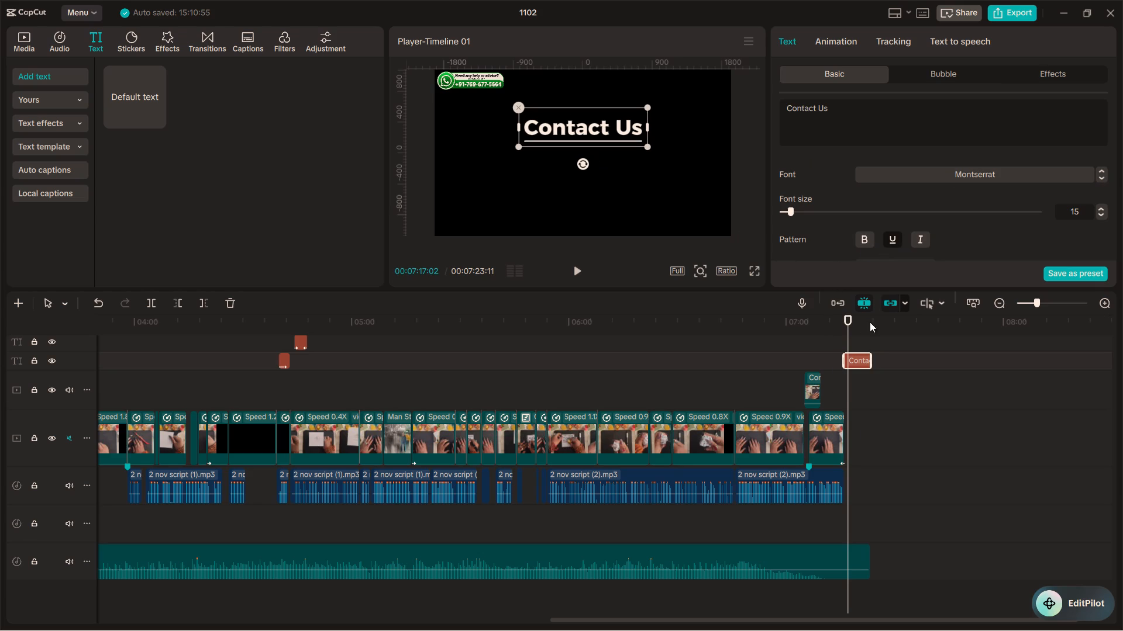
{"action": "left_click", "coordinate": [826, 342]}
{"action": "key", "text": "space"}
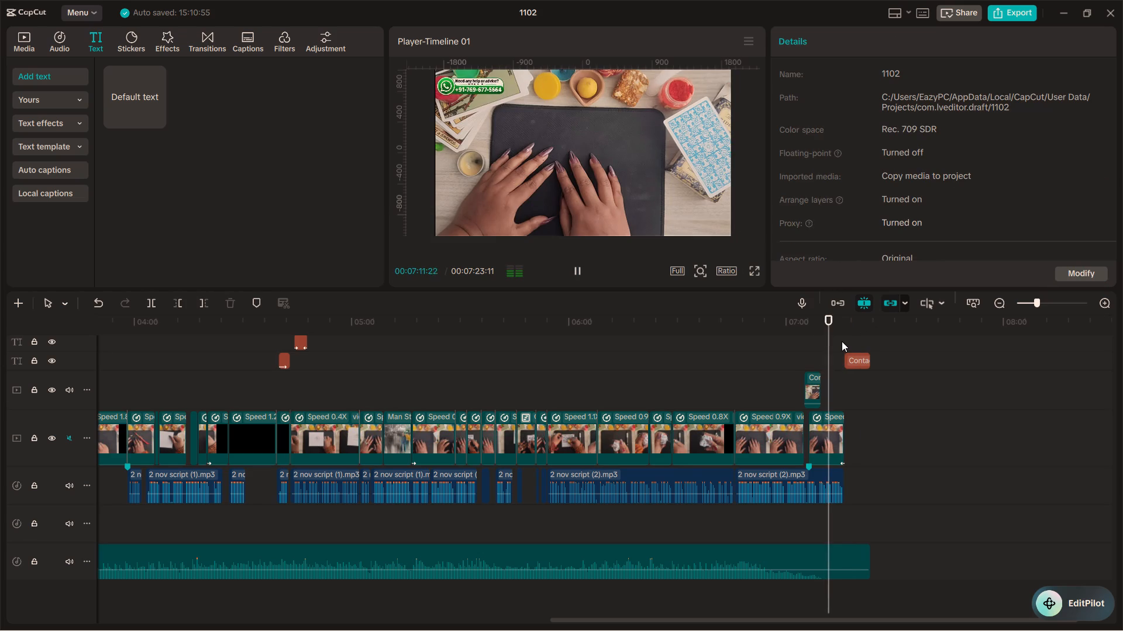
{"action": "left_click", "coordinate": [848, 338]}
Set the colour of the "Contact Us" text to bright green, hex 00FF18.
{"action": "left_click", "coordinate": [856, 365]}
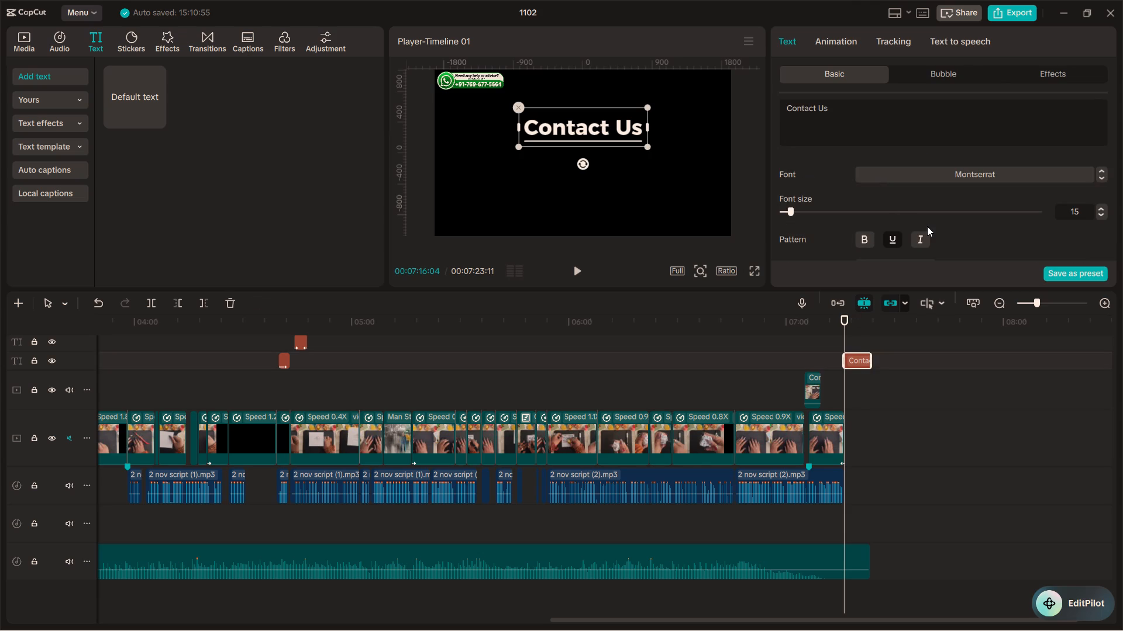
{"action": "scroll", "coordinate": [927, 226], "scroll_direction": "down", "scroll_amount": 4}
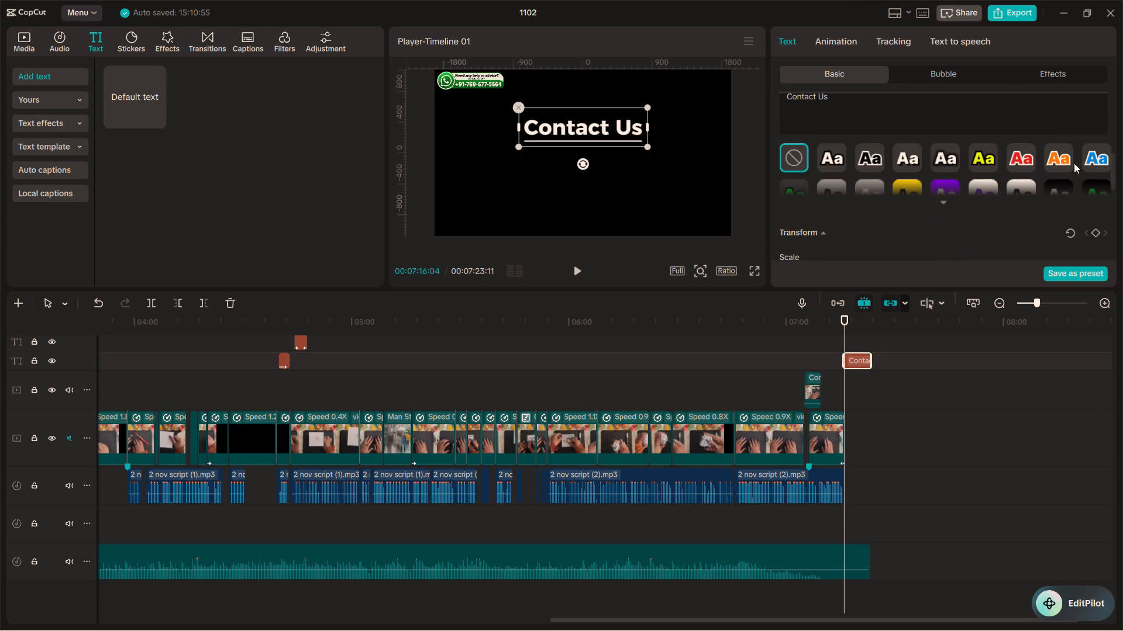
{"action": "scroll", "coordinate": [897, 217], "scroll_direction": "down", "scroll_amount": 3}
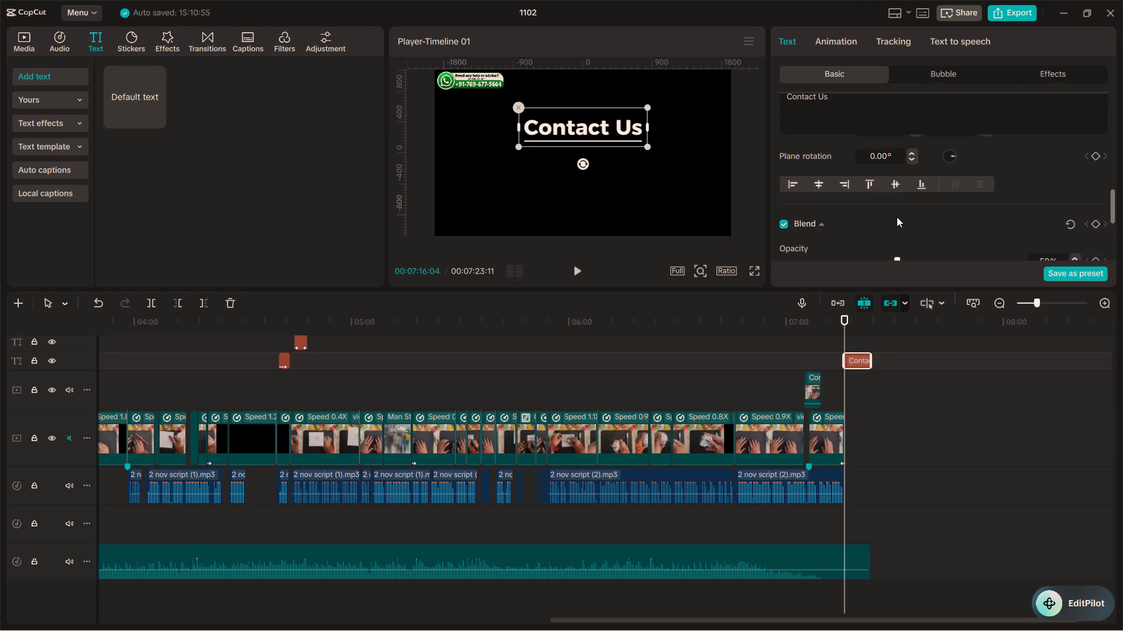
{"action": "scroll", "coordinate": [861, 204], "scroll_direction": "up", "scroll_amount": 3}
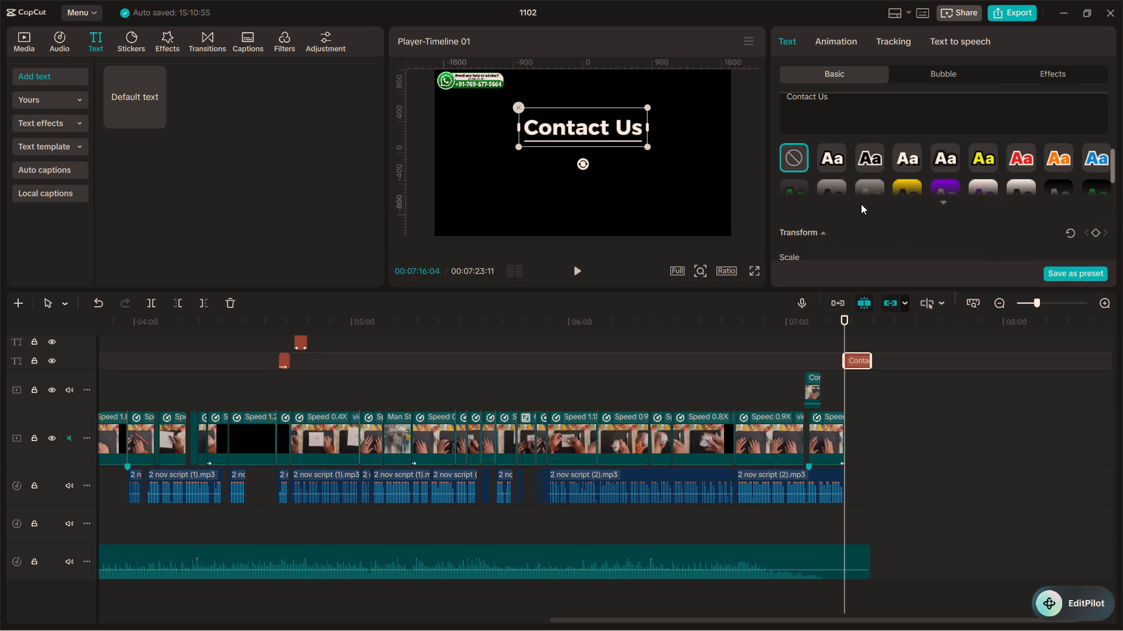
{"action": "scroll", "coordinate": [861, 204], "scroll_direction": "up", "scroll_amount": 2}
{"action": "scroll", "coordinate": [861, 204], "scroll_direction": "down", "scroll_amount": 3}
{"action": "scroll", "coordinate": [861, 204], "scroll_direction": "up", "scroll_amount": 1}
{"action": "scroll", "coordinate": [861, 204], "scroll_direction": "down", "scroll_amount": 2}
{"action": "scroll", "coordinate": [860, 203], "scroll_direction": "up", "scroll_amount": 4}
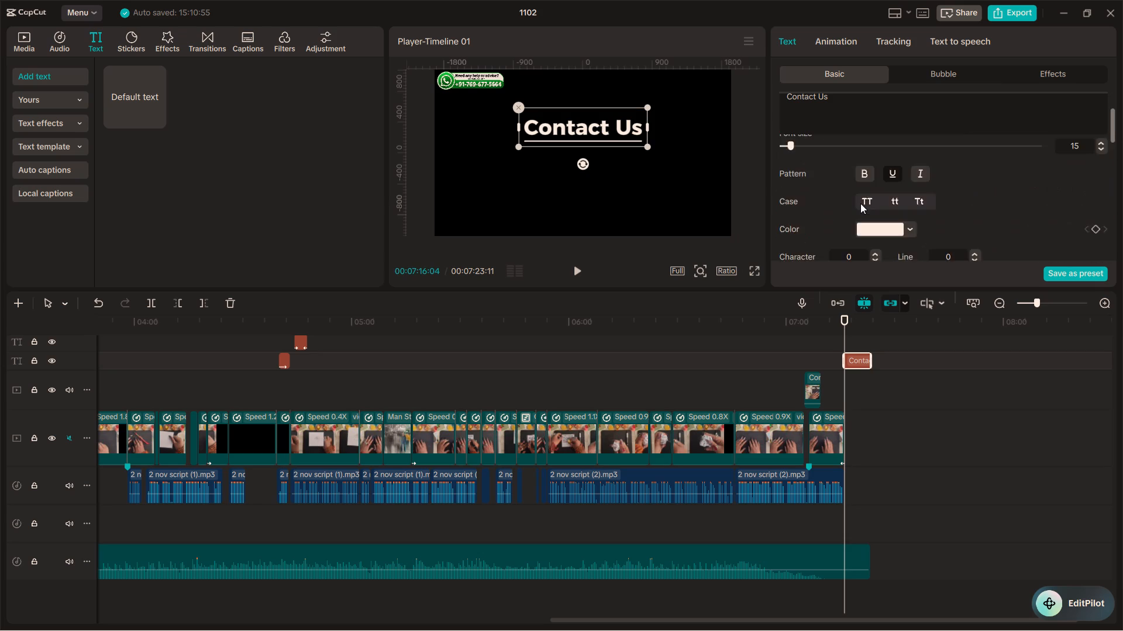
{"action": "scroll", "coordinate": [860, 203], "scroll_direction": "up", "scroll_amount": 3}
{"action": "scroll", "coordinate": [895, 196], "scroll_direction": "down", "scroll_amount": 1}
{"action": "left_click", "coordinate": [891, 234]}
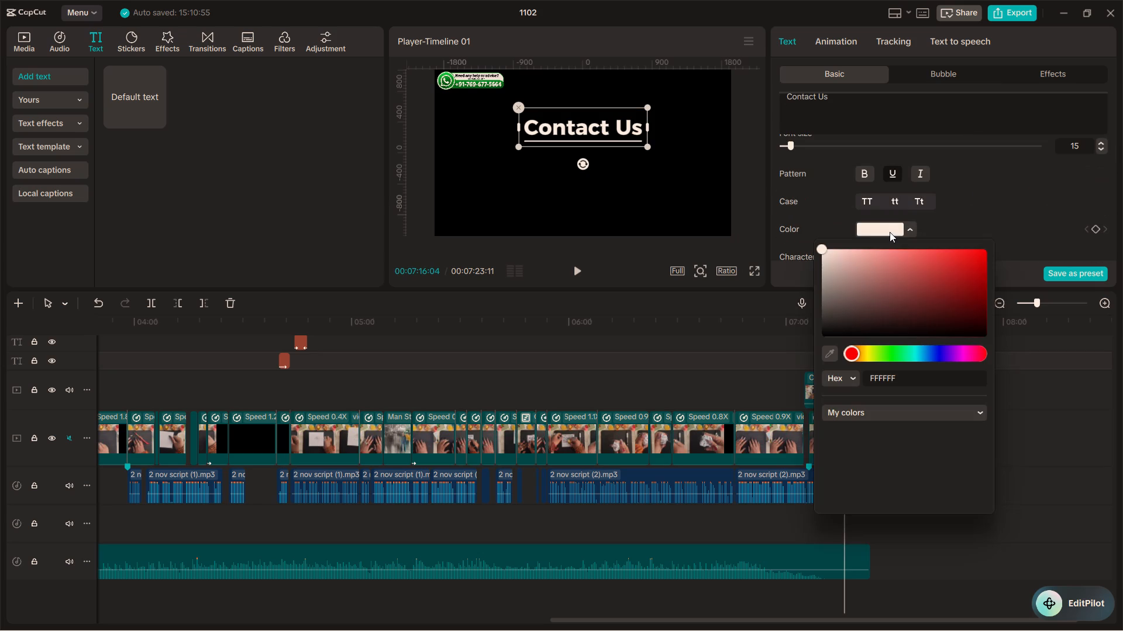
{"action": "left_click", "coordinate": [876, 352]}
{"action": "scroll", "coordinate": [880, 372], "scroll_direction": "down", "scroll_amount": 1}
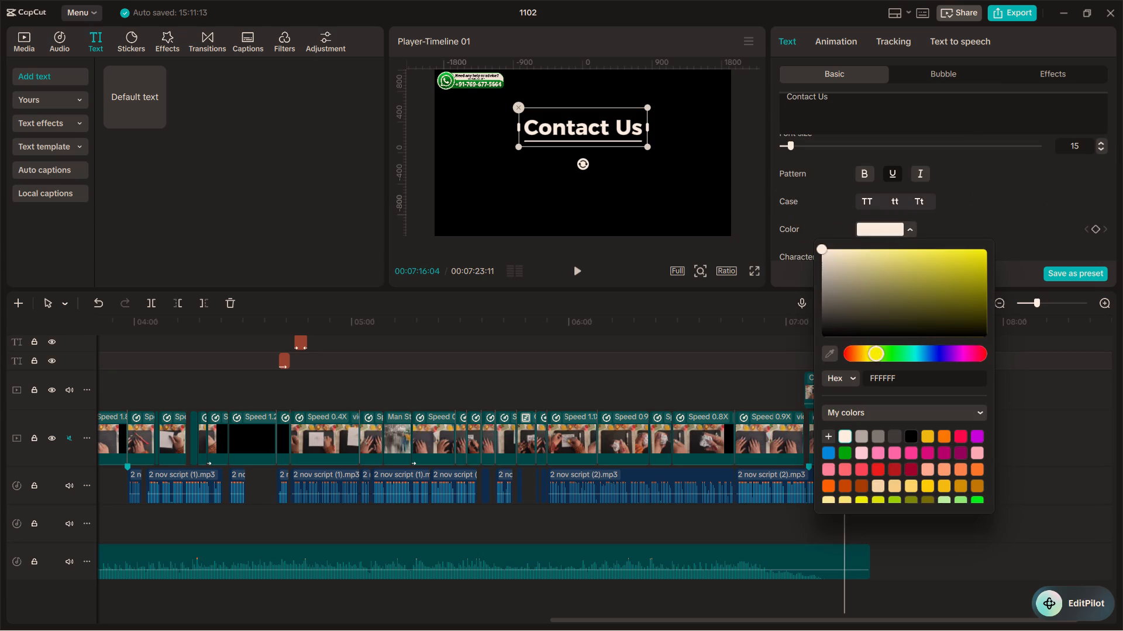
{"action": "scroll", "coordinate": [903, 342], "scroll_direction": "down", "scroll_amount": 3}
{"action": "scroll", "coordinate": [922, 446], "scroll_direction": "down", "scroll_amount": 1}
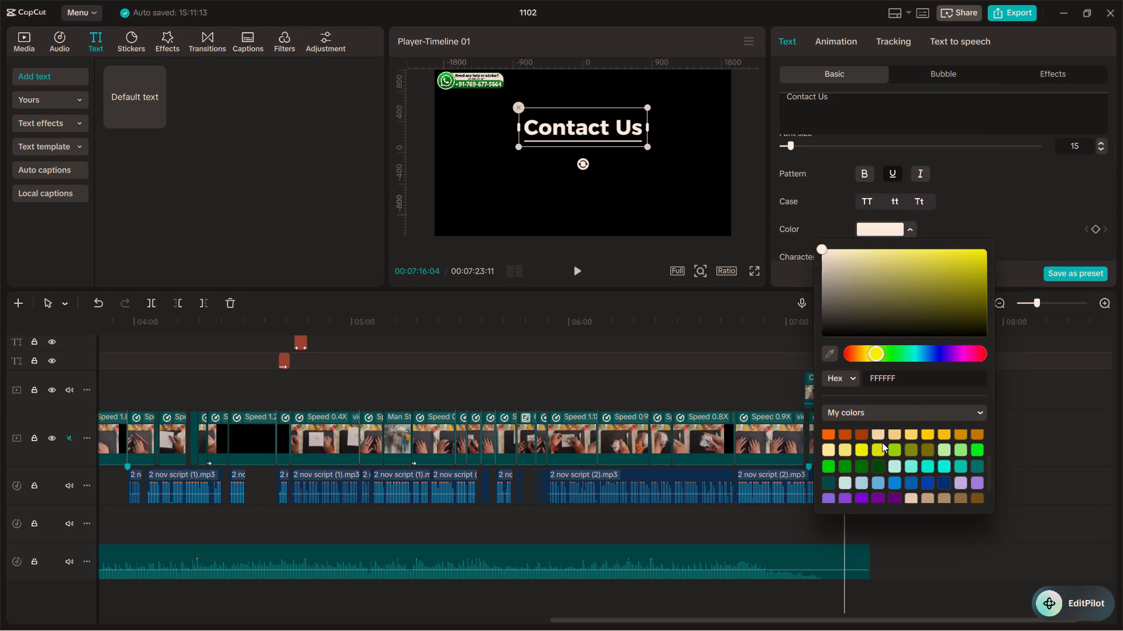
{"action": "left_click", "coordinate": [898, 450]}
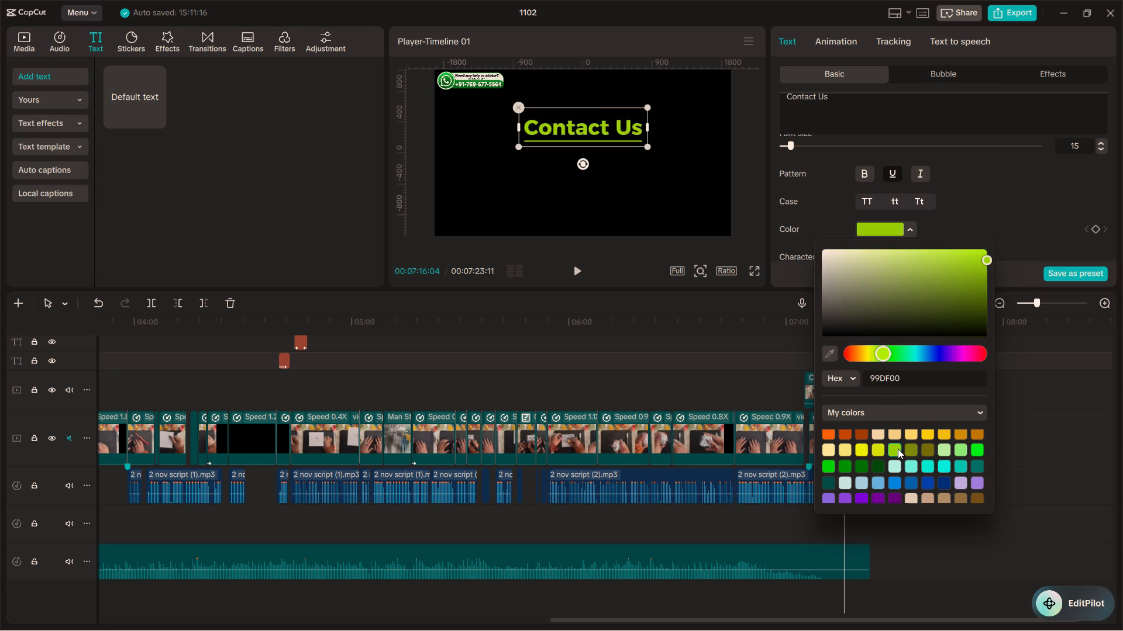
{"action": "left_click", "coordinate": [976, 451]}
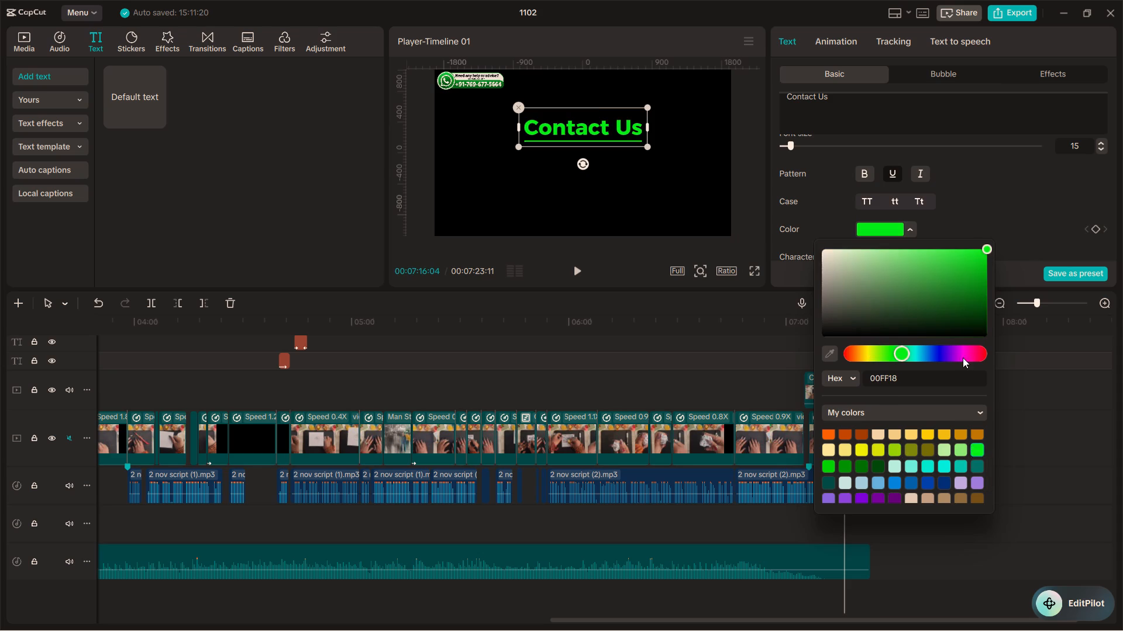
{"action": "left_click", "coordinate": [970, 213]}
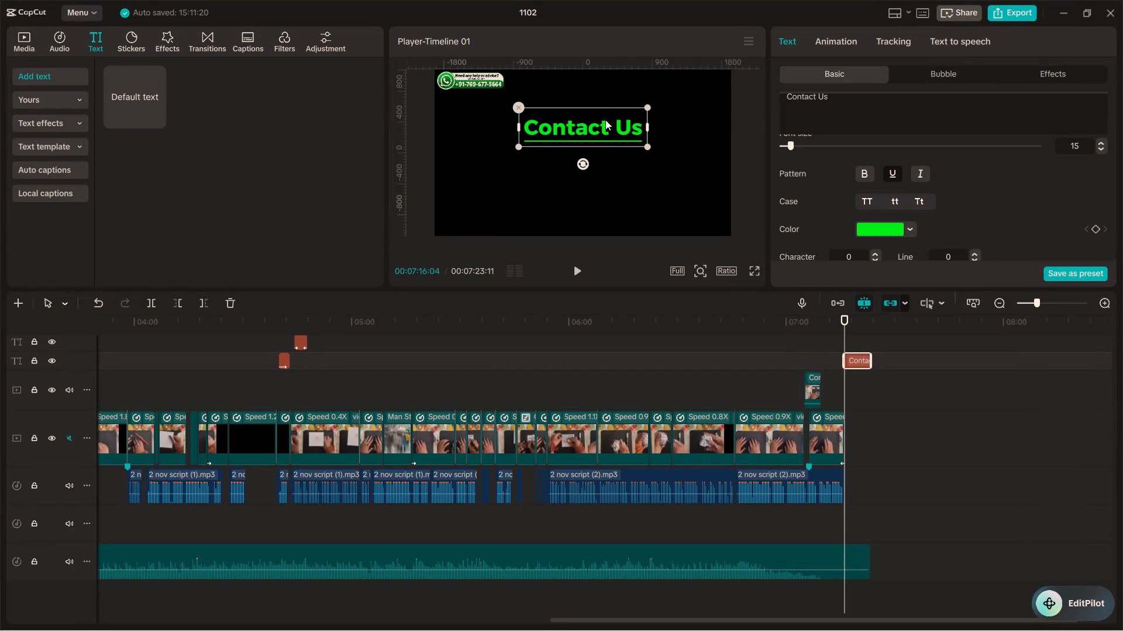
{"action": "left_click_drag", "start_coordinate": [600, 121], "coordinate": [592, 121]}
Add a second default text clip on the track above "Contact Us" and extend its end to match that clip's end.
{"action": "left_click", "coordinate": [837, 342]}
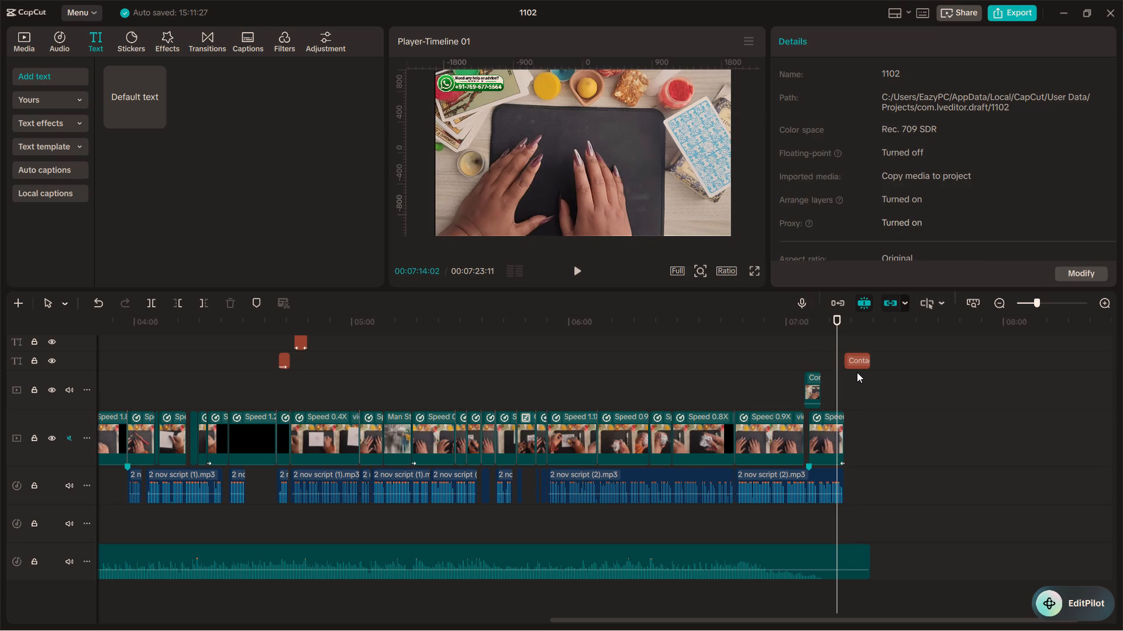
{"action": "left_click", "coordinate": [852, 346]}
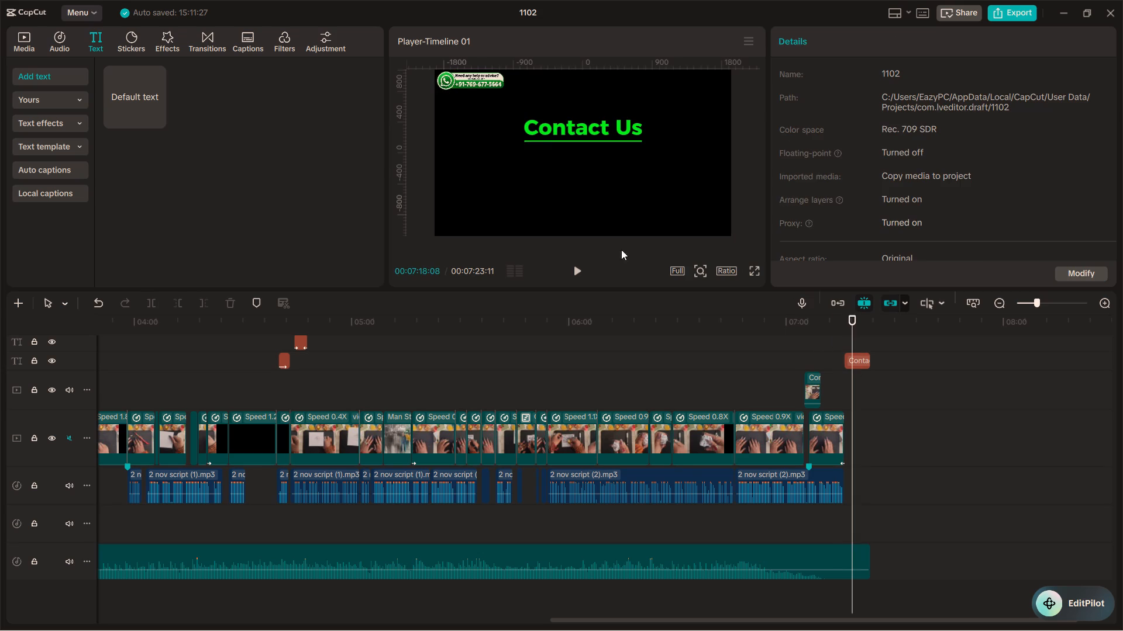
{"action": "left_click_drag", "start_coordinate": [130, 103], "coordinate": [850, 335]}
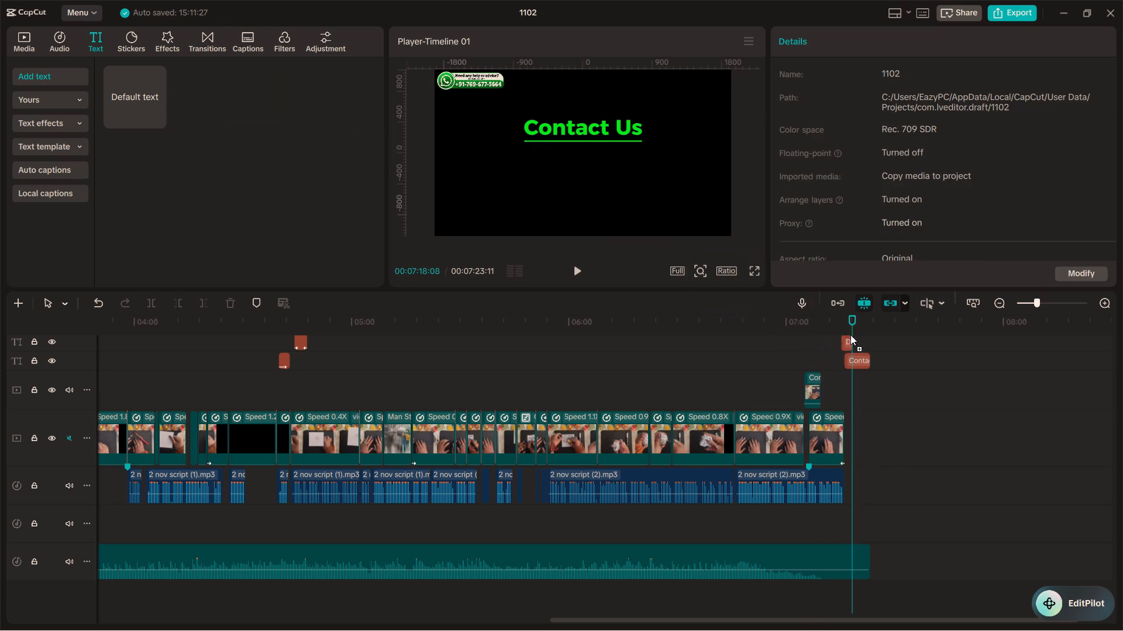
{"action": "left_click_drag", "start_coordinate": [850, 335], "coordinate": [847, 339]}
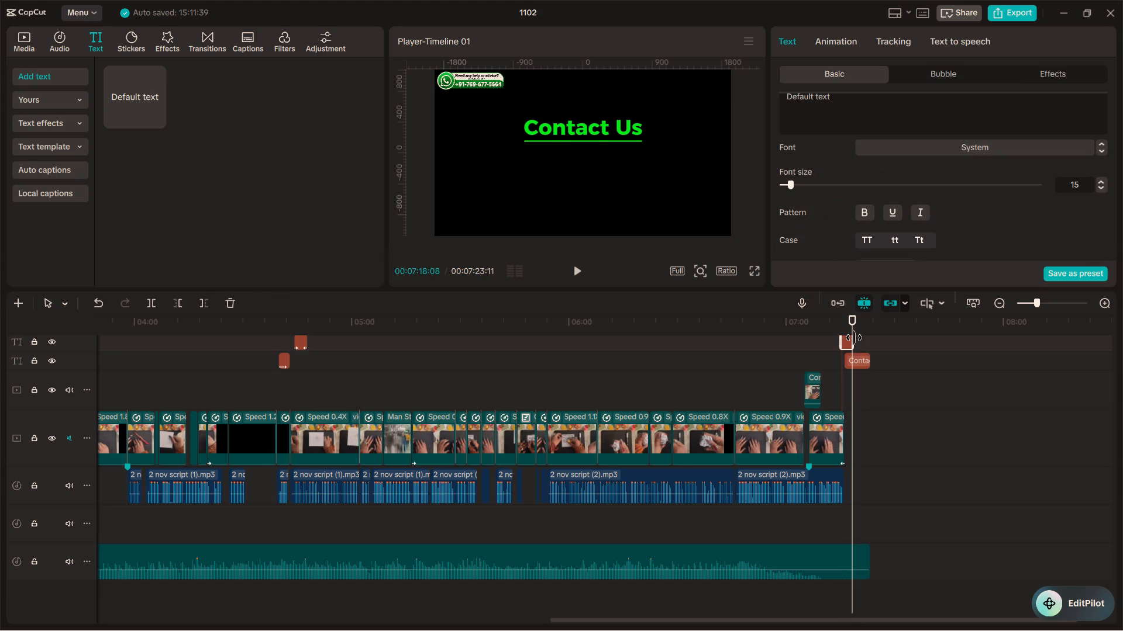
{"action": "left_click_drag", "start_coordinate": [854, 338], "coordinate": [869, 345]}
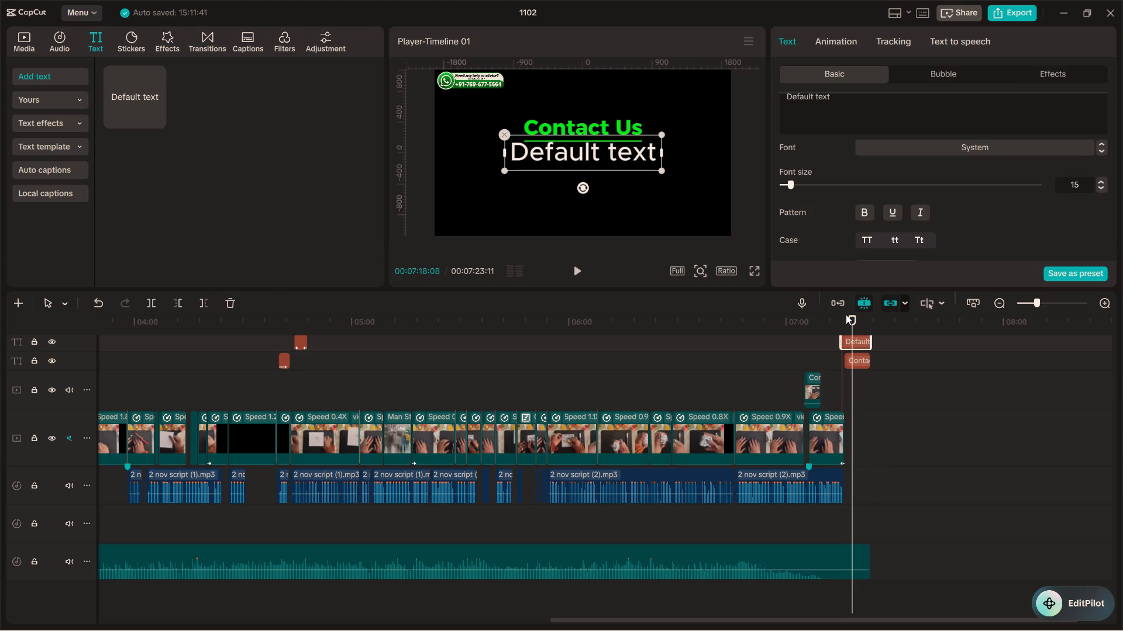
Trim the start of the new default text clip to line up with the start of the "Contact Us" clip.
{"action": "scroll", "coordinate": [870, 401], "scroll_direction": "up", "scroll_amount": 5}
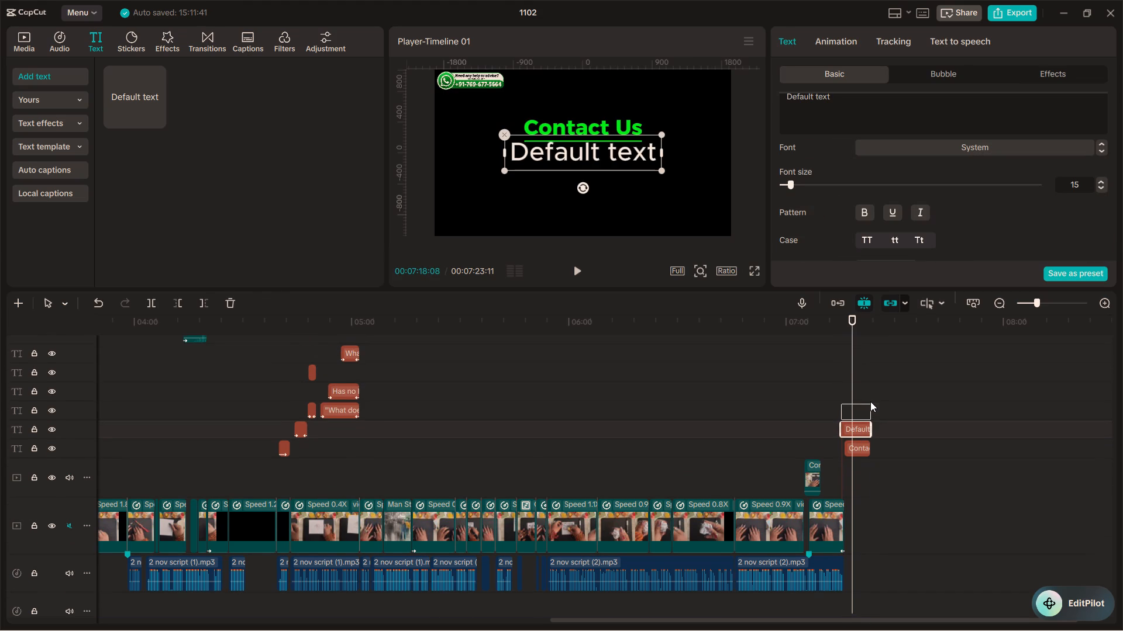
{"action": "scroll", "coordinate": [867, 421], "scroll_direction": "up", "scroll_amount": 6}
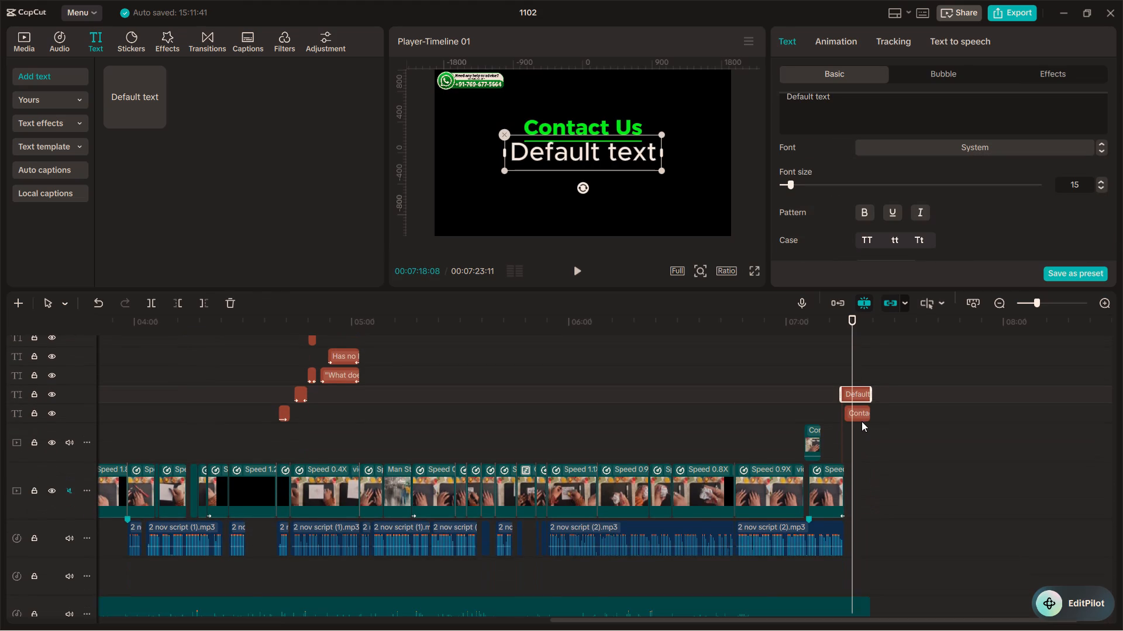
{"action": "scroll", "coordinate": [862, 421], "scroll_direction": "up", "scroll_amount": 17, "text": "ctrl"}
{"action": "left_click", "coordinate": [822, 369]}
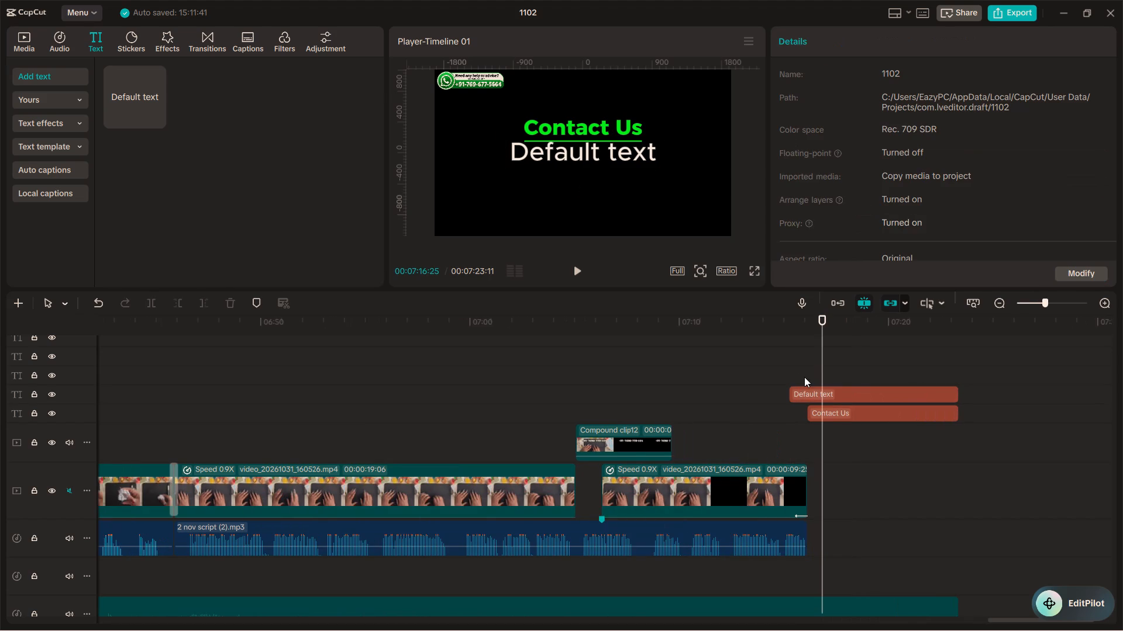
{"action": "left_click", "coordinate": [798, 390]}
{"action": "left_click_drag", "start_coordinate": [791, 392], "coordinate": [810, 397]}
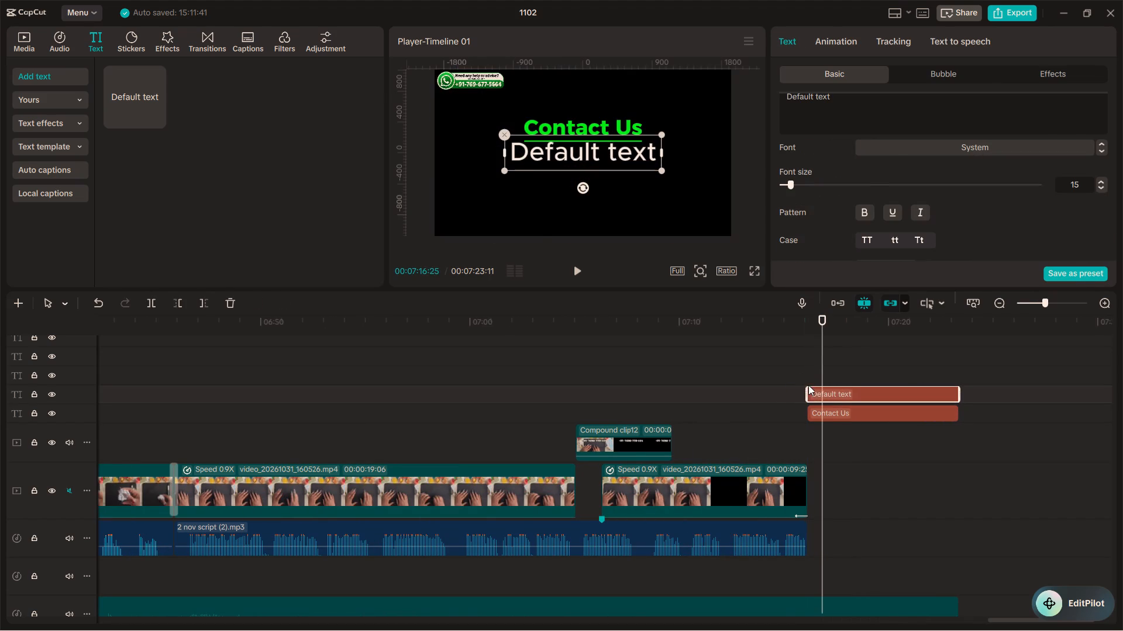
{"action": "left_click", "coordinate": [802, 373]}
{"action": "key", "text": "space"}
{"action": "key", "text": "space"}
Replace the second default text with the contact phone number from the clipboard history.
{"action": "left_click", "coordinate": [831, 395]}
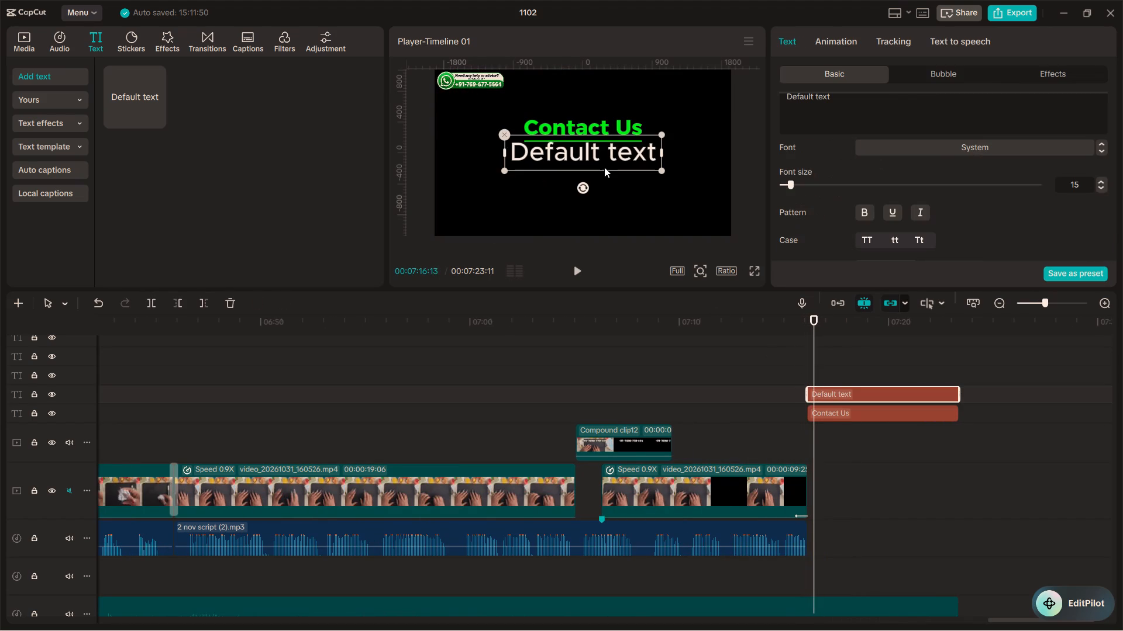
{"action": "left_click", "coordinate": [595, 157]}
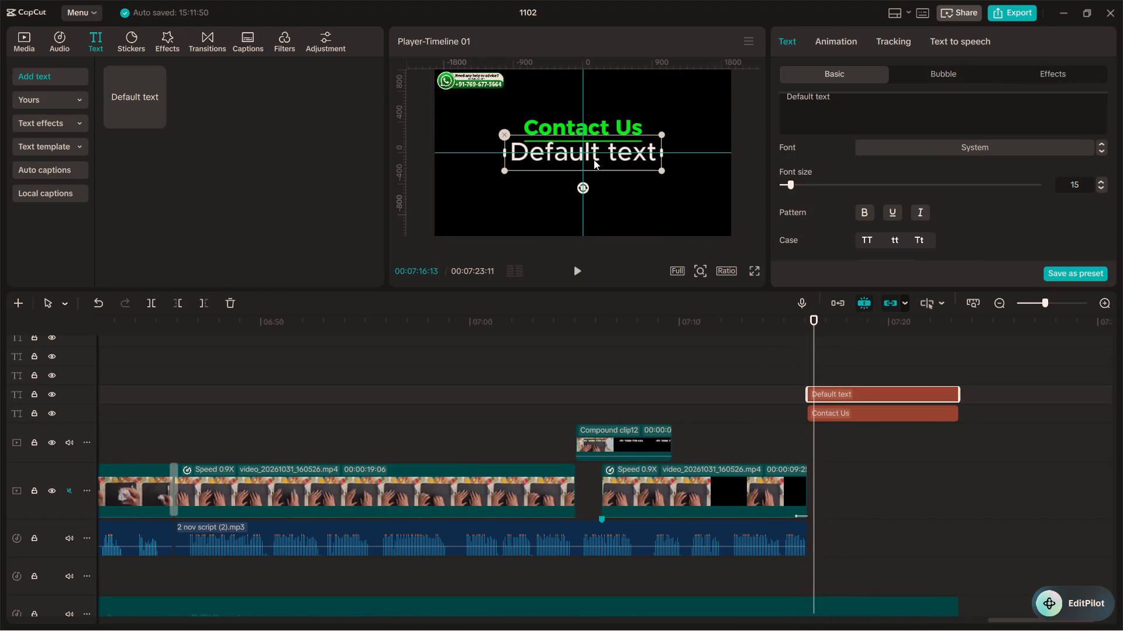
{"action": "left_click_drag", "start_coordinate": [840, 92], "coordinate": [784, 87]}
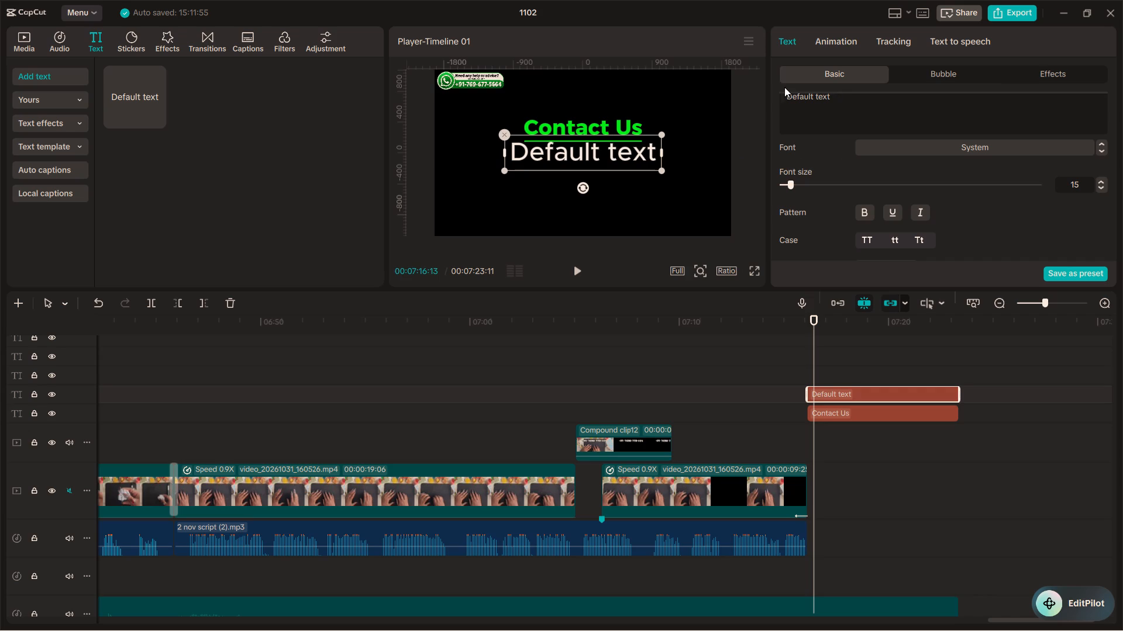
{"action": "left_click_drag", "start_coordinate": [784, 87], "coordinate": [781, 86]}
{"action": "left_click_drag", "start_coordinate": [846, 102], "coordinate": [777, 95]}
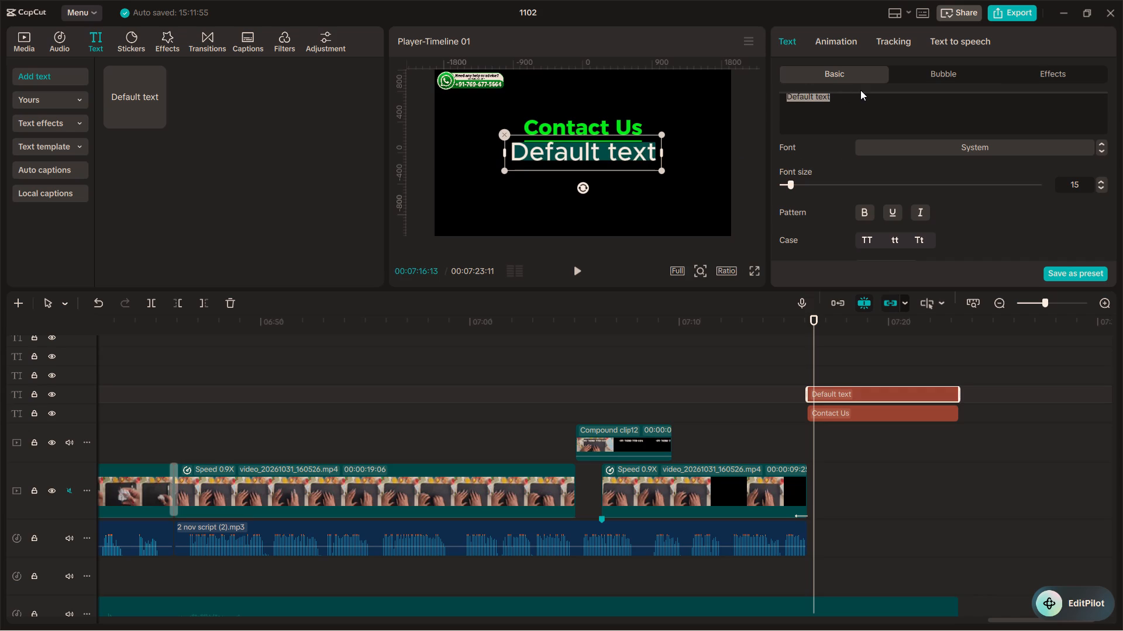
{"action": "key", "text": "super+v"}
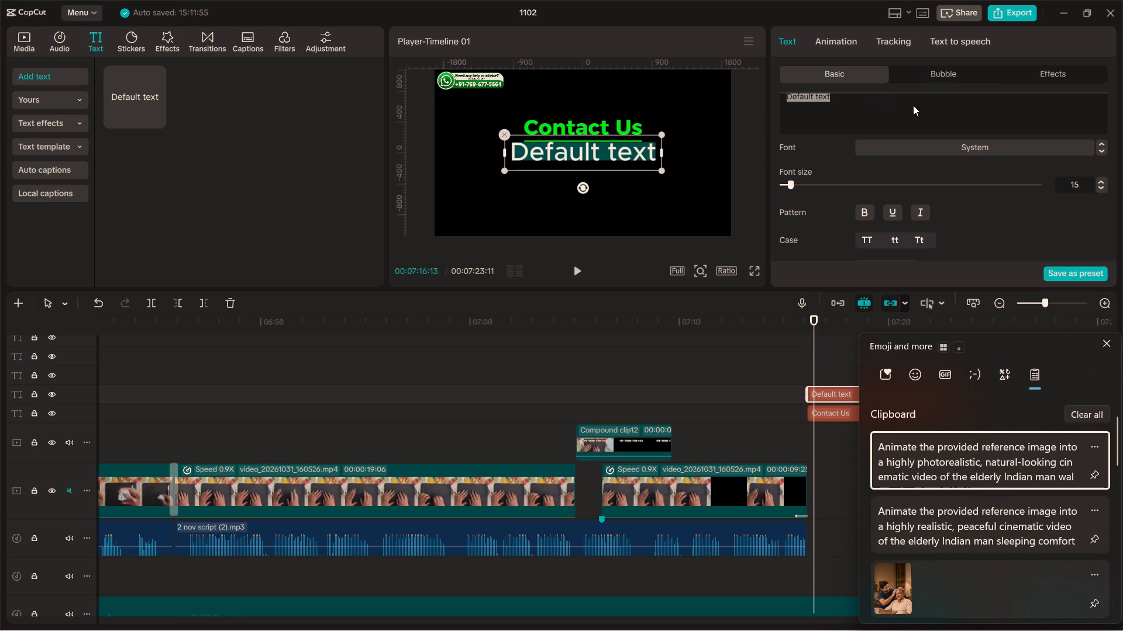
{"action": "scroll", "coordinate": [983, 466], "scroll_direction": "down", "scroll_amount": 8}
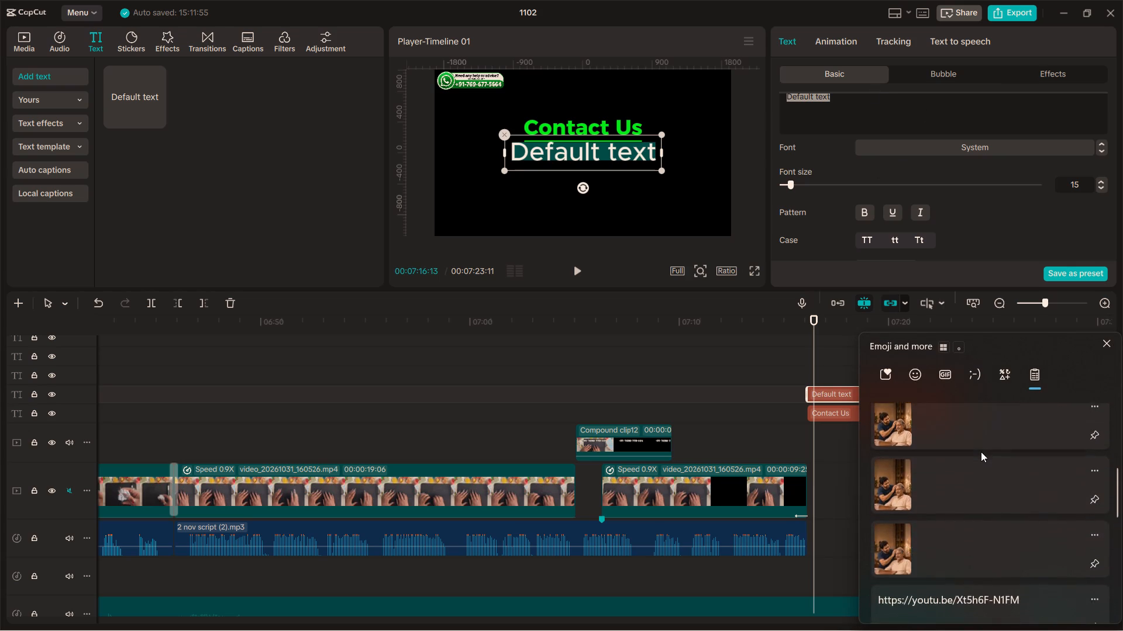
{"action": "scroll", "coordinate": [981, 452], "scroll_direction": "down", "scroll_amount": 8}
{"action": "left_click", "coordinate": [948, 503]}
{"action": "key", "text": "ctrl+v"}
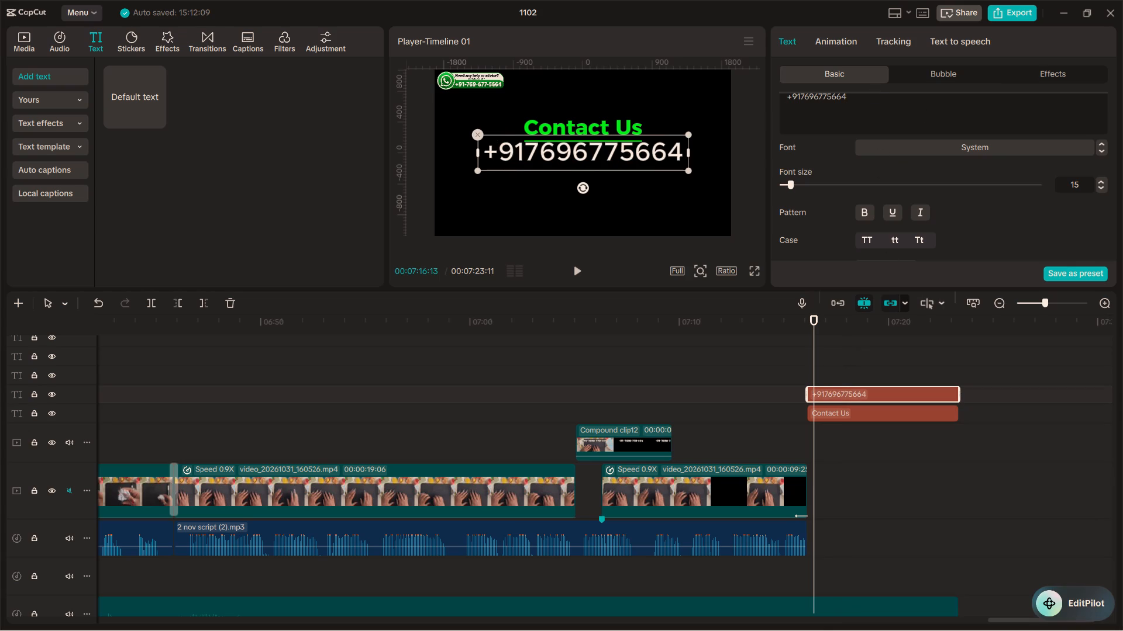
Insert hyphens into the phone number after the country code and between its 4-3-3 digit groups.
{"action": "key", "text": "Left"}
{"action": "key", "text": "Left"}
{"action": "key", "text": "Left"}
{"action": "key", "text": "minus"}
{"action": "key", "text": "Left"}
{"action": "key", "text": "Left"}
{"action": "key", "text": "Left"}
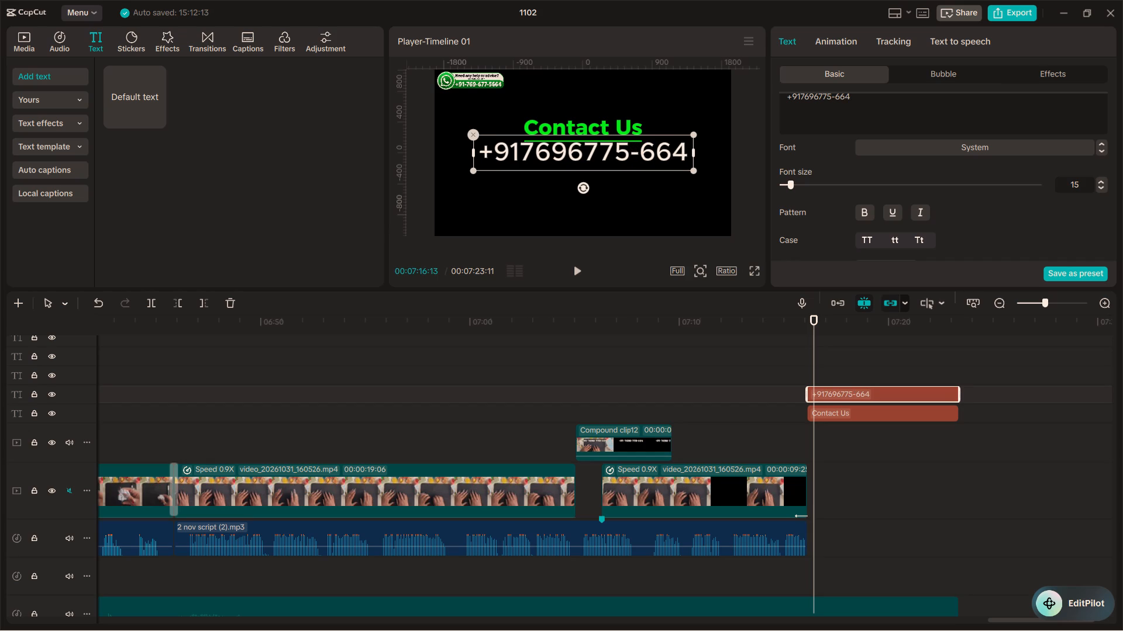
{"action": "key", "text": "Left"}
{"action": "key", "text": "minus"}
{"action": "key", "text": "Left"}
{"action": "key", "text": "Left"}
{"action": "key", "text": "Left"}
{"action": "key", "text": "Left"}
{"action": "key", "text": "Left"}
{"action": "key", "text": "minus"}
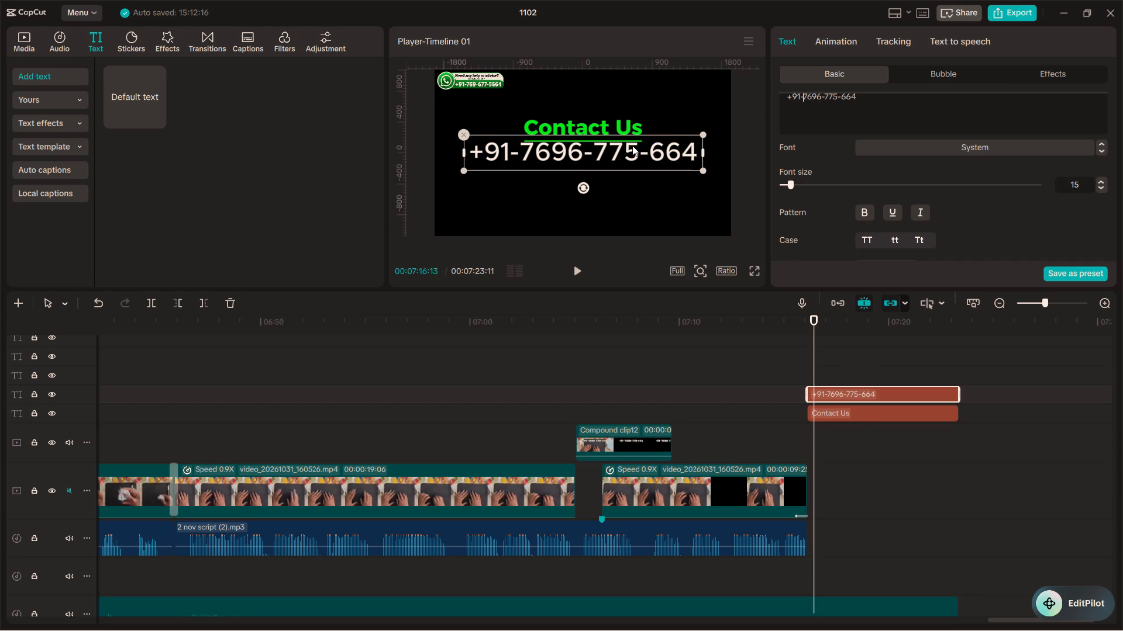
Scale down the phone number text and place it centred just beneath the underlined "Contact Us" heading.
{"action": "left_click_drag", "start_coordinate": [607, 150], "coordinate": [607, 162]}
{"action": "left_click_drag", "start_coordinate": [702, 148], "coordinate": [700, 147]}
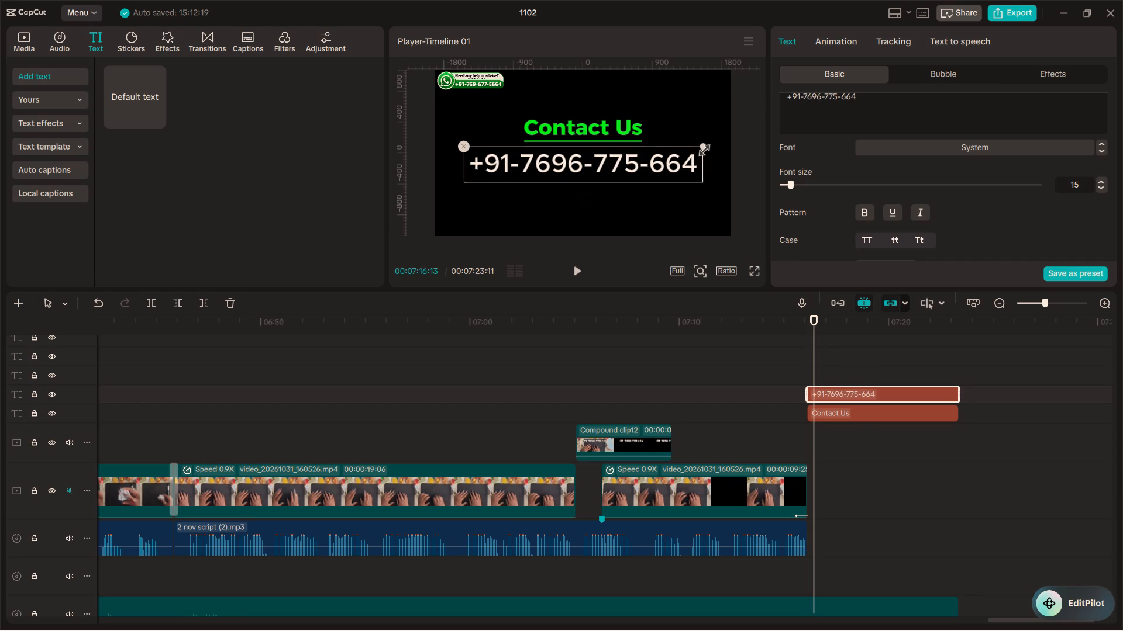
{"action": "left_click_drag", "start_coordinate": [700, 147], "coordinate": [642, 148]}
{"action": "left_click_drag", "start_coordinate": [588, 161], "coordinate": [588, 154]}
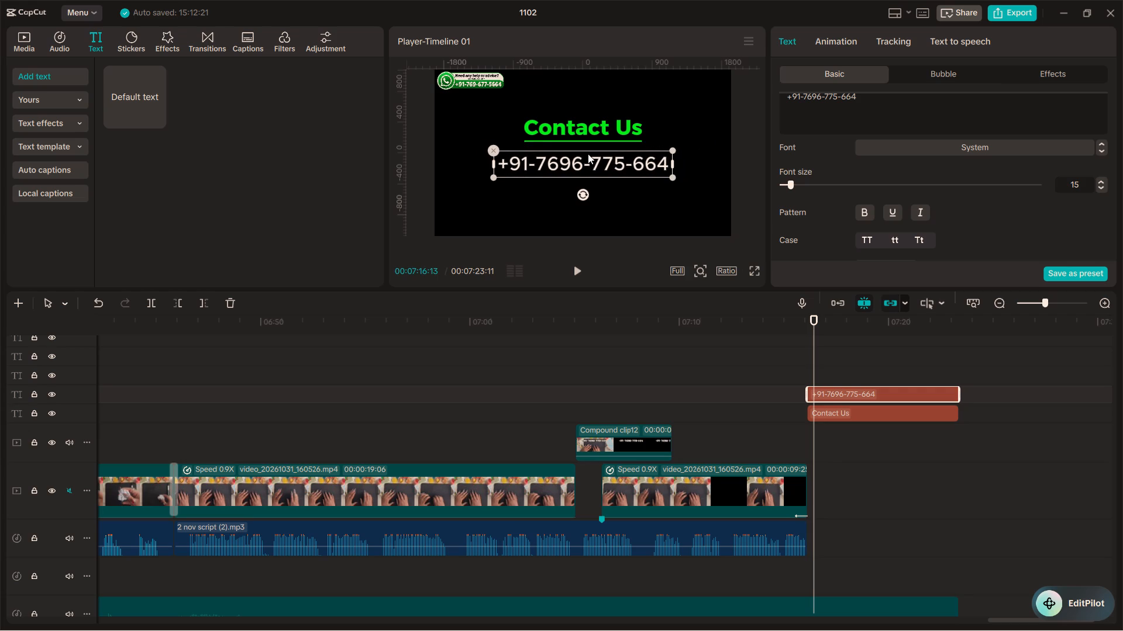
{"action": "left_click_drag", "start_coordinate": [588, 154], "coordinate": [588, 153]}
{"action": "left_click", "coordinate": [594, 160]}
{"action": "left_click_drag", "start_coordinate": [578, 165], "coordinate": [579, 151]}
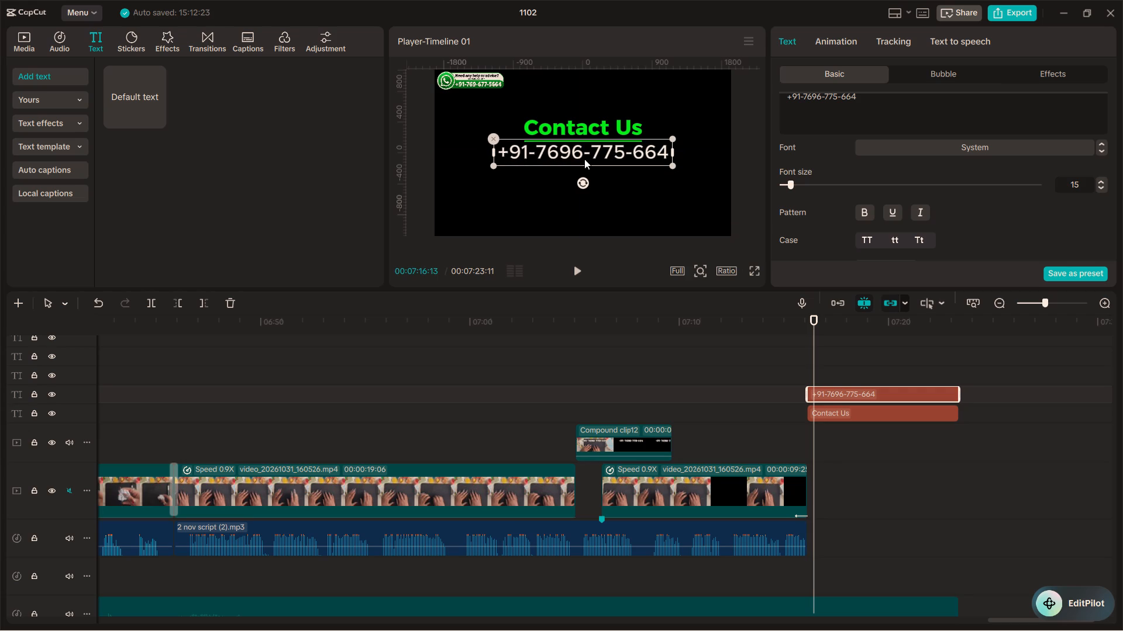
{"action": "left_click_drag", "start_coordinate": [584, 152], "coordinate": [584, 161]}
{"action": "left_click", "coordinate": [583, 154]}
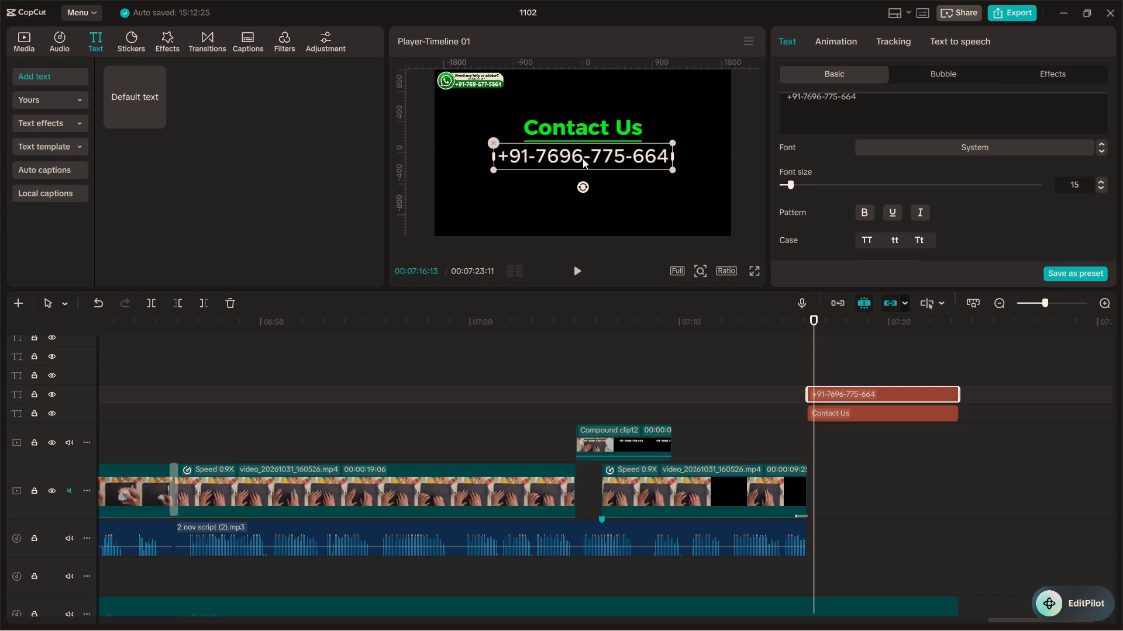
Set the phone number text's font to Montserrat.
{"action": "scroll", "coordinate": [898, 216], "scroll_direction": "down", "scroll_amount": 2}
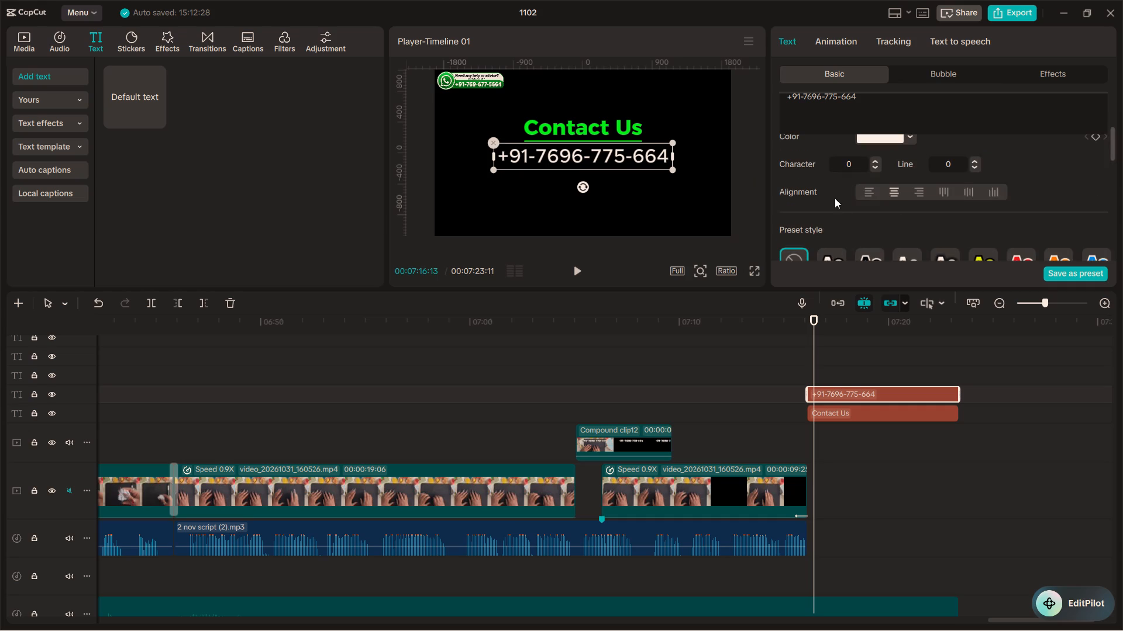
{"action": "scroll", "coordinate": [849, 192], "scroll_direction": "down", "scroll_amount": 1}
{"action": "scroll", "coordinate": [849, 192], "scroll_direction": "up", "scroll_amount": 3}
{"action": "scroll", "coordinate": [962, 185], "scroll_direction": "up", "scroll_amount": 1}
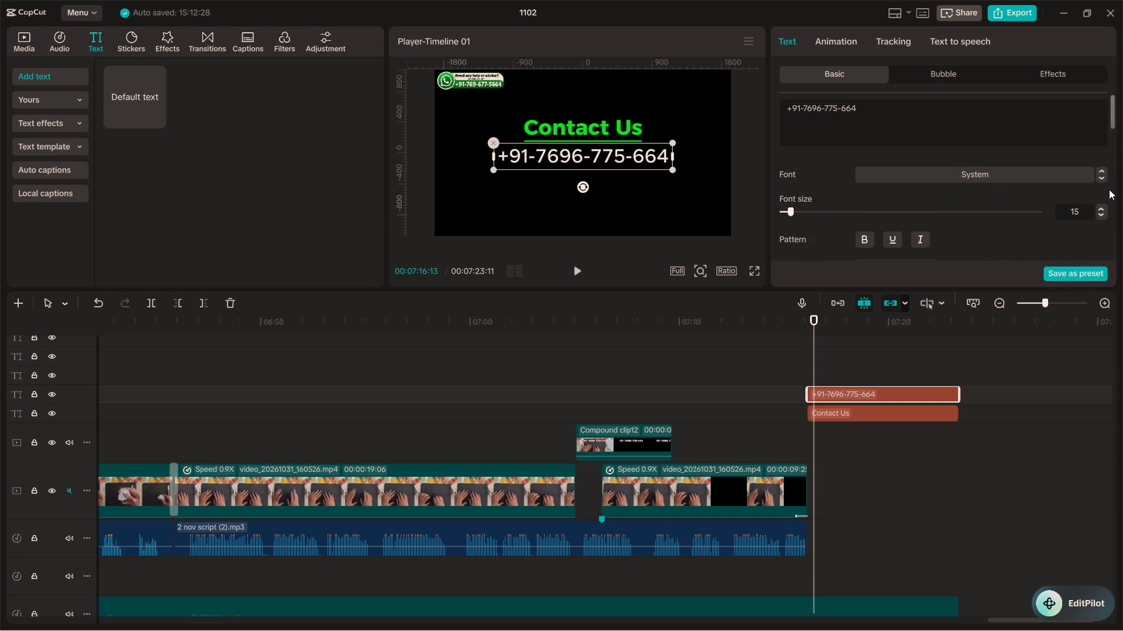
{"action": "left_click", "coordinate": [1103, 176]}
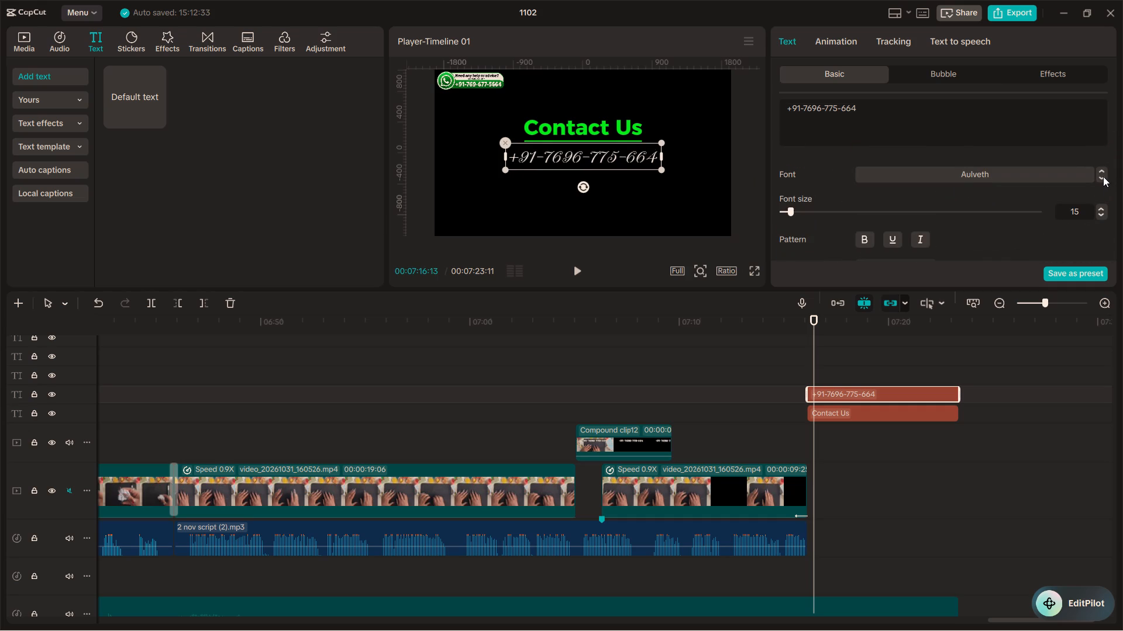
{"action": "left_click", "coordinate": [1103, 176]}
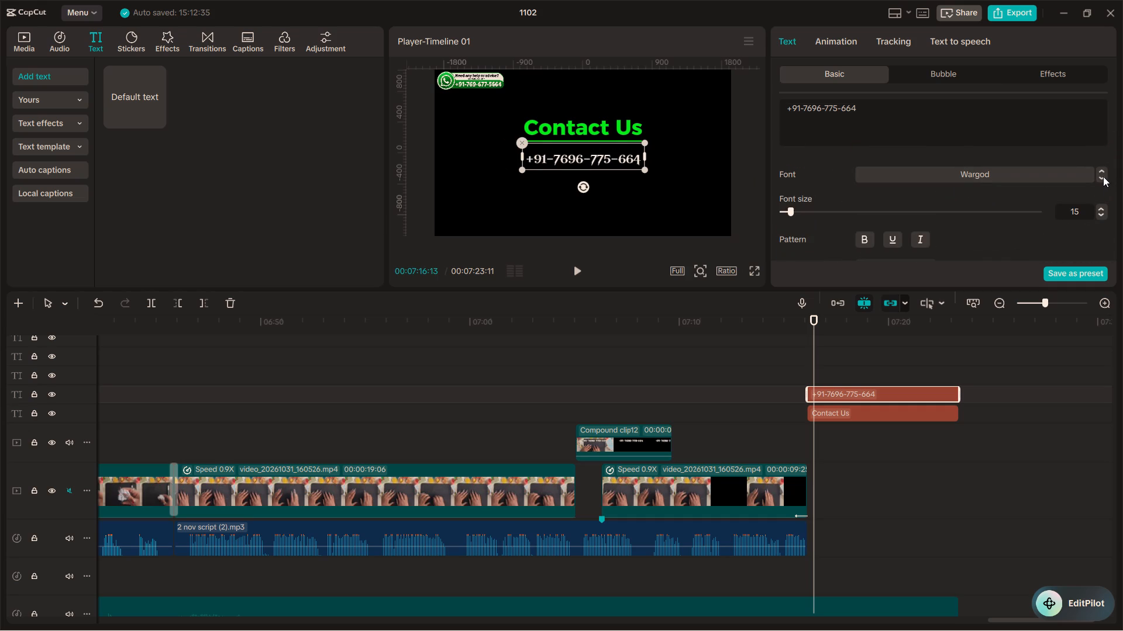
{"action": "left_click", "coordinate": [1103, 176]}
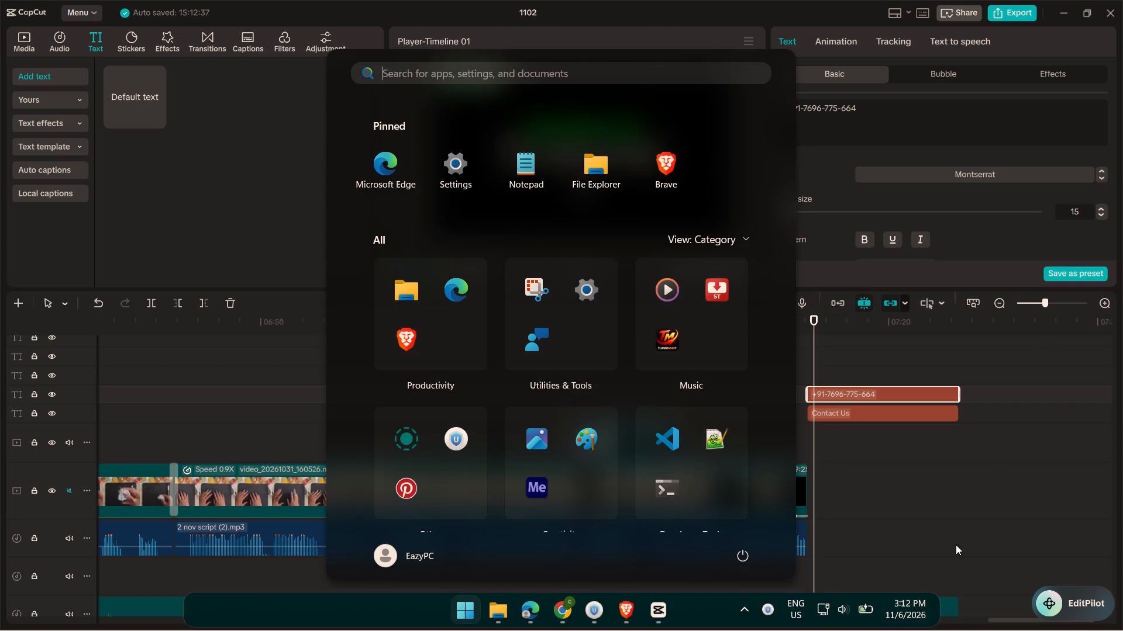
Enlarge the phone number text to extend wider than the "Contact Us" heading, centred in the frame.
{"action": "left_click", "coordinate": [572, 150]}
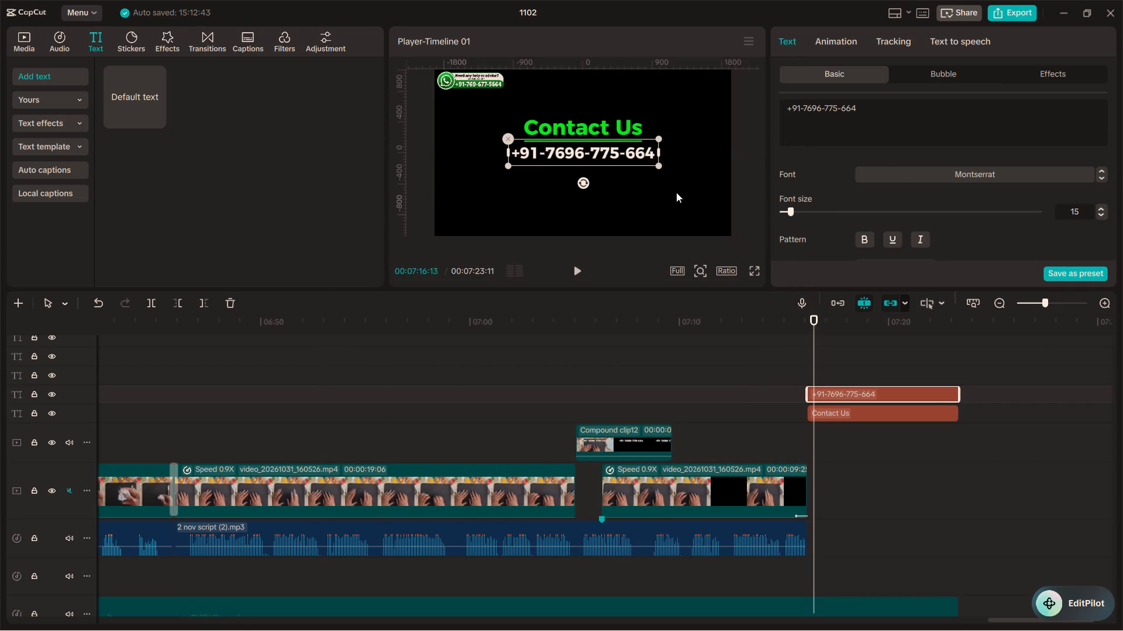
{"action": "left_click_drag", "start_coordinate": [660, 141], "coordinate": [706, 147]}
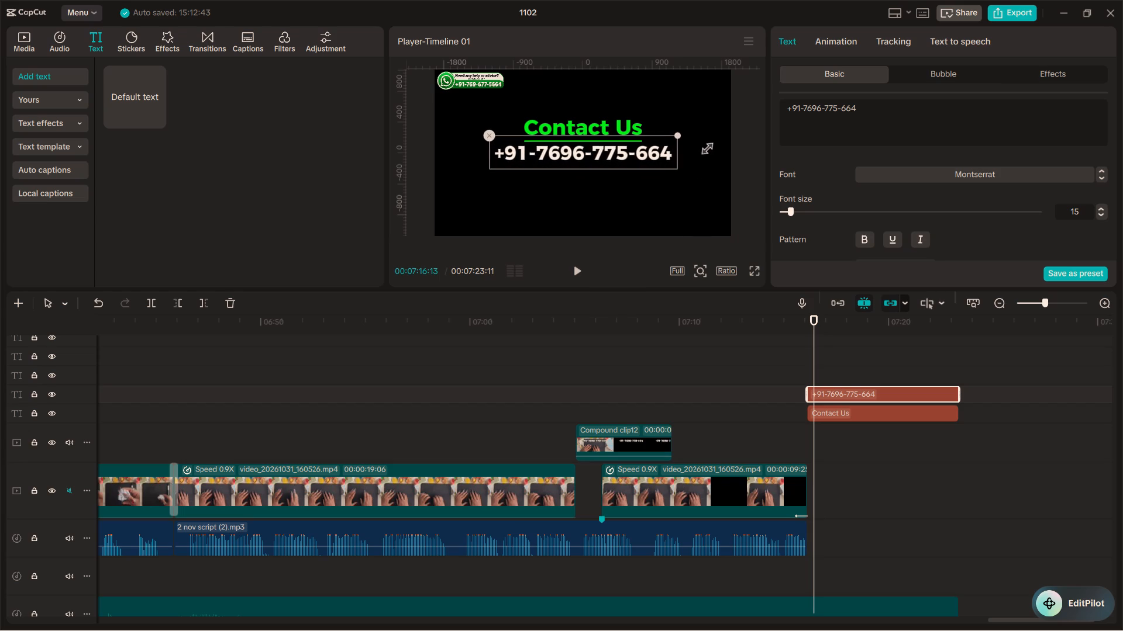
{"action": "left_click_drag", "start_coordinate": [706, 147], "coordinate": [728, 152]}
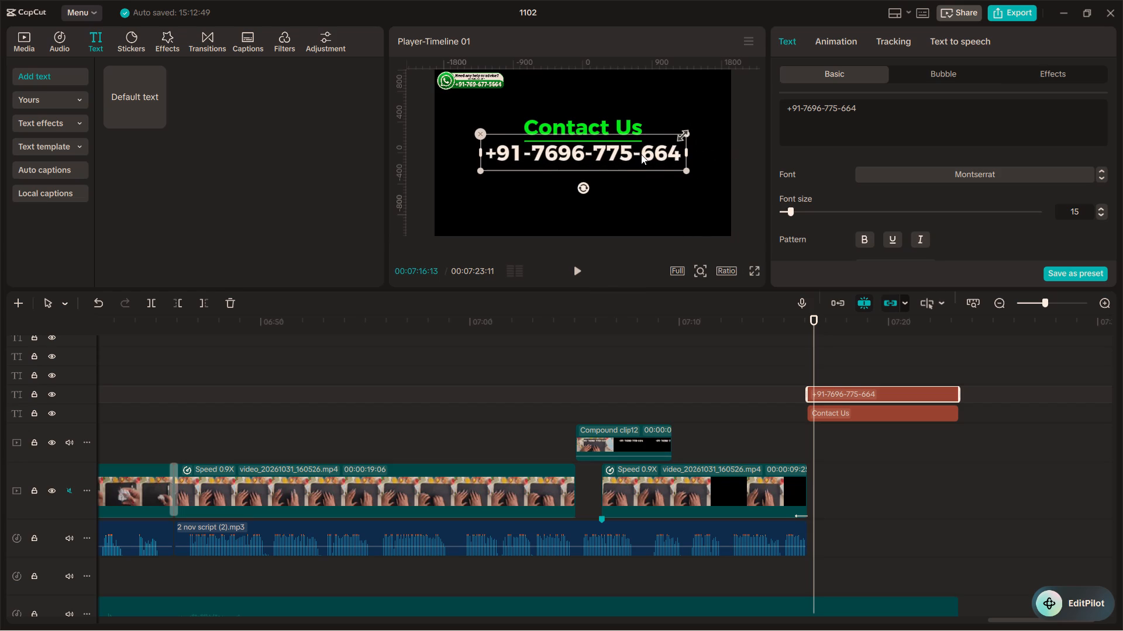
{"action": "left_click_drag", "start_coordinate": [585, 154], "coordinate": [585, 160]}
Trim the end of the WhatsApp banner overlay clip to the end of the last video clip, at 00:07:16:04.
{"action": "scroll", "coordinate": [752, 420], "scroll_direction": "up", "scroll_amount": 20}
{"action": "scroll", "coordinate": [752, 420], "scroll_direction": "up", "scroll_amount": 2}
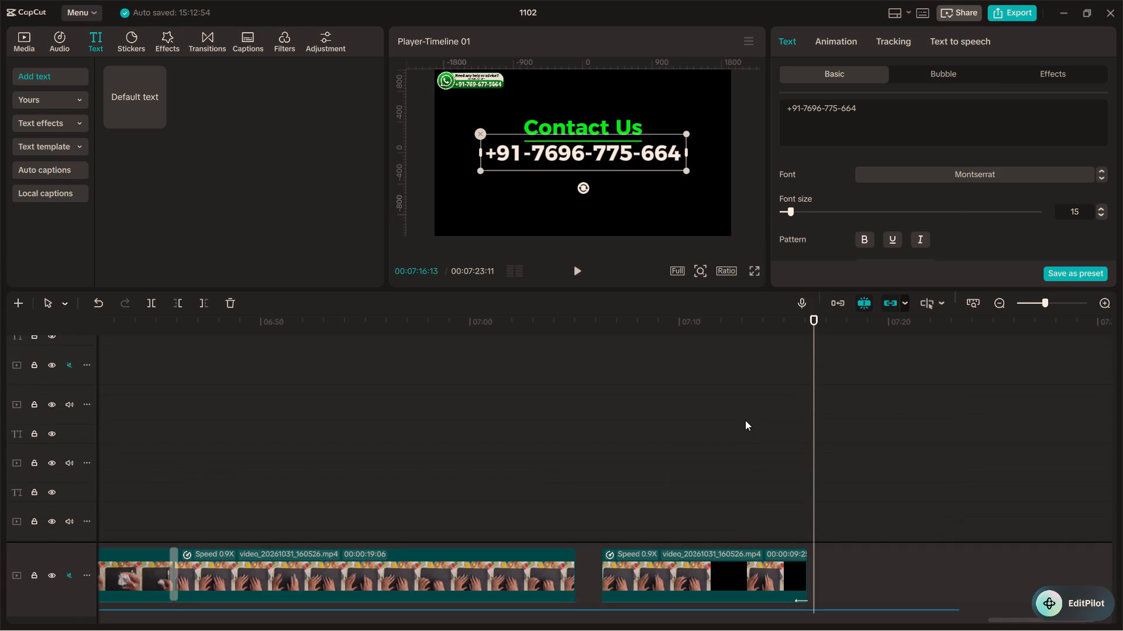
{"action": "scroll", "coordinate": [773, 407], "scroll_direction": "down", "scroll_amount": 18, "text": "ctrl"}
{"action": "scroll", "coordinate": [776, 408], "scroll_direction": "down", "scroll_amount": 8, "text": "ctrl"}
{"action": "scroll", "coordinate": [776, 403], "scroll_direction": "down", "scroll_amount": 20}
{"action": "scroll", "coordinate": [776, 403], "scroll_direction": "down", "scroll_amount": 12}
{"action": "scroll", "coordinate": [776, 404], "scroll_direction": "up", "scroll_amount": 20}
{"action": "scroll", "coordinate": [776, 404], "scroll_direction": "up", "scroll_amount": 1}
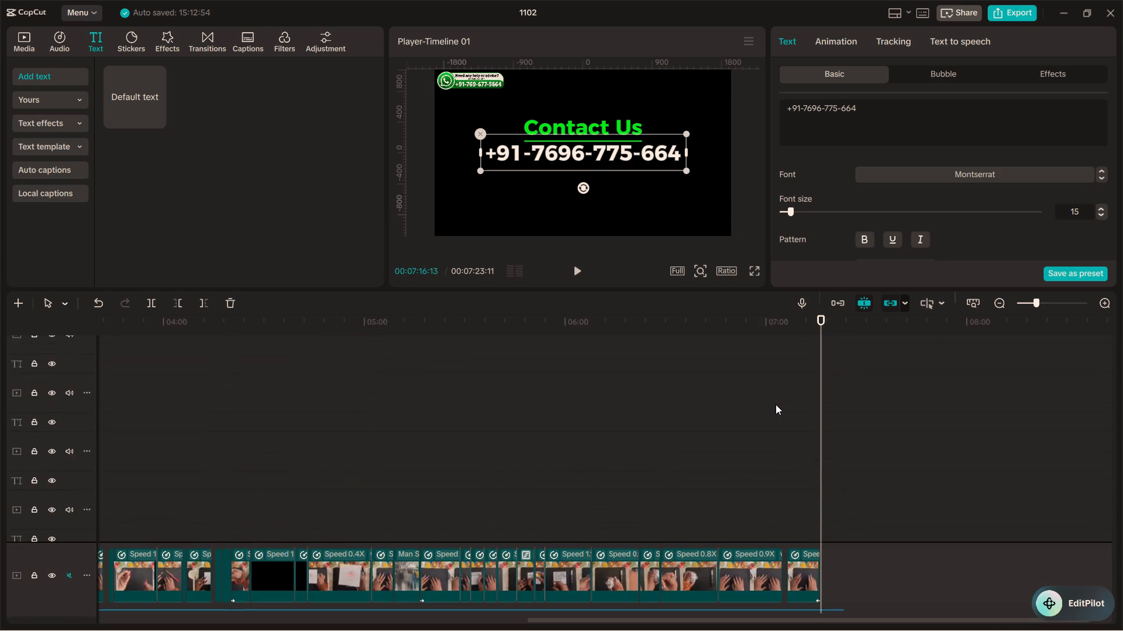
{"action": "scroll", "coordinate": [776, 404], "scroll_direction": "up", "scroll_amount": 20}
{"action": "scroll", "coordinate": [776, 404], "scroll_direction": "up", "scroll_amount": 6}
{"action": "scroll", "coordinate": [776, 404], "scroll_direction": "up", "scroll_amount": 16}
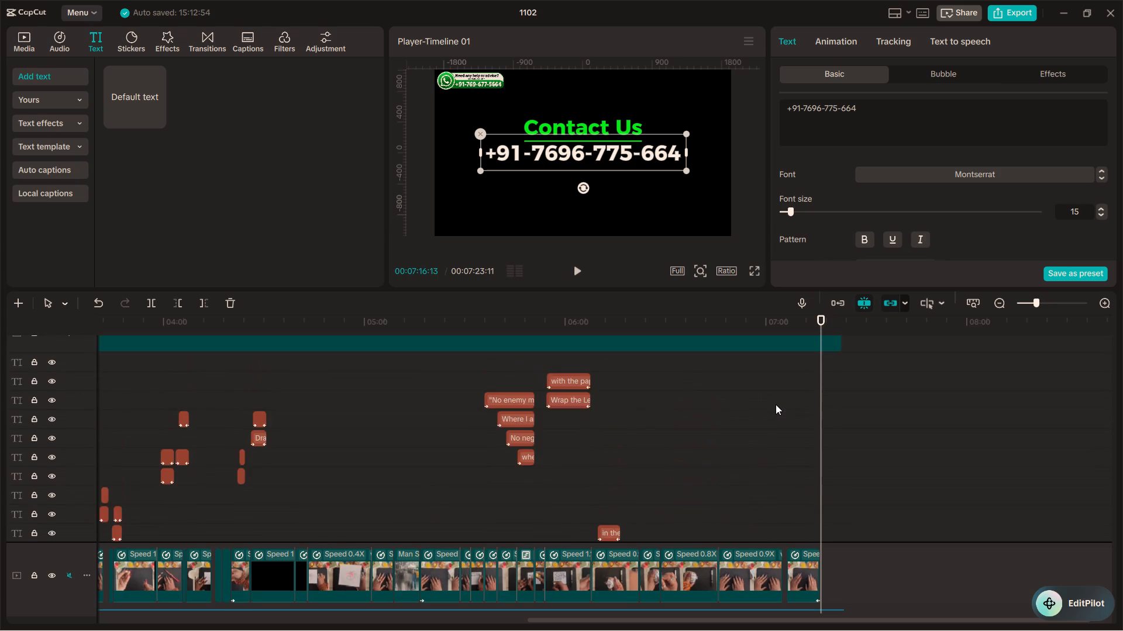
{"action": "scroll", "coordinate": [776, 404], "scroll_direction": "up", "scroll_amount": 6}
{"action": "scroll", "coordinate": [868, 442], "scroll_direction": "down", "scroll_amount": 6}
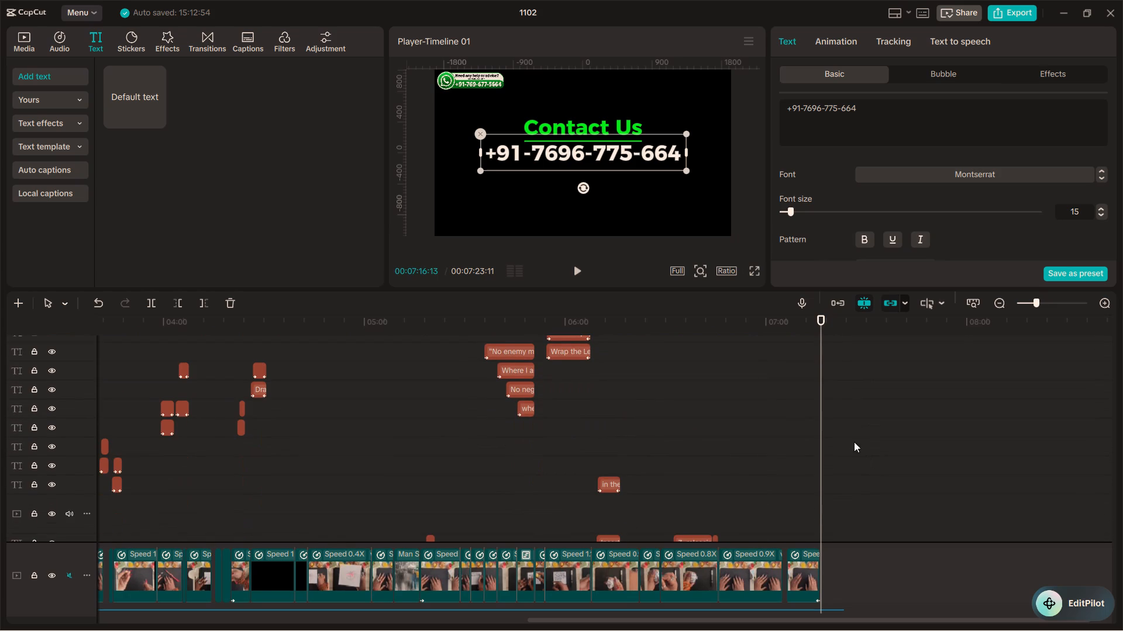
{"action": "left_click_drag", "start_coordinate": [821, 419], "coordinate": [827, 430]}
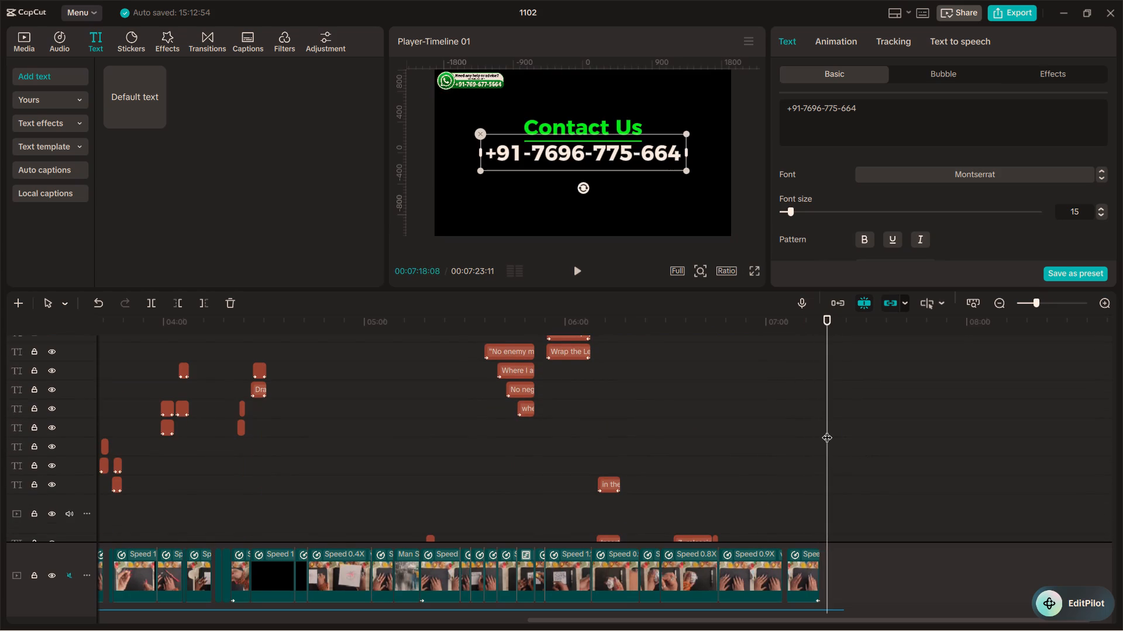
{"action": "left_click_drag", "start_coordinate": [827, 430], "coordinate": [818, 427]}
{"action": "scroll", "coordinate": [818, 427], "scroll_direction": "up", "scroll_amount": 13}
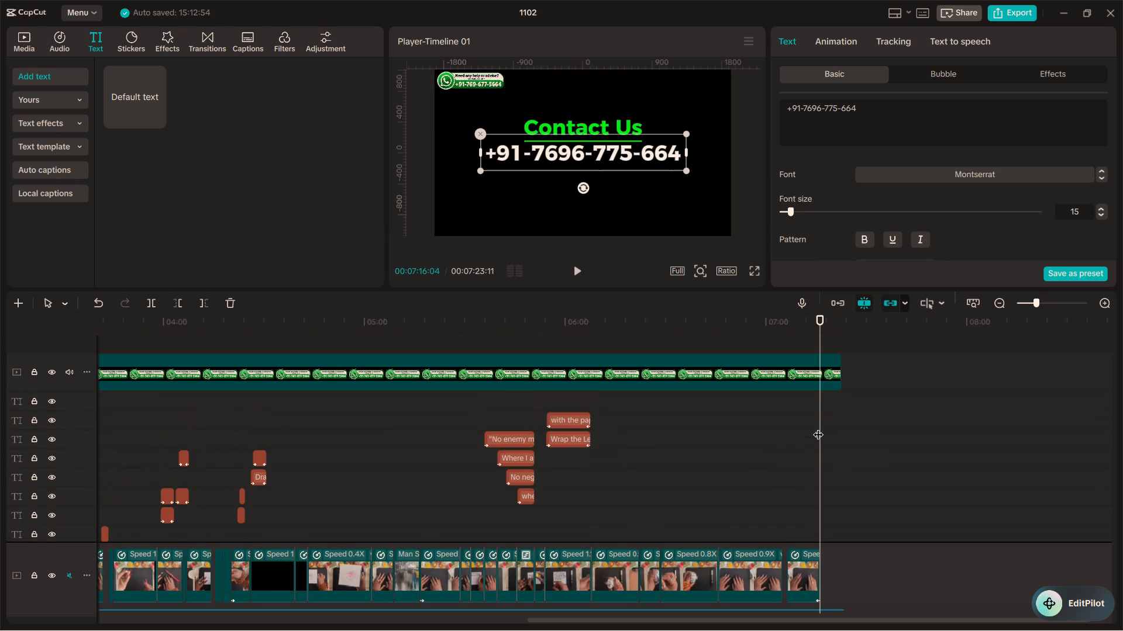
{"action": "left_click", "coordinate": [824, 385]}
{"action": "left_click_drag", "start_coordinate": [842, 391], "coordinate": [825, 391]}
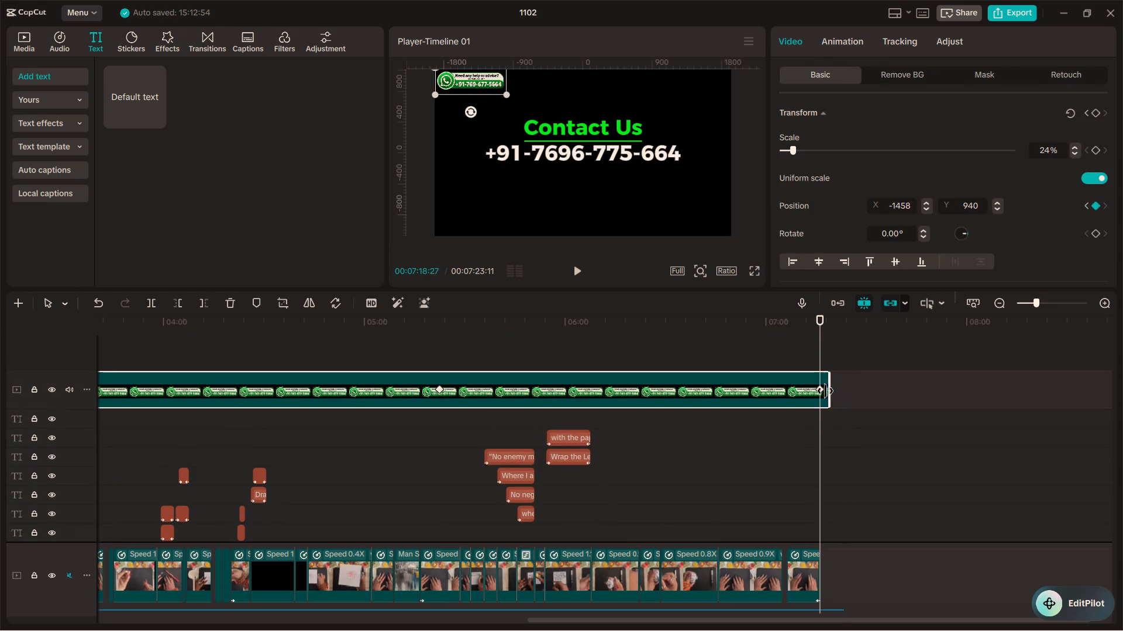
{"action": "left_click_drag", "start_coordinate": [825, 391], "coordinate": [817, 391]}
Play back the ending from about 00:07:11 into the contact screen to check the banner and closing text.
{"action": "scroll", "coordinate": [823, 416], "scroll_direction": "down", "scroll_amount": 12}
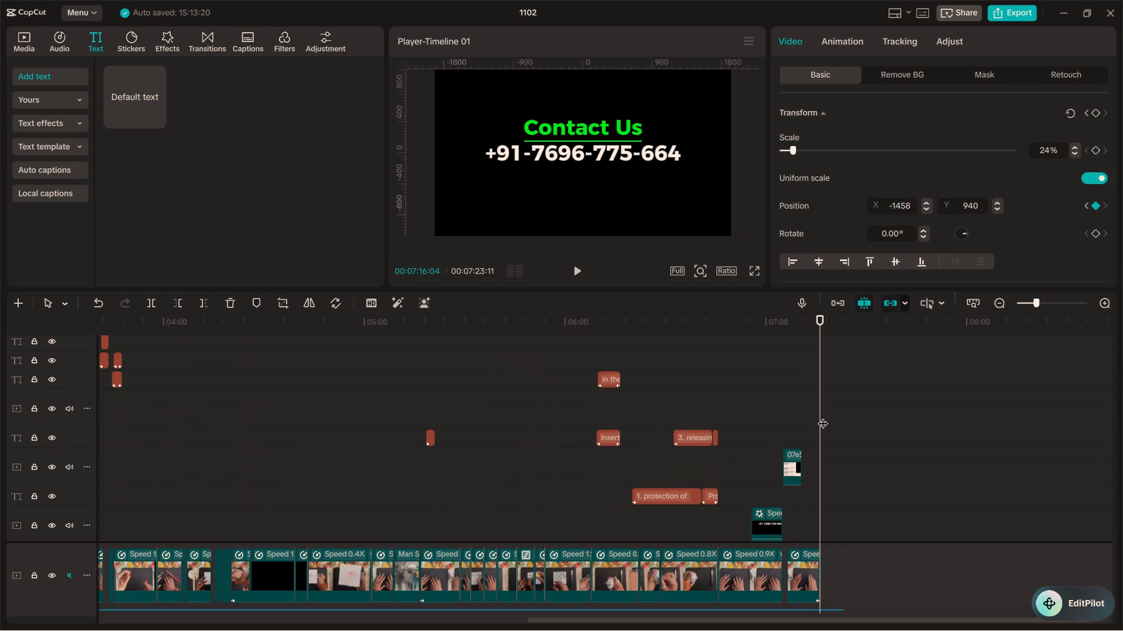
{"action": "left_click", "coordinate": [798, 397]}
{"action": "key", "text": "space"}
{"action": "scroll", "coordinate": [798, 397], "scroll_direction": "down", "scroll_amount": 7}
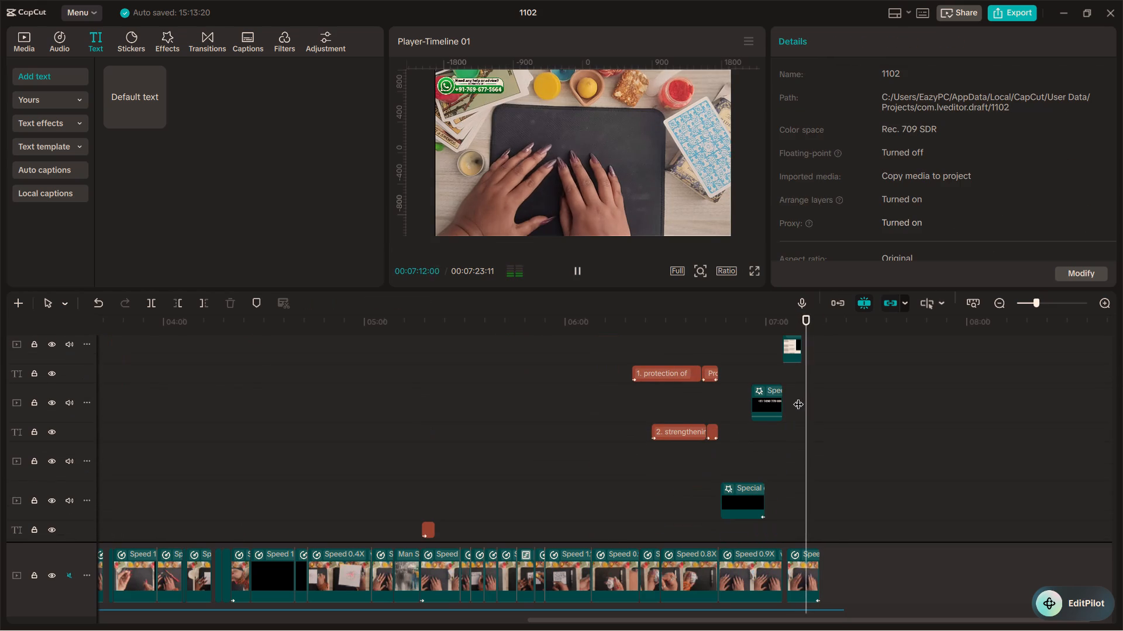
{"action": "scroll", "coordinate": [798, 397], "scroll_direction": "down", "scroll_amount": 13}
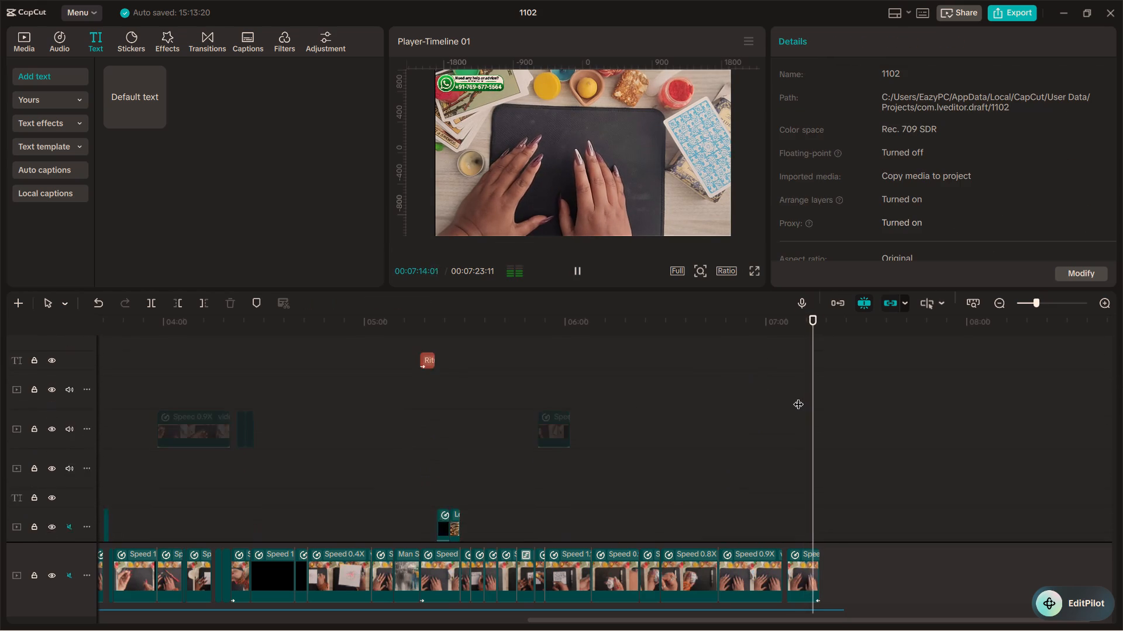
{"action": "scroll", "coordinate": [798, 397], "scroll_direction": "up", "scroll_amount": 20}
{"action": "scroll", "coordinate": [798, 397], "scroll_direction": "up", "scroll_amount": 2}
{"action": "scroll", "coordinate": [798, 397], "scroll_direction": "down", "scroll_amount": 20}
{"action": "scroll", "coordinate": [798, 397], "scroll_direction": "down", "scroll_amount": 7}
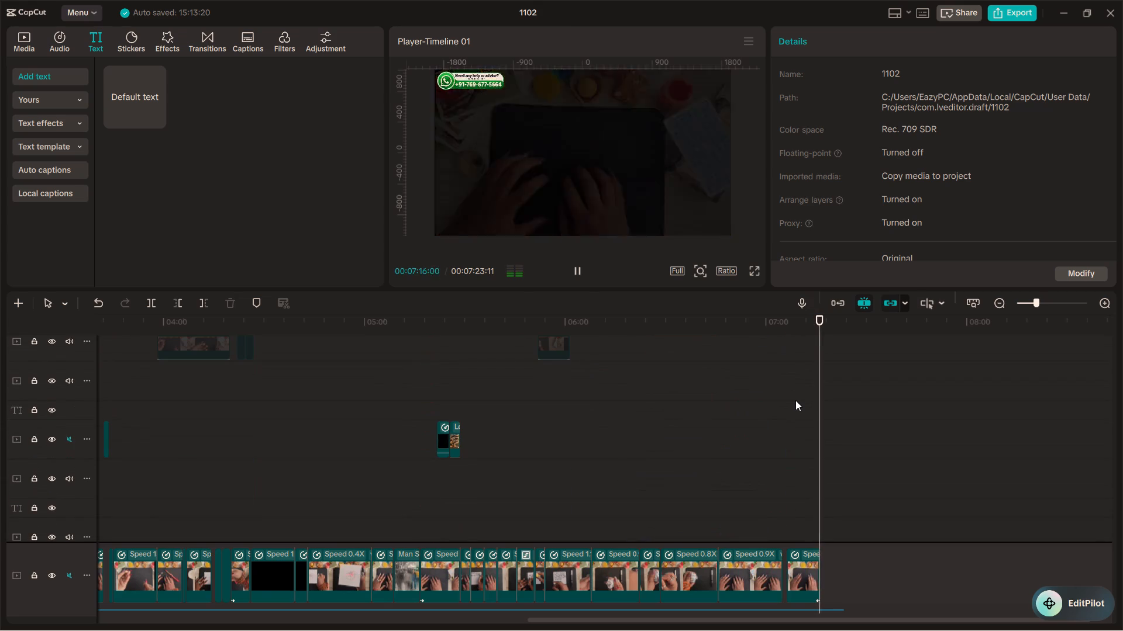
{"action": "left_click", "coordinate": [588, 156]}
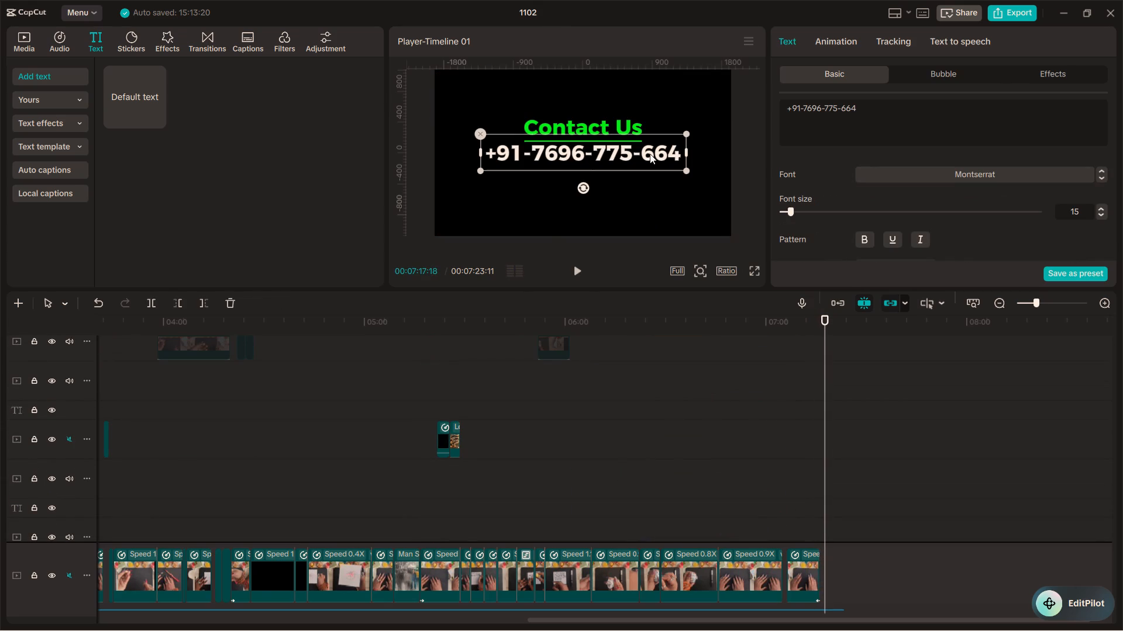
Select the "Contact Us" heading and the phone number text together and shrink both to about half size, keeping them centred horizontally.
{"action": "key", "text": "space"}
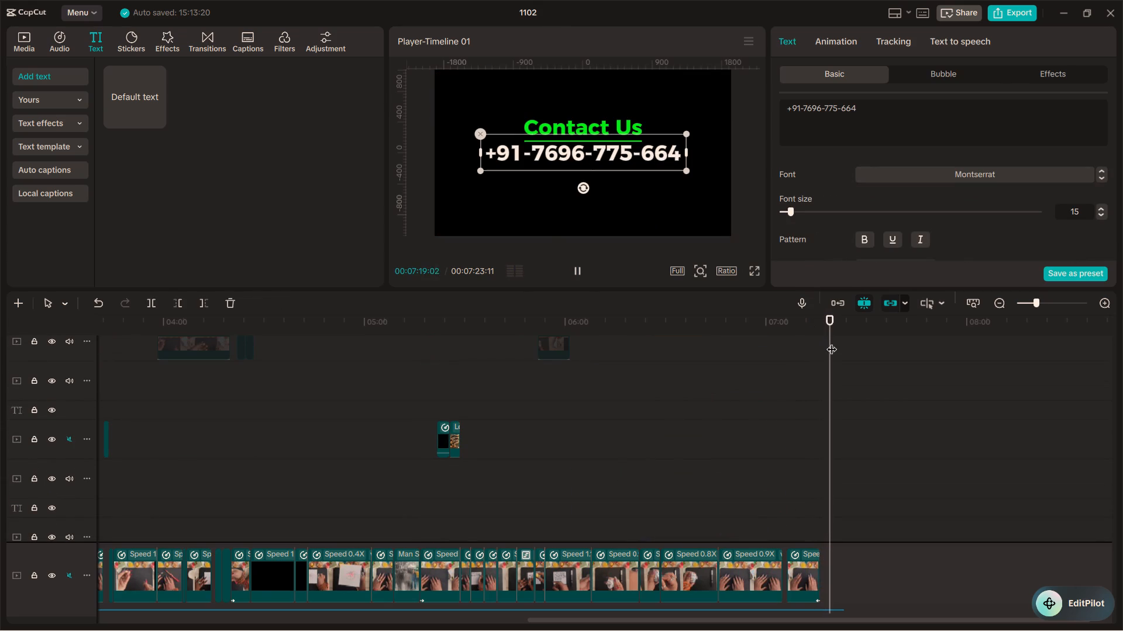
{"action": "scroll", "coordinate": [830, 386], "scroll_direction": "down", "scroll_amount": 12, "text": "ctrl"}
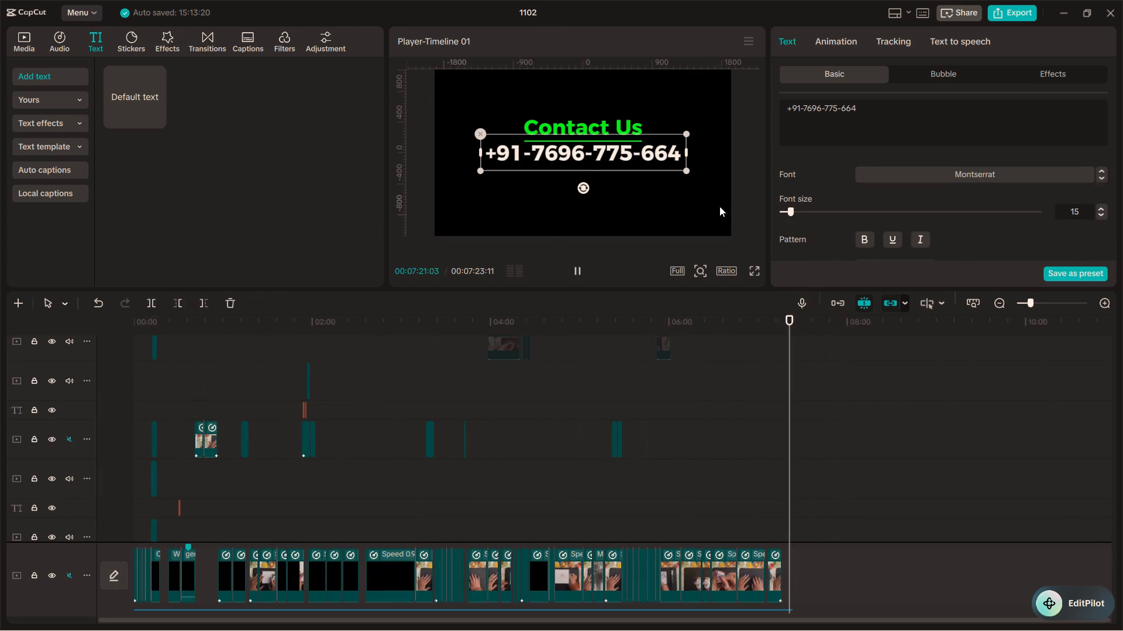
{"action": "left_click", "coordinate": [672, 192]}
{"action": "left_click_drag", "start_coordinate": [687, 110], "coordinate": [608, 160]}
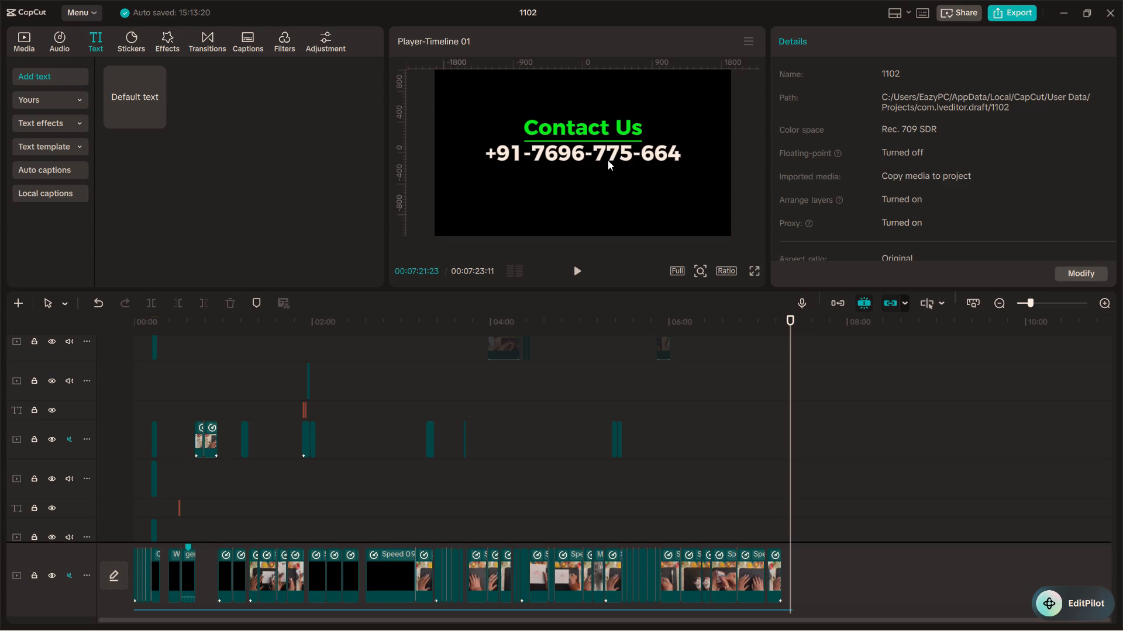
{"action": "left_click_drag", "start_coordinate": [608, 160], "coordinate": [602, 163]}
{"action": "left_click_drag", "start_coordinate": [648, 106], "coordinate": [609, 171]}
{"action": "scroll", "coordinate": [784, 456], "scroll_direction": "down", "scroll_amount": 6}
{"action": "scroll", "coordinate": [790, 487], "scroll_direction": "up", "scroll_amount": 7}
{"action": "scroll", "coordinate": [790, 487], "scroll_direction": "down", "scroll_amount": 5}
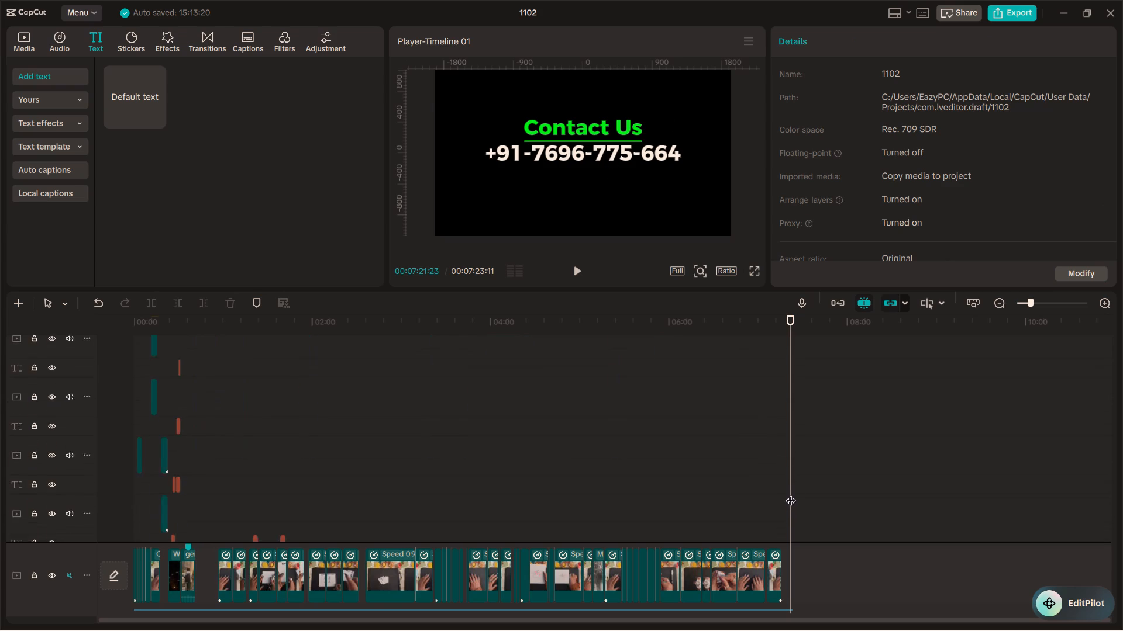
{"action": "scroll", "coordinate": [791, 493], "scroll_direction": "down", "scroll_amount": 7}
{"action": "scroll", "coordinate": [794, 490], "scroll_direction": "up", "scroll_amount": 20}
{"action": "scroll", "coordinate": [794, 490], "scroll_direction": "up", "scroll_amount": 20}
{"action": "scroll", "coordinate": [794, 490], "scroll_direction": "up", "scroll_amount": 11}
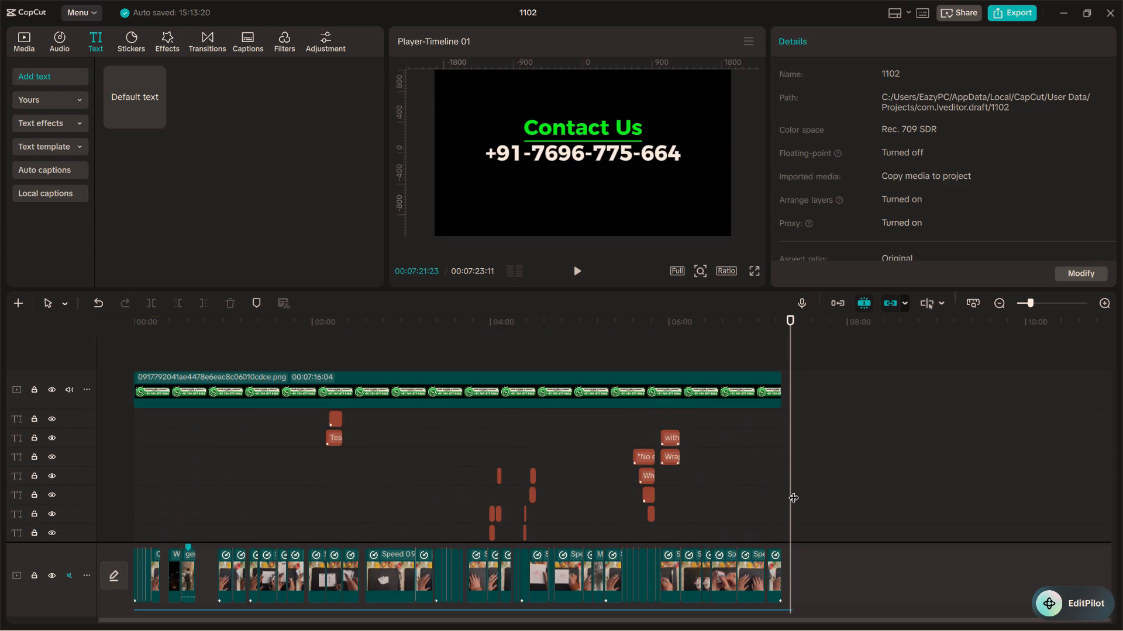
{"action": "scroll", "coordinate": [794, 490], "scroll_direction": "down", "scroll_amount": 20}
{"action": "scroll", "coordinate": [794, 490], "scroll_direction": "down", "scroll_amount": 20}
{"action": "scroll", "coordinate": [794, 490], "scroll_direction": "down", "scroll_amount": 20}
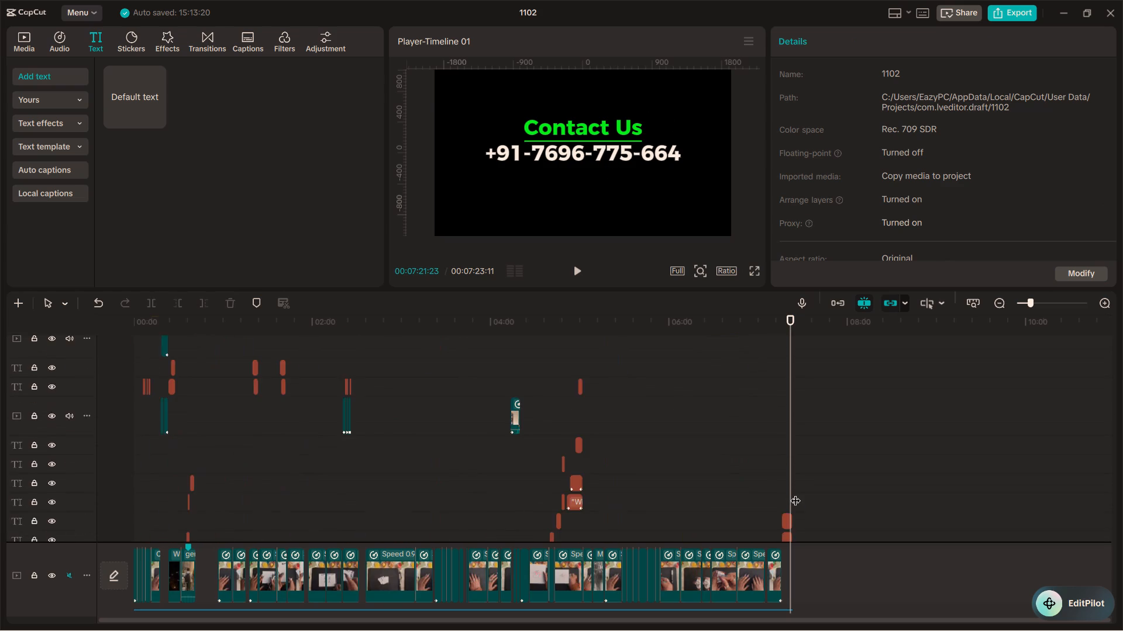
{"action": "scroll", "coordinate": [795, 493], "scroll_direction": "down", "scroll_amount": 6}
{"action": "left_click_drag", "start_coordinate": [797, 373], "coordinate": [778, 337]}
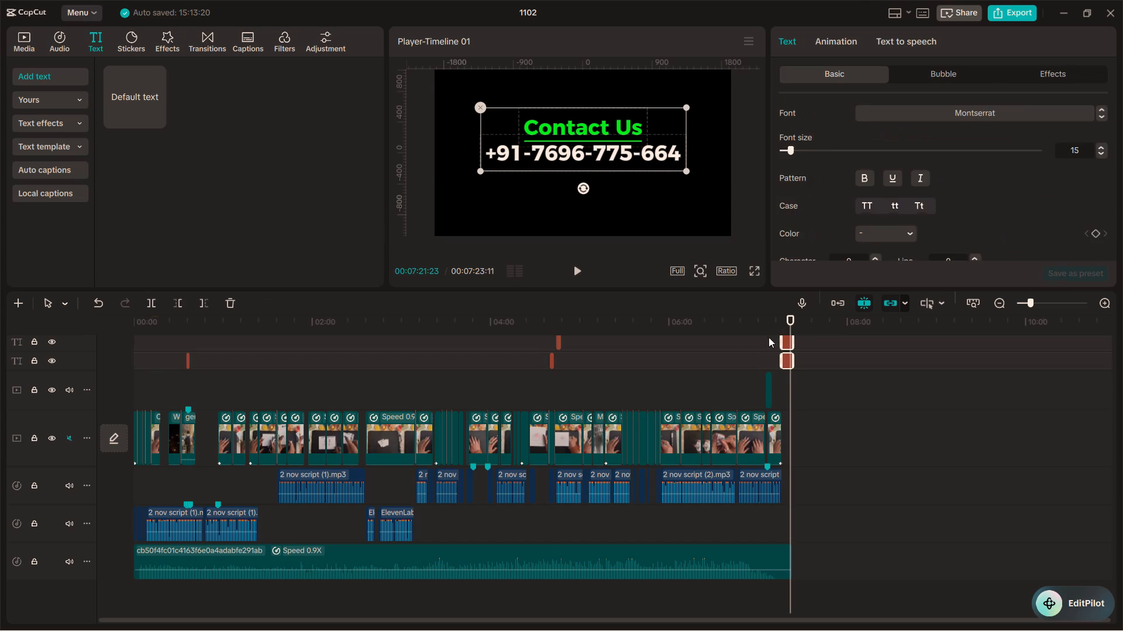
{"action": "left_click_drag", "start_coordinate": [687, 109], "coordinate": [634, 125]}
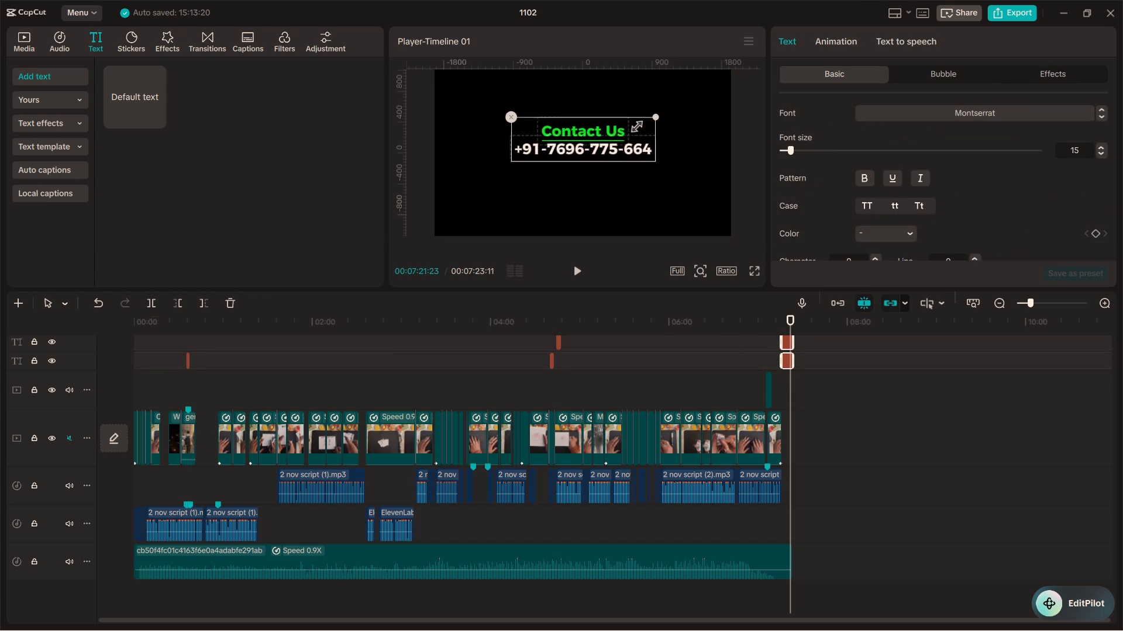
{"action": "left_click_drag", "start_coordinate": [634, 125], "coordinate": [605, 132]}
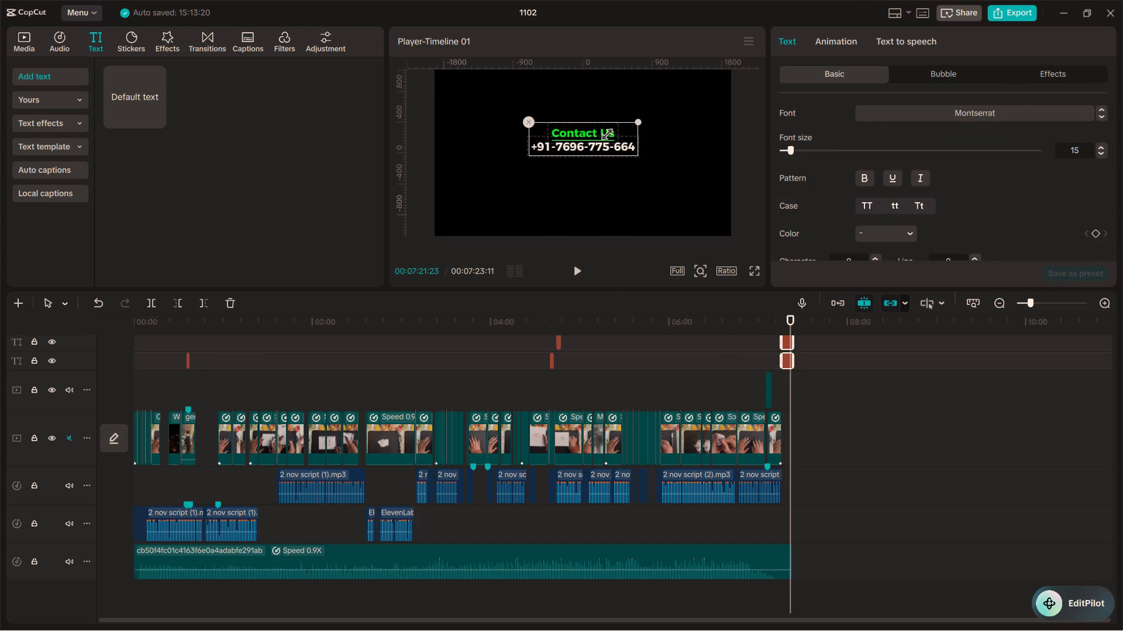
{"action": "left_click_drag", "start_coordinate": [605, 132], "coordinate": [606, 132]}
Play back the ending from about 00:07:08 into the contact screen to check the resized closing text.
{"action": "left_click", "coordinate": [771, 337]}
{"action": "key", "text": "space"}
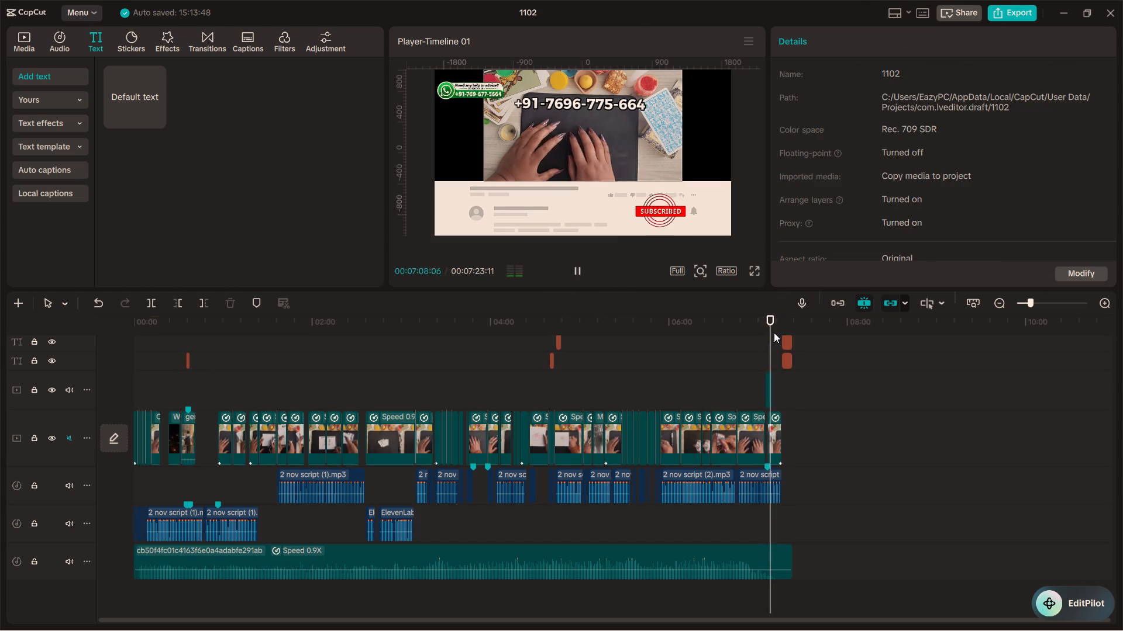
{"action": "left_click_drag", "start_coordinate": [818, 367], "coordinate": [786, 340]}
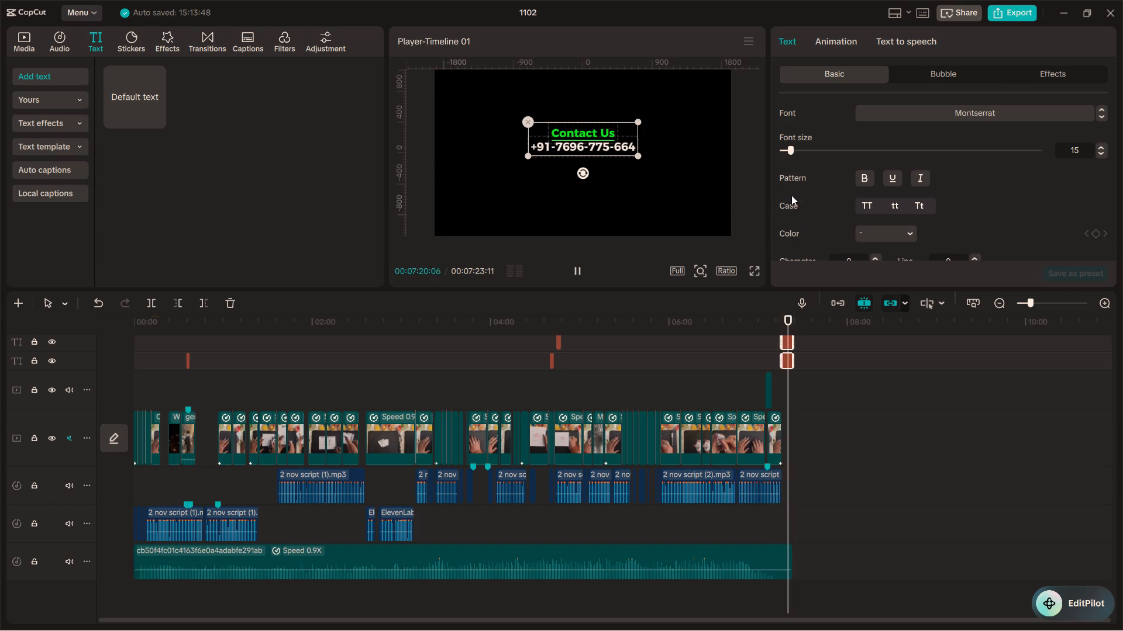
{"action": "left_click", "coordinate": [794, 378]}
{"action": "left_click_drag", "start_coordinate": [793, 378], "coordinate": [787, 373]}
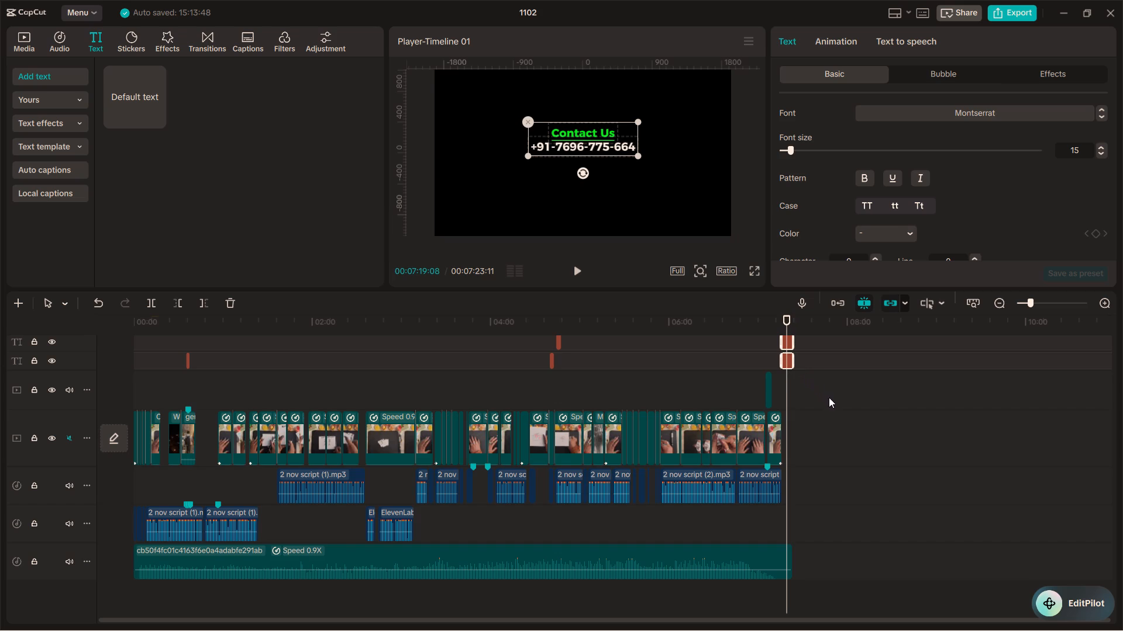
Replay the cut from the last video clip to the contact screen, starting around 00:07:15, to check how the closing text appears.
{"action": "scroll", "coordinate": [816, 414], "scroll_direction": "up", "scroll_amount": 19, "text": "ctrl"}
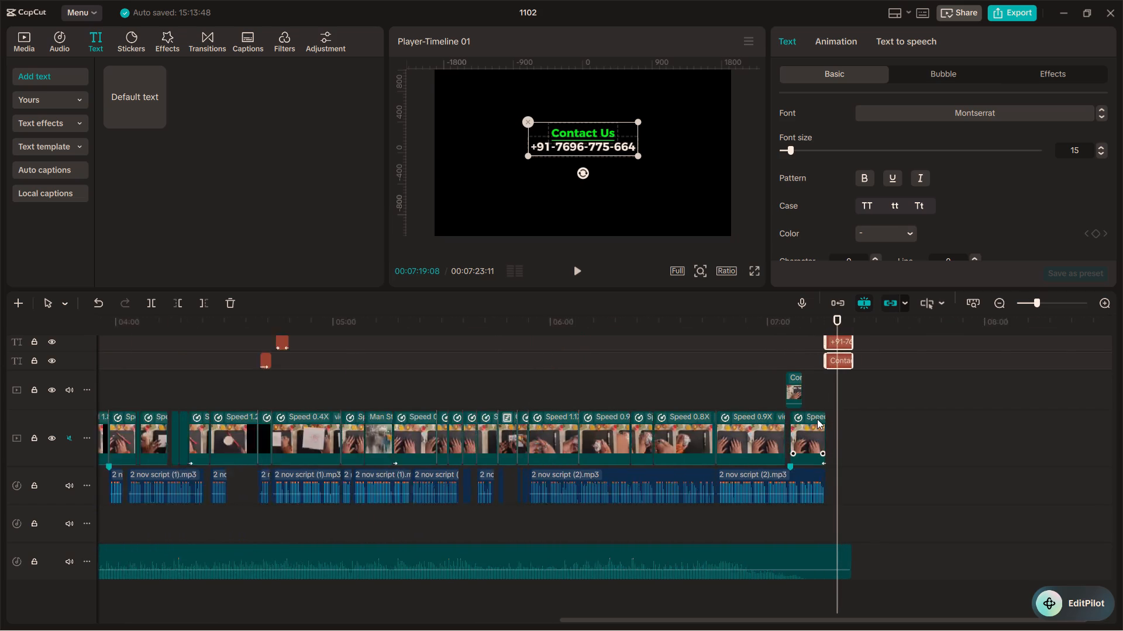
{"action": "scroll", "coordinate": [817, 419], "scroll_direction": "up", "scroll_amount": 2, "text": "ctrl"}
{"action": "left_click", "coordinate": [844, 404]}
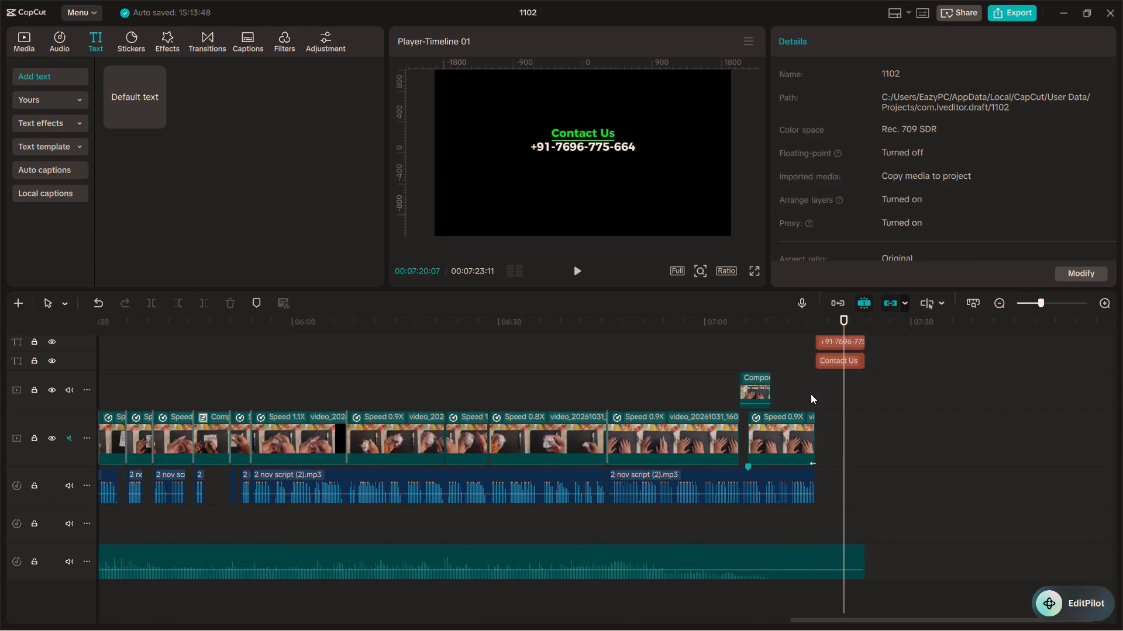
{"action": "left_click", "coordinate": [811, 394]}
{"action": "key", "text": "space"}
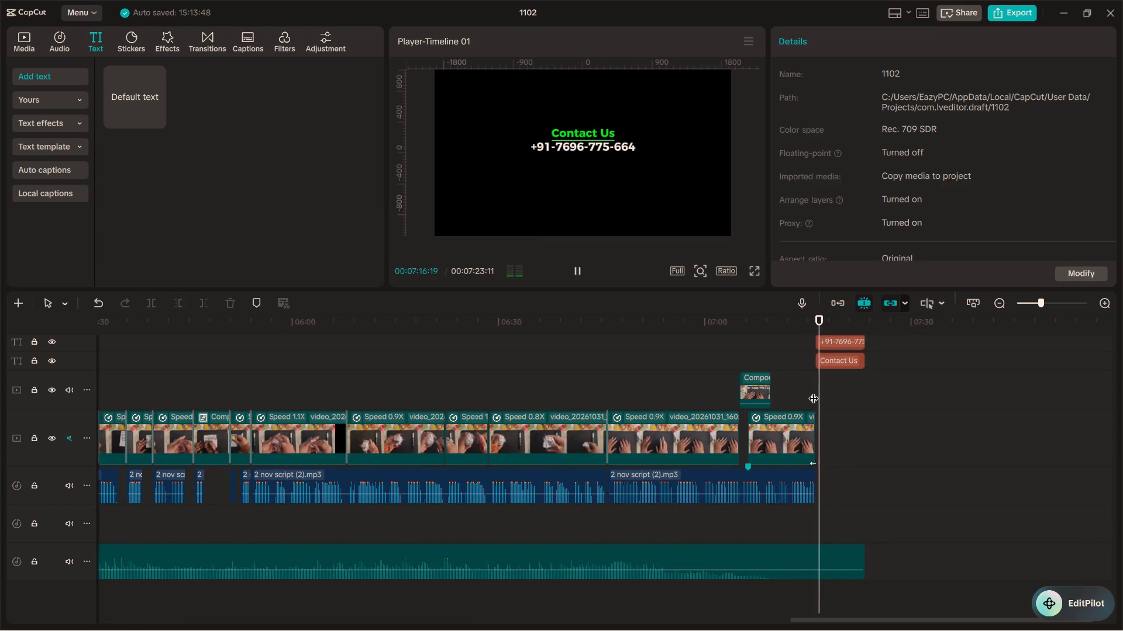
{"action": "key", "text": "space"}
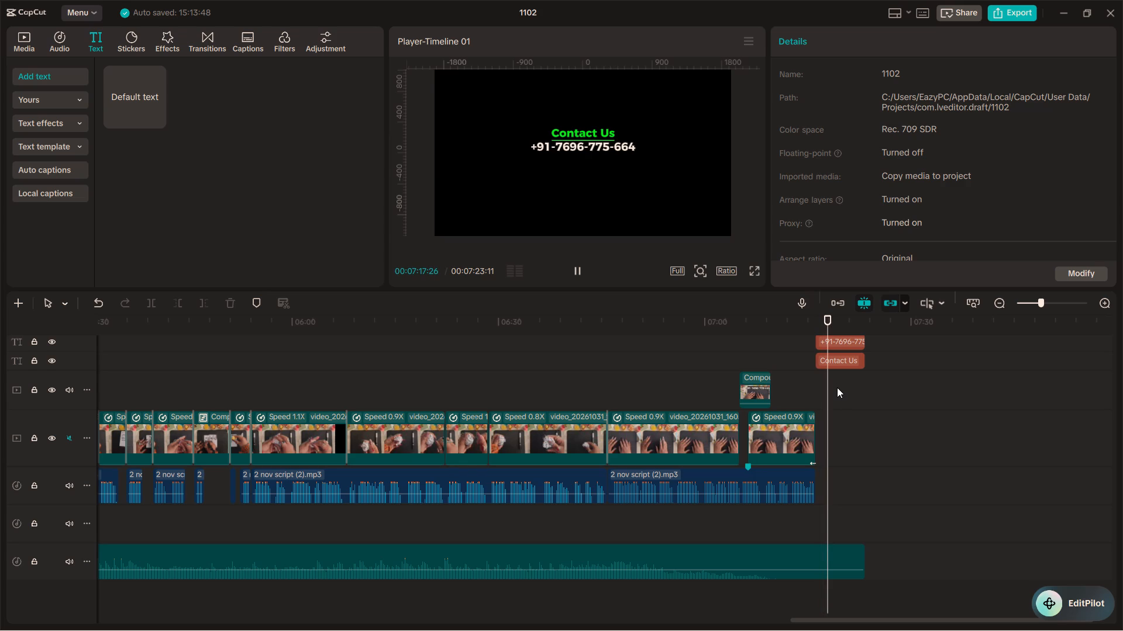
{"action": "scroll", "coordinate": [822, 369], "scroll_direction": "up", "scroll_amount": 10}
{"action": "scroll", "coordinate": [830, 383], "scroll_direction": "down", "scroll_amount": 7}
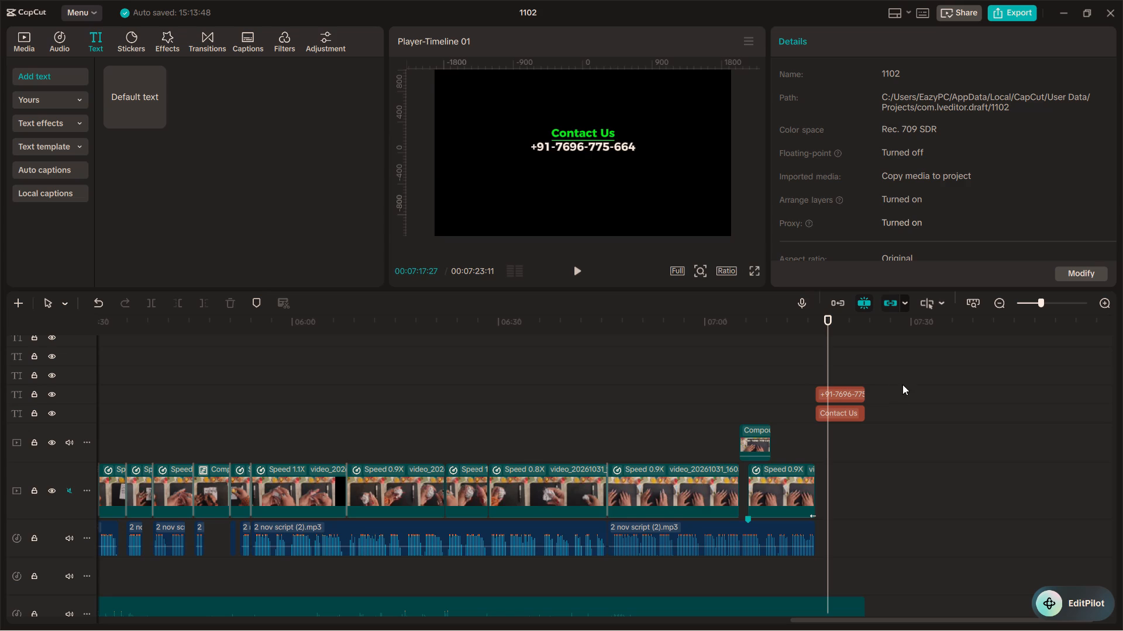
{"action": "left_click", "coordinate": [807, 372]}
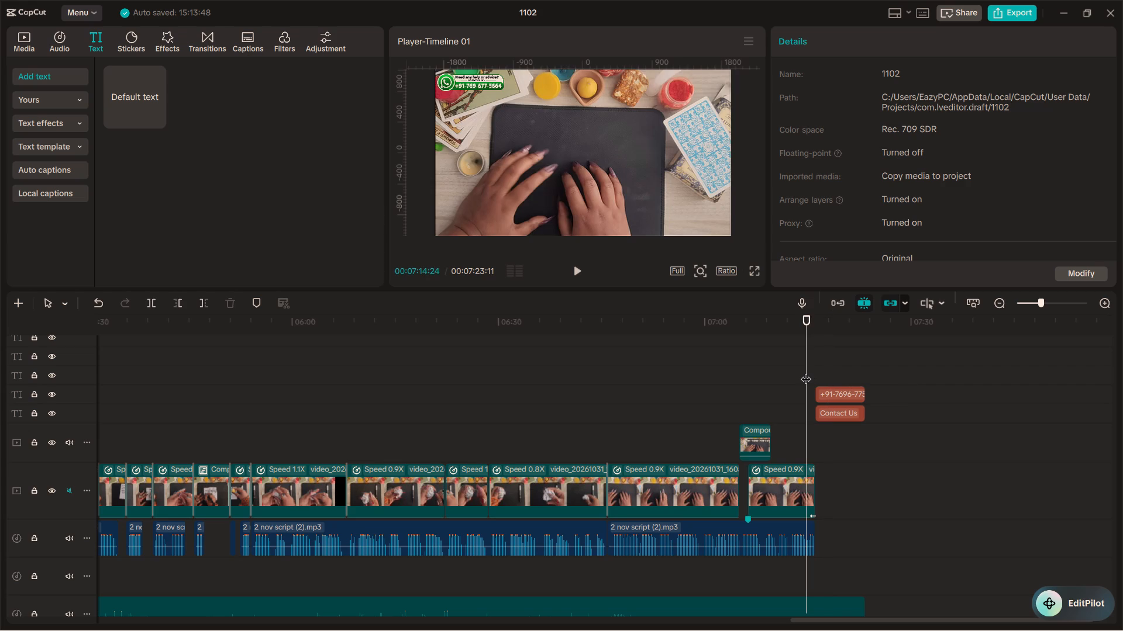
{"action": "key", "text": "space"}
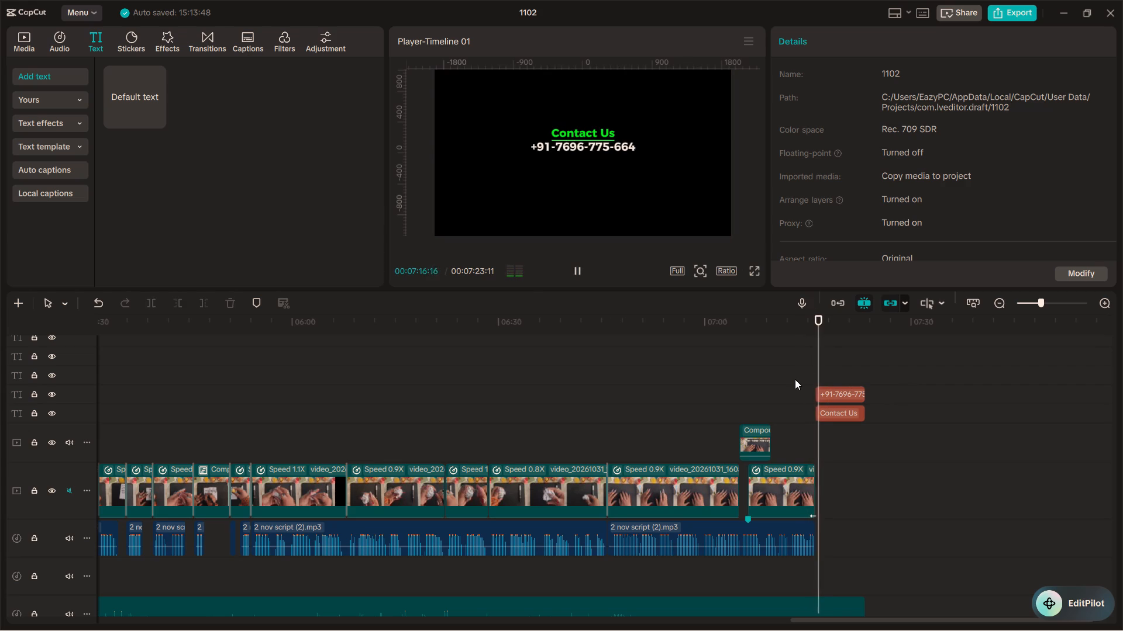
{"action": "key", "text": "space"}
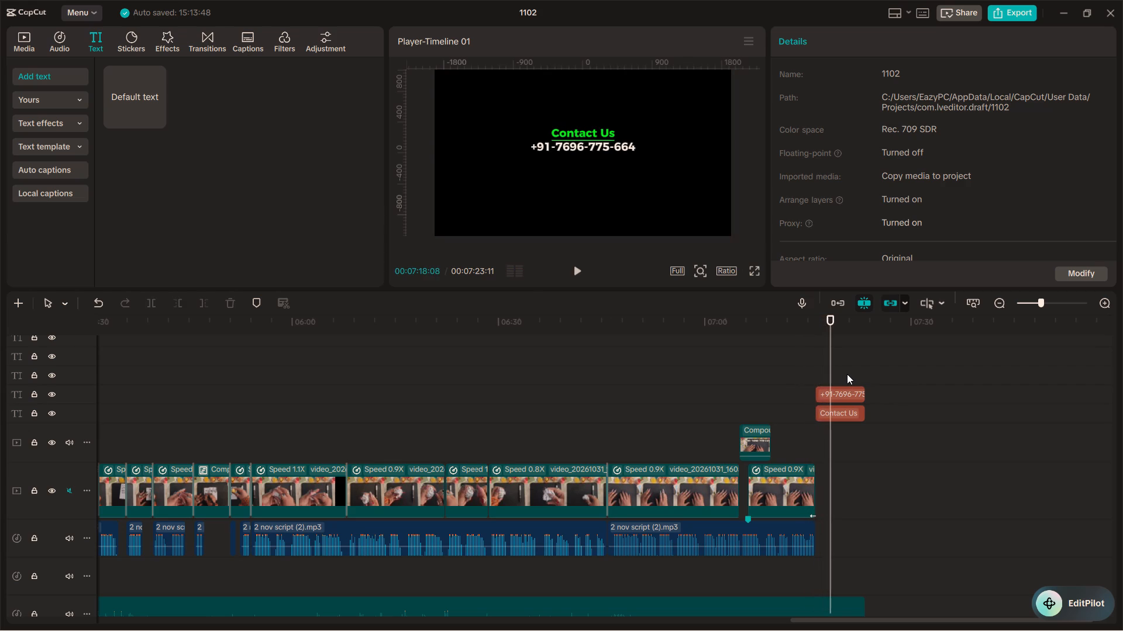
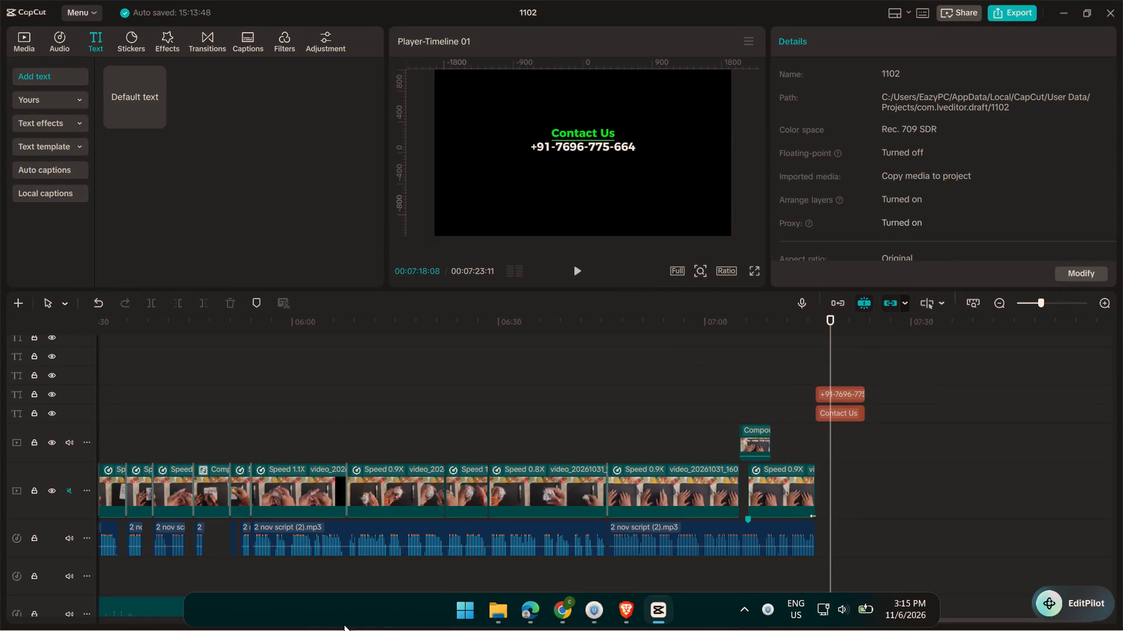
Add the green WhatsApp logo image from the Downloads folder to the main video track at about 00:07:18, under the closing text clips.
{"action": "left_click", "coordinate": [492, 605]}
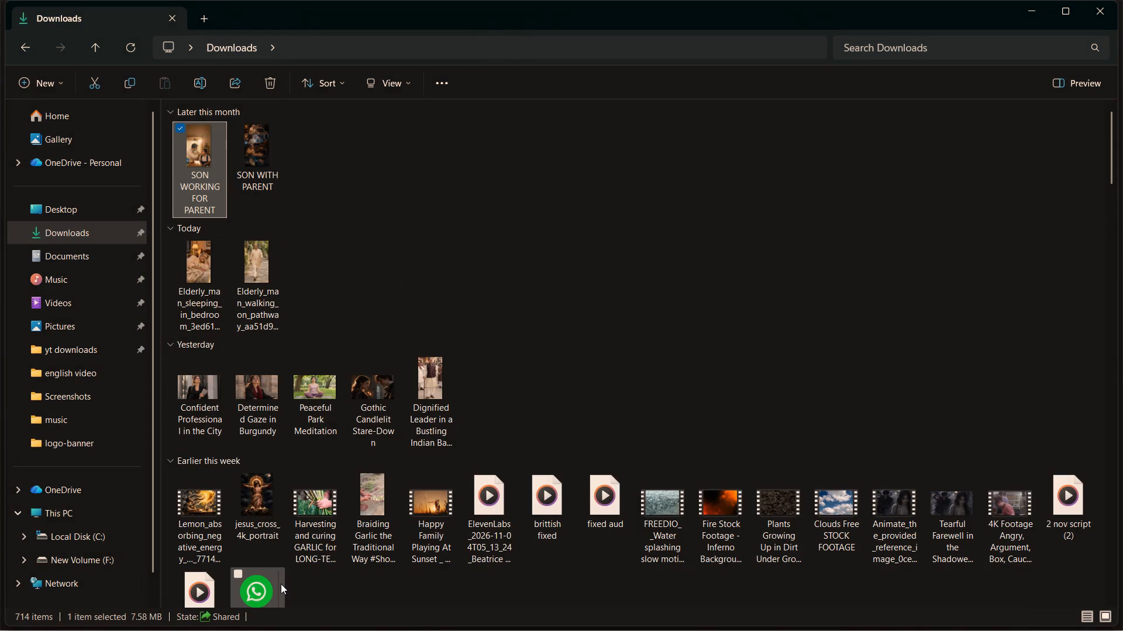
{"action": "left_click_drag", "start_coordinate": [274, 584], "coordinate": [659, 625]}
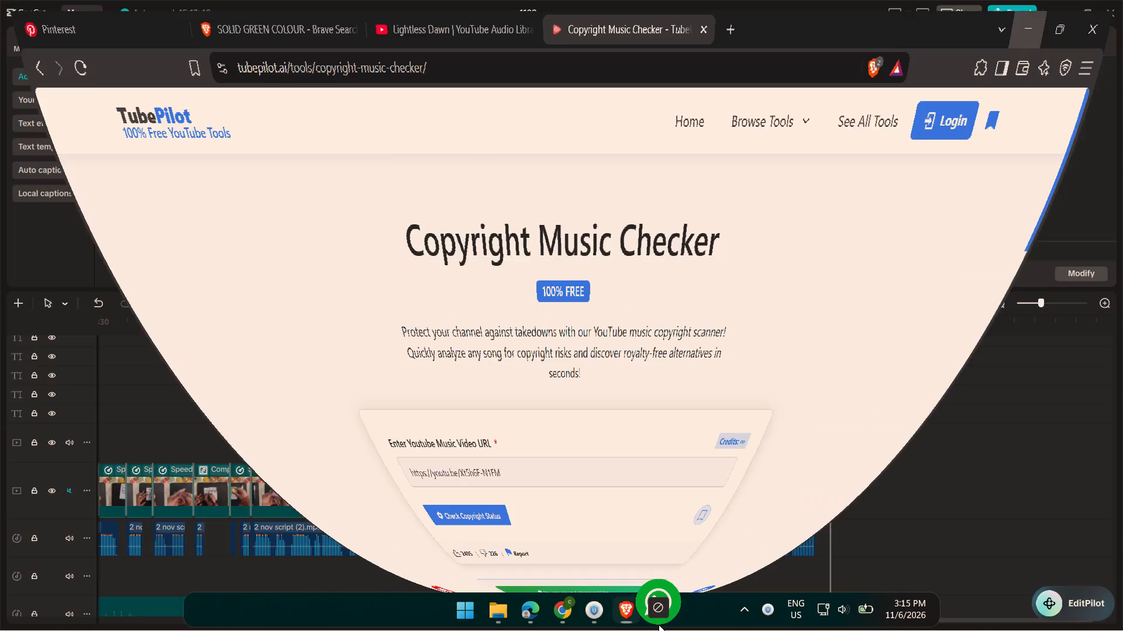
{"action": "left_click_drag", "start_coordinate": [659, 625], "coordinate": [762, 384]}
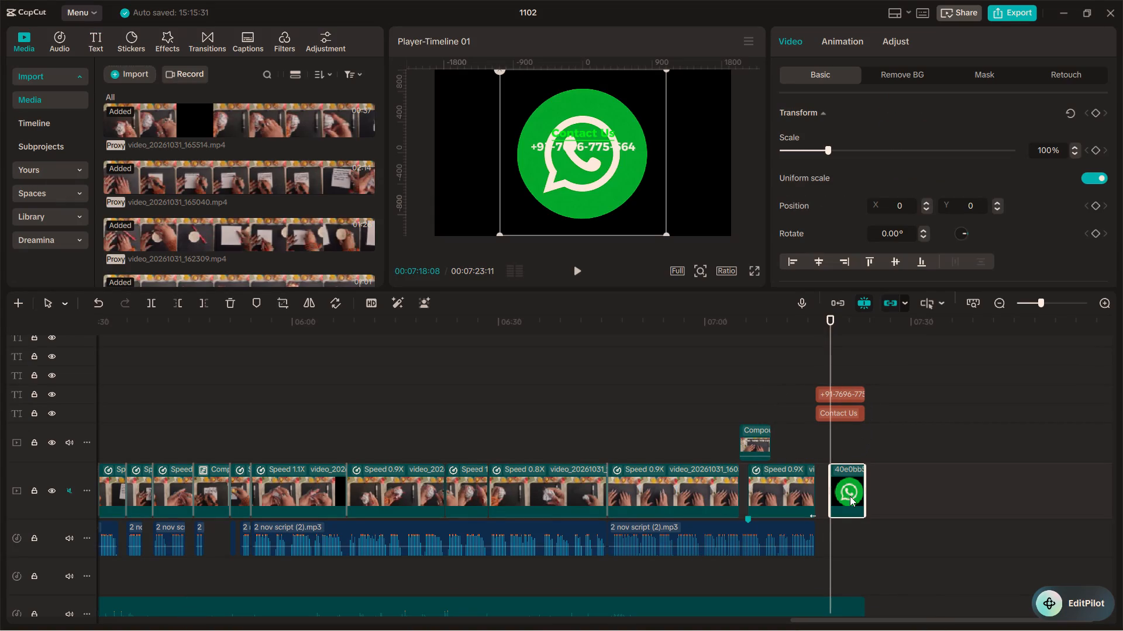
Shrink the WhatsApp logo to about 10% scale and place it just left of the "Contact Us" heading, around X -510, Y 241.
{"action": "left_click_drag", "start_coordinate": [662, 235], "coordinate": [652, 223]}
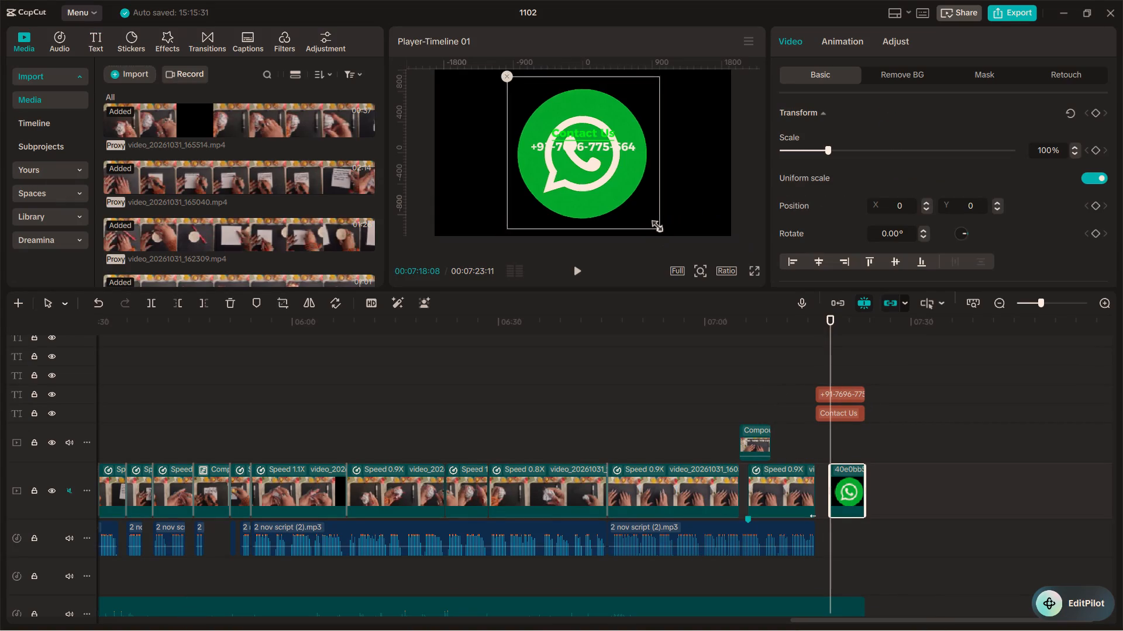
{"action": "left_click_drag", "start_coordinate": [652, 223], "coordinate": [572, 141]}
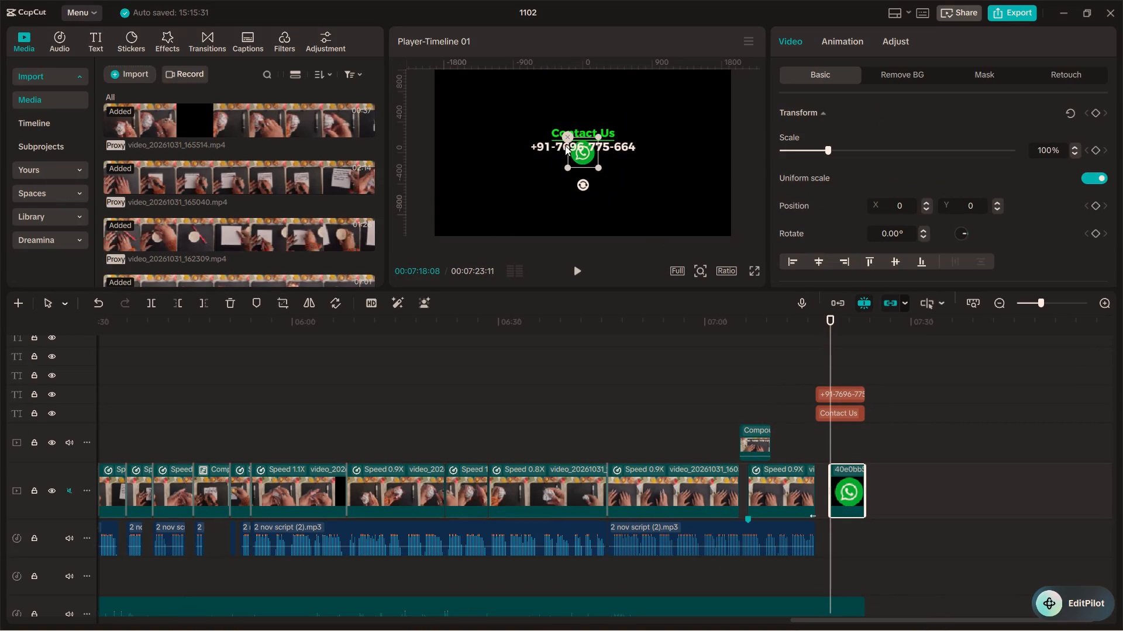
{"action": "left_click_drag", "start_coordinate": [576, 158], "coordinate": [532, 137]}
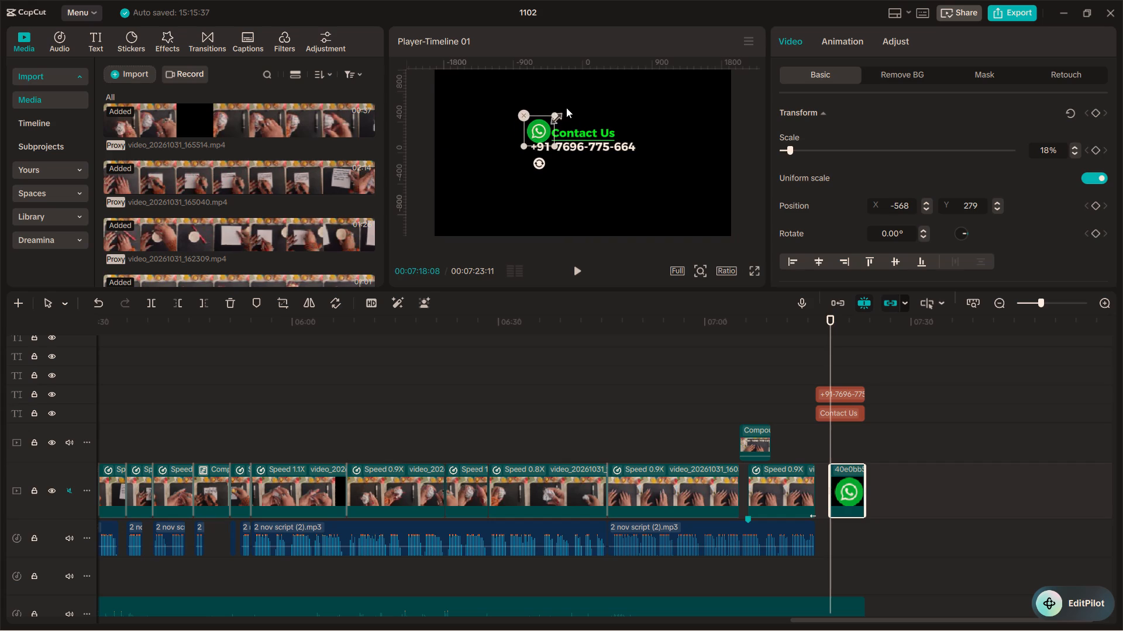
{"action": "left_click_drag", "start_coordinate": [552, 115], "coordinate": [537, 120]}
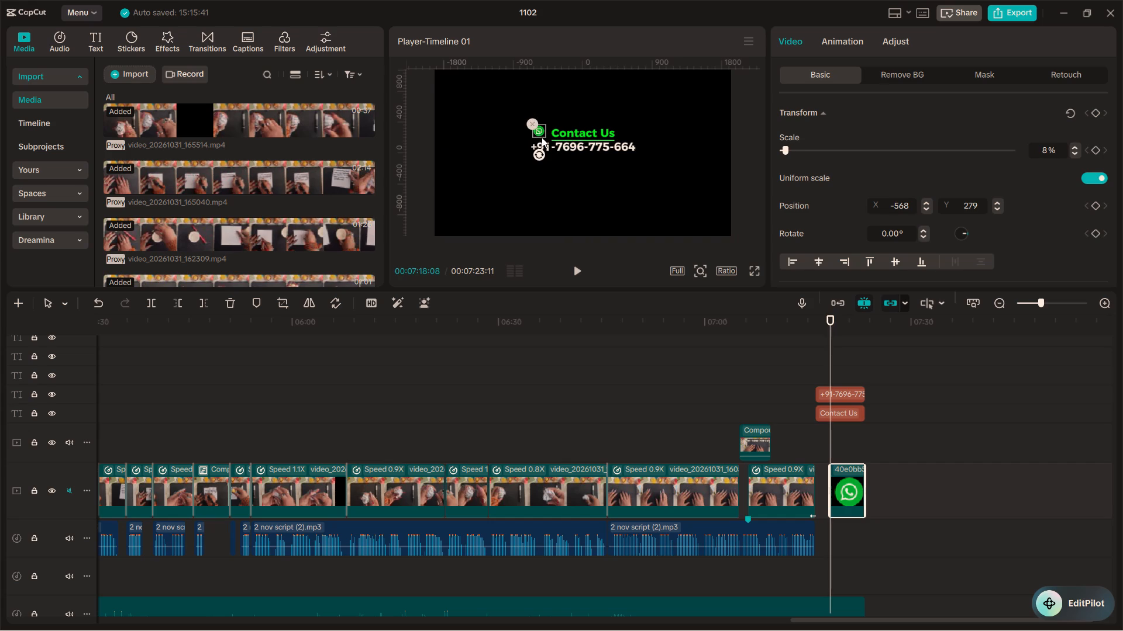
{"action": "scroll", "coordinate": [542, 137], "scroll_direction": "up", "scroll_amount": 11, "text": "ctrl"}
{"action": "left_click_drag", "start_coordinate": [730, 218], "coordinate": [725, 215]}
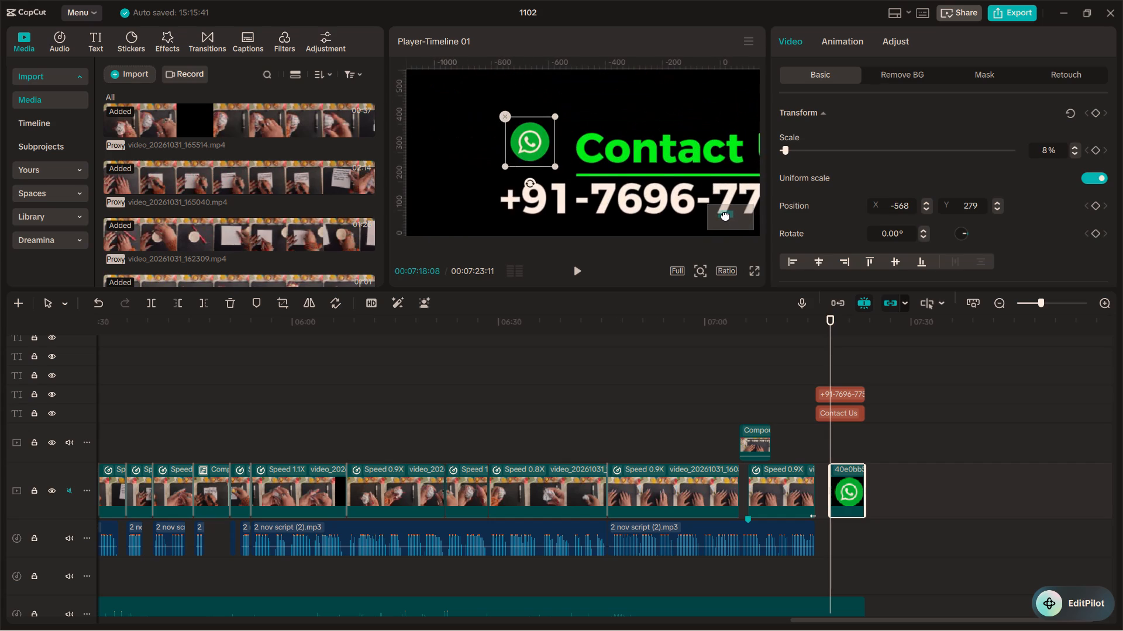
{"action": "left_click_drag", "start_coordinate": [725, 215], "coordinate": [725, 214]}
{"action": "left_click_drag", "start_coordinate": [553, 150], "coordinate": [570, 162]}
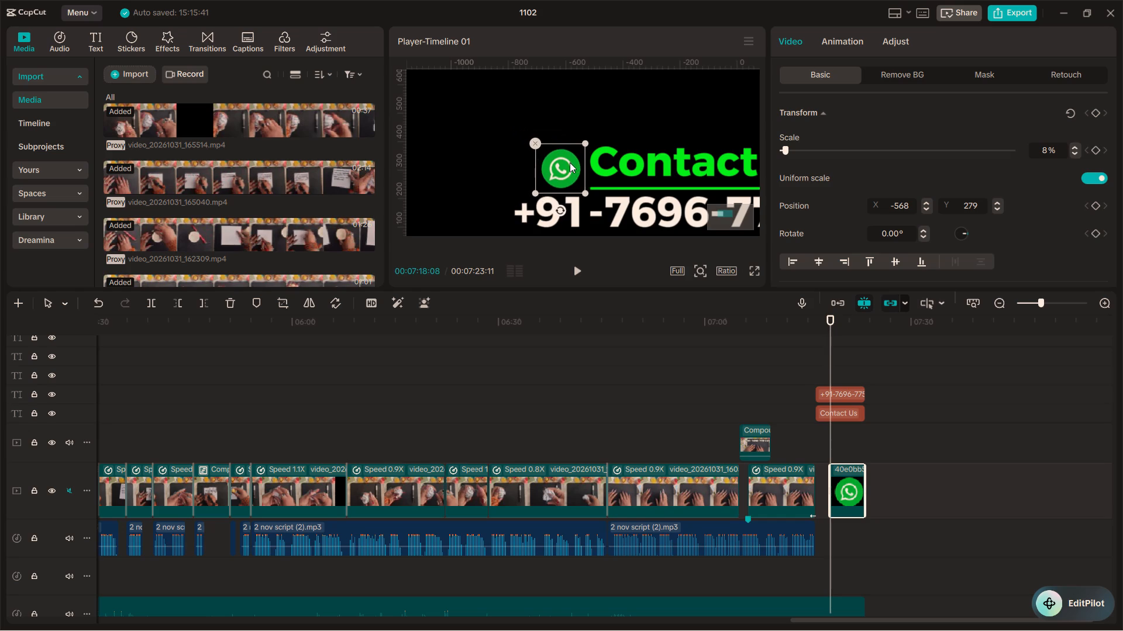
{"action": "left_click_drag", "start_coordinate": [570, 162], "coordinate": [570, 161]}
{"action": "left_click_drag", "start_coordinate": [580, 143], "coordinate": [588, 141]}
{"action": "left_click", "coordinate": [567, 173]}
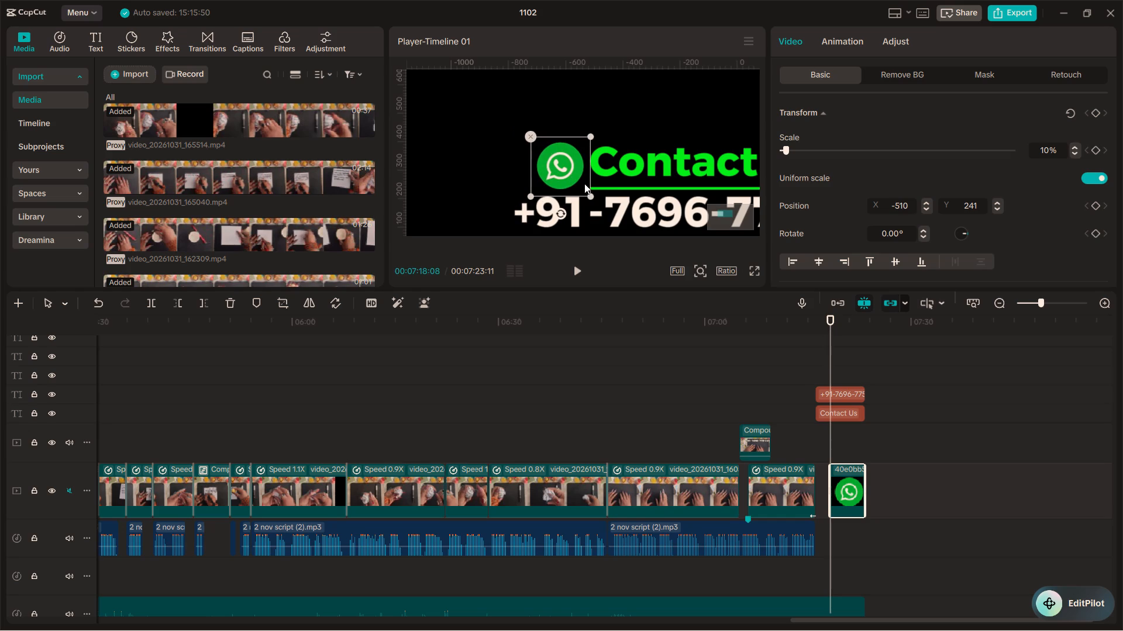
View the contact screen at full size to check the logo's placement against the heading and phone number.
{"action": "scroll", "coordinate": [666, 185], "scroll_direction": "down", "scroll_amount": 10, "text": "ctrl"}
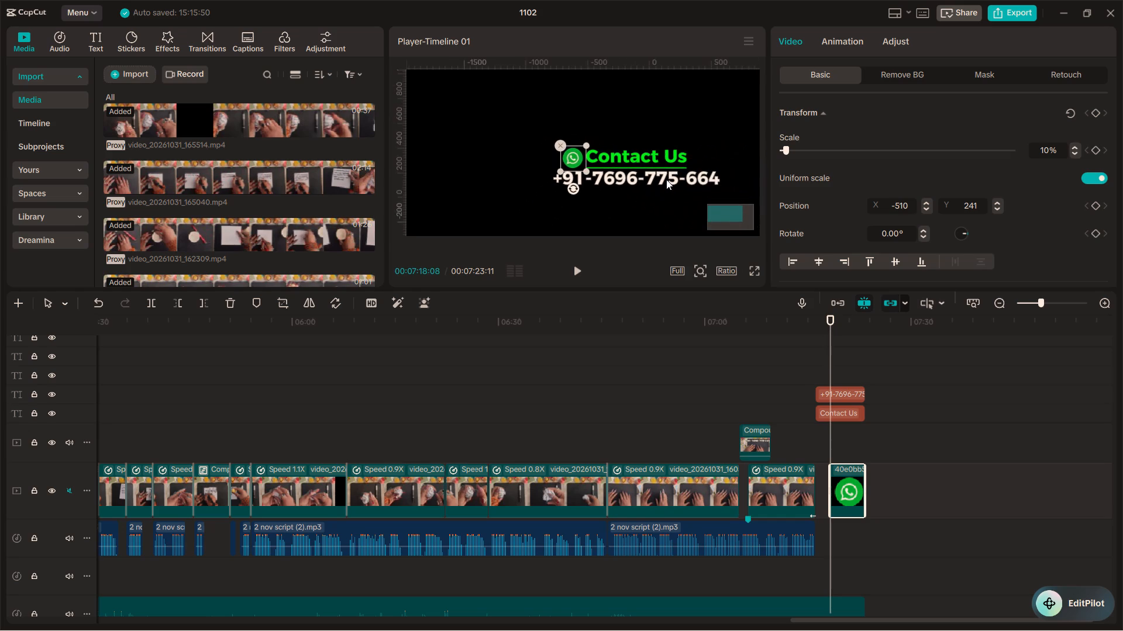
{"action": "scroll", "coordinate": [666, 179], "scroll_direction": "down", "scroll_amount": 3, "text": "ctrl"}
{"action": "left_click", "coordinate": [756, 267]}
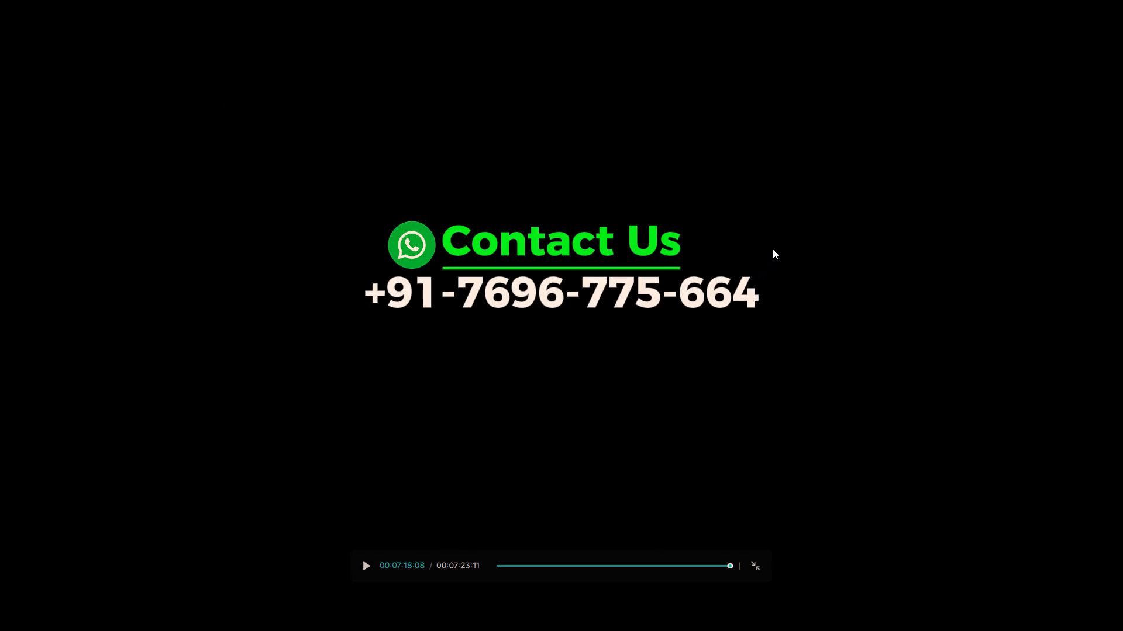
{"action": "key", "text": "Escape"}
Shift the "Contact Us" heading and WhatsApp logo slightly right to centre them above the phone number, with the logo around X -445, Y 252.
{"action": "left_click", "coordinate": [845, 412]}
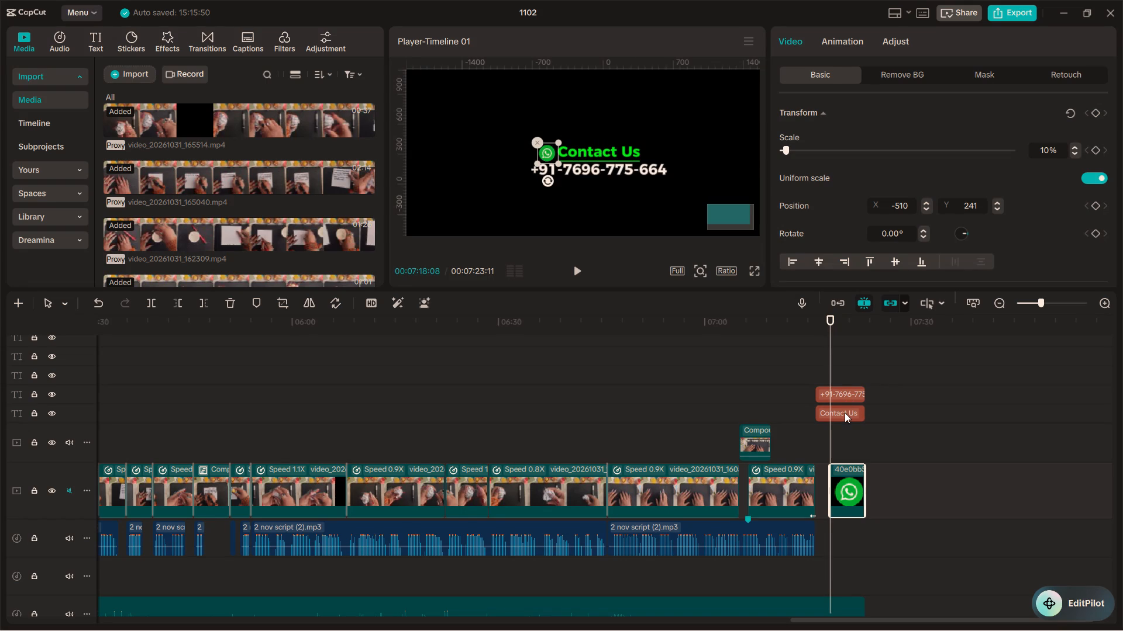
{"action": "left_click_drag", "start_coordinate": [608, 152], "coordinate": [618, 152]}
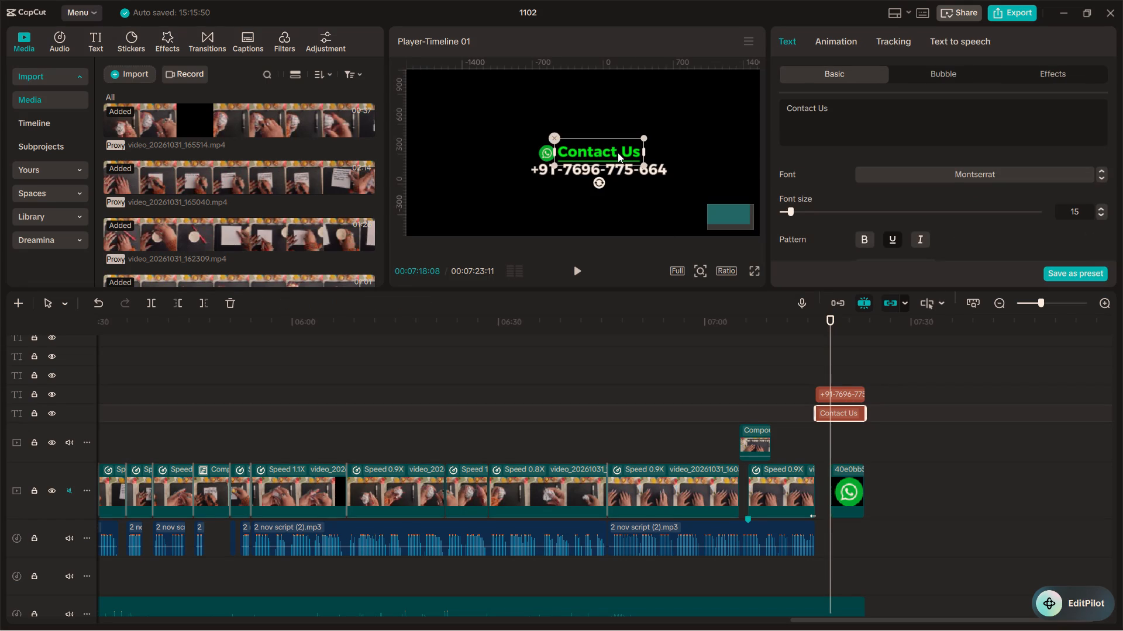
{"action": "left_click_drag", "start_coordinate": [618, 152], "coordinate": [621, 152]}
{"action": "left_click_drag", "start_coordinate": [618, 151], "coordinate": [625, 151]}
{"action": "left_click_drag", "start_coordinate": [603, 145], "coordinate": [612, 145]}
{"action": "left_click", "coordinate": [540, 154]}
{"action": "left_click_drag", "start_coordinate": [545, 152], "coordinate": [551, 151]}
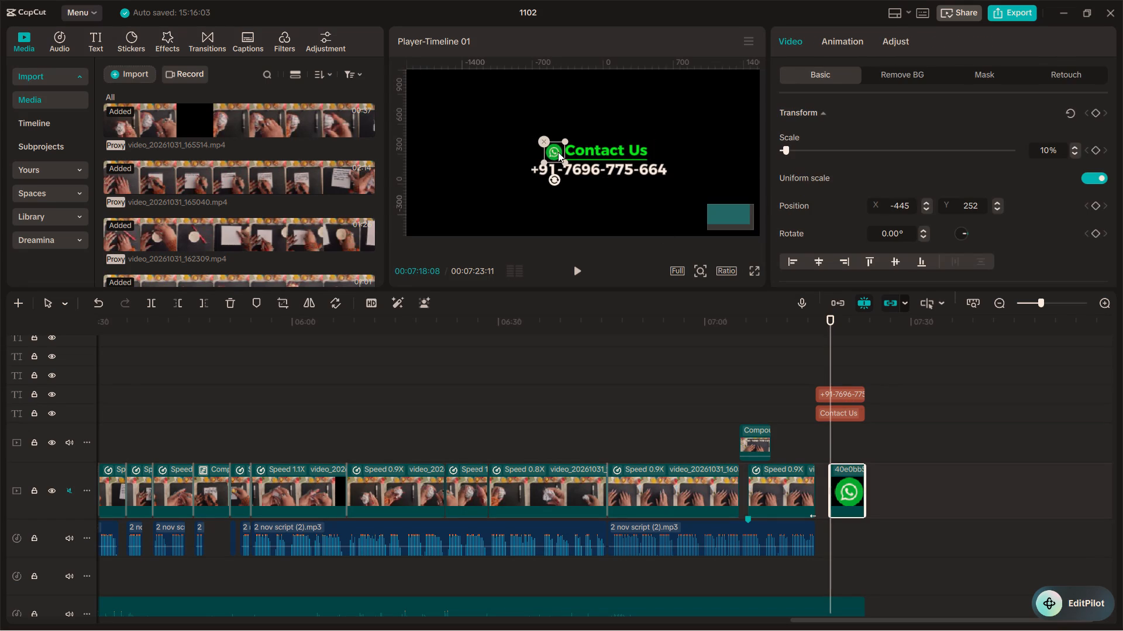
View the contact screen at full size to check the repositioned heading and logo.
{"action": "left_click", "coordinate": [756, 271]}
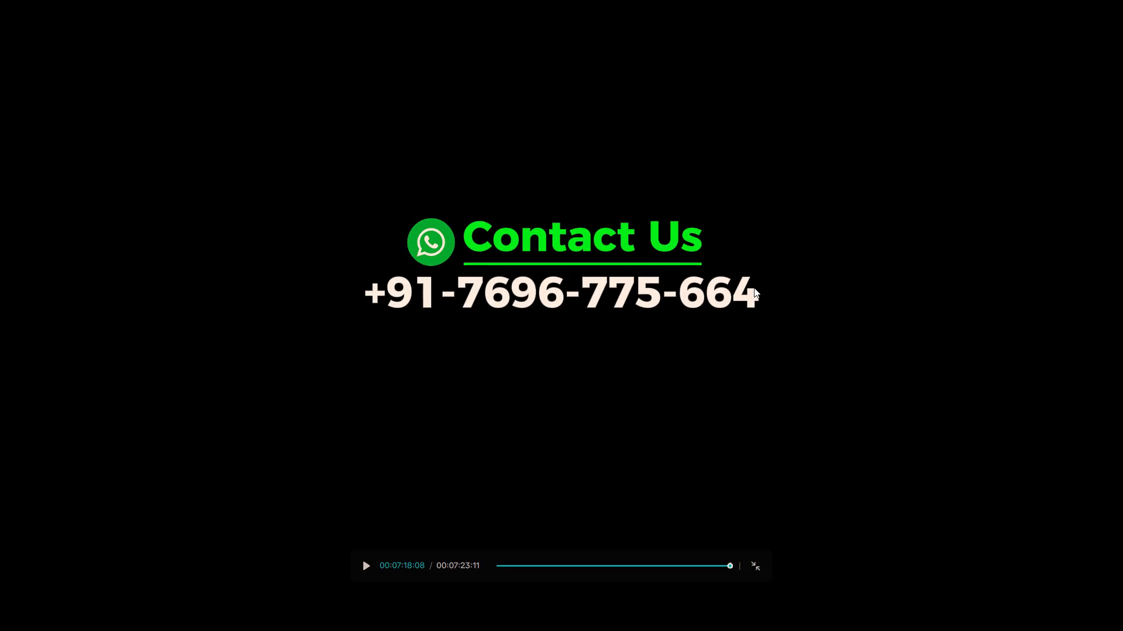
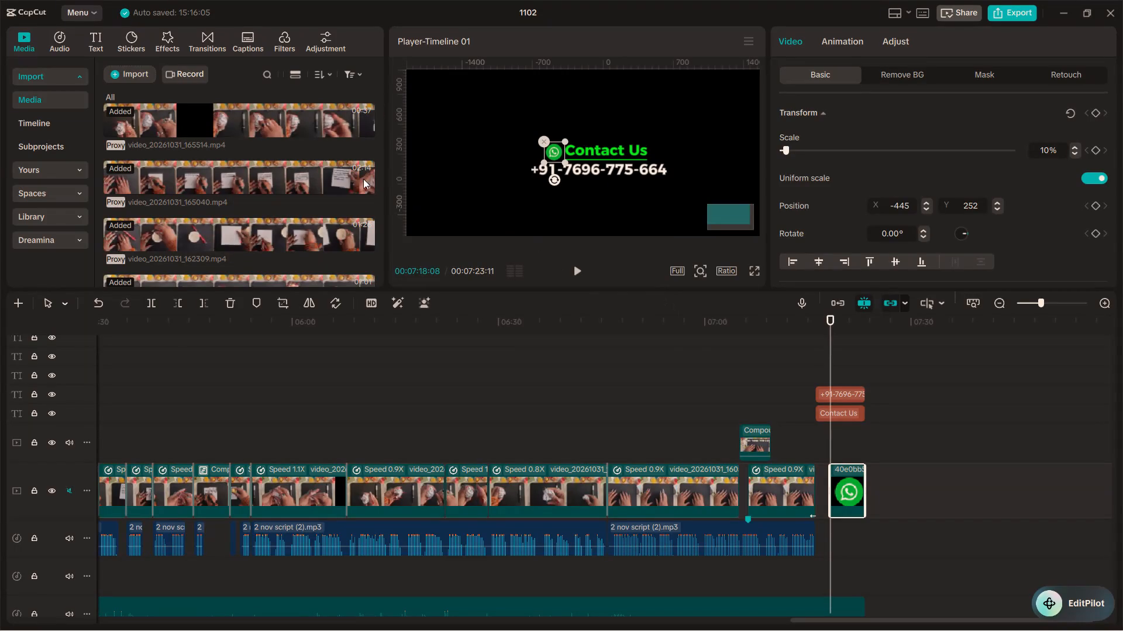
Open the collection of basic shapes in the sticker library for the closing contact screen.
{"action": "left_click", "coordinate": [128, 46]}
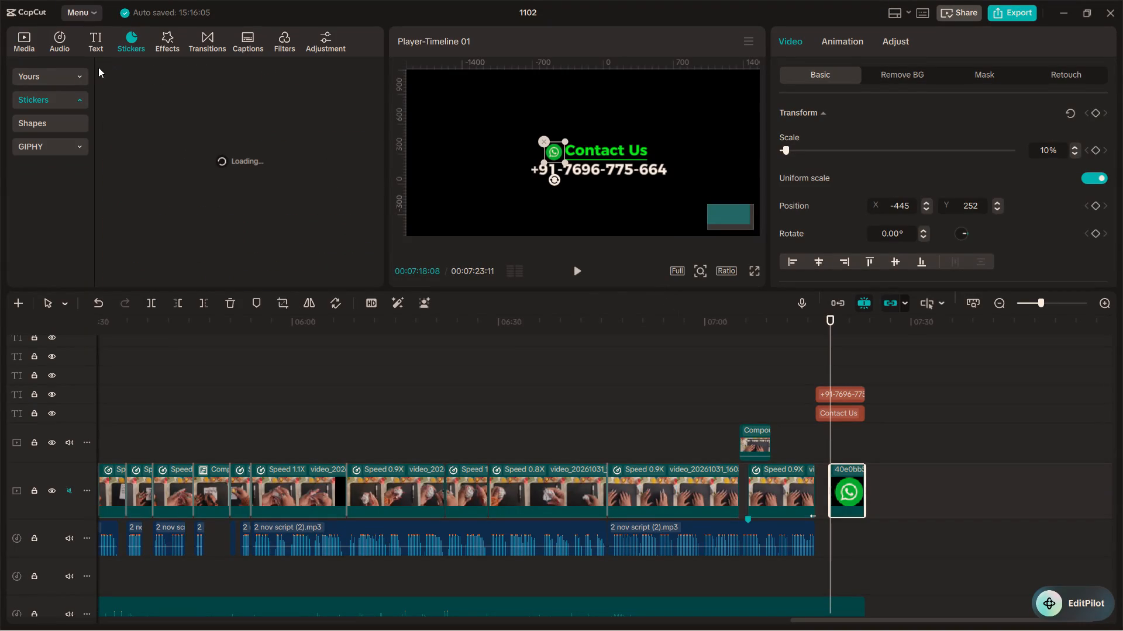
{"action": "left_click", "coordinate": [59, 127]}
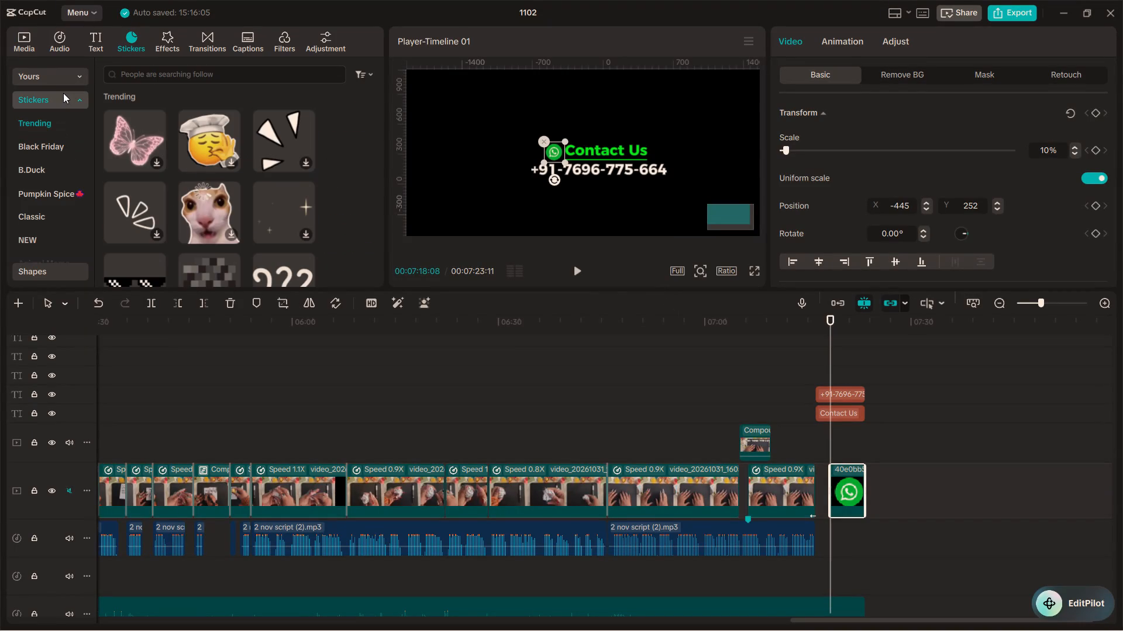
{"action": "left_click", "coordinate": [63, 93]}
{"action": "left_click", "coordinate": [61, 130]}
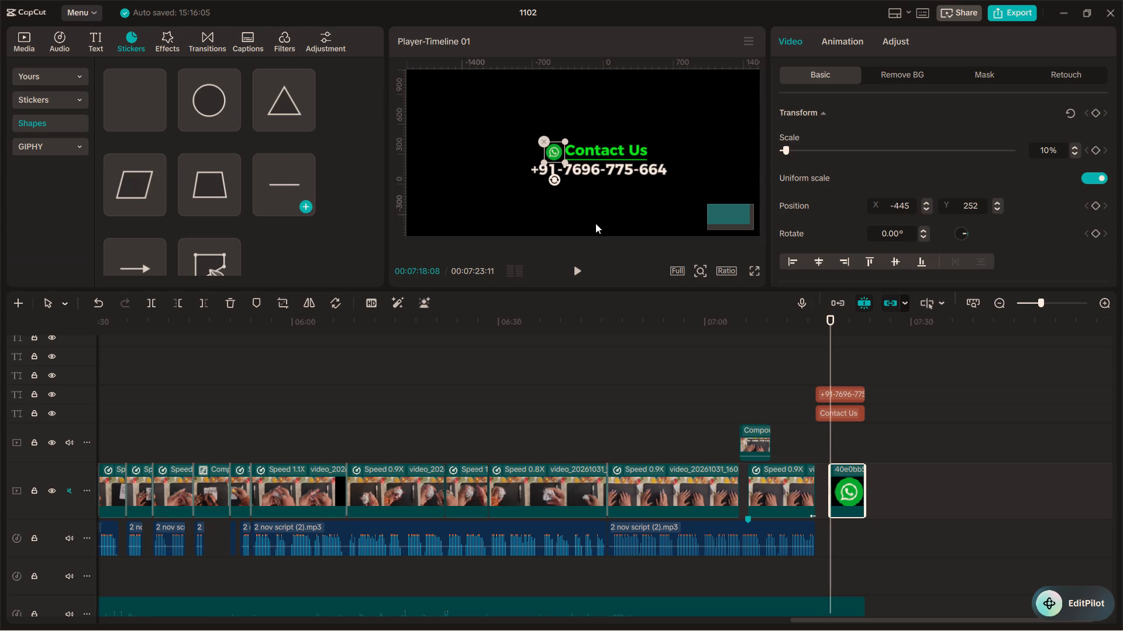
Add the custom pen-drawn shape to the timeline on a track above the closing text, starting where the contact texts begin.
{"action": "scroll", "coordinate": [286, 240], "scroll_direction": "down", "scroll_amount": 1}
{"action": "scroll", "coordinate": [226, 180], "scroll_direction": "up", "scroll_amount": 3}
{"action": "scroll", "coordinate": [255, 220], "scroll_direction": "down", "scroll_amount": 2}
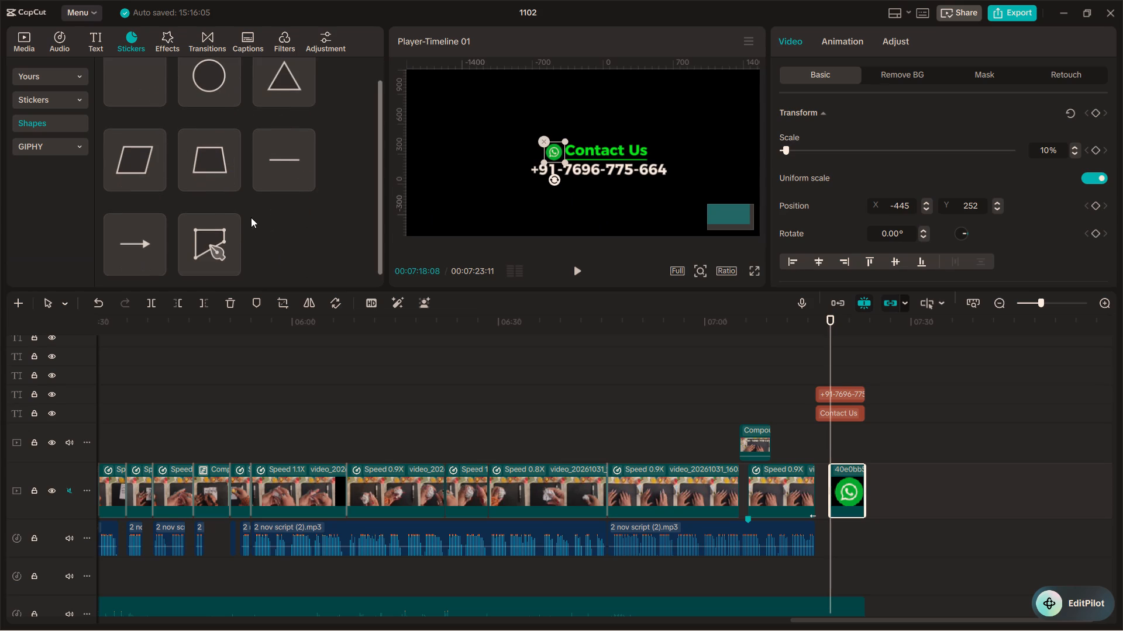
{"action": "left_click_drag", "start_coordinate": [204, 228], "coordinate": [546, 176]}
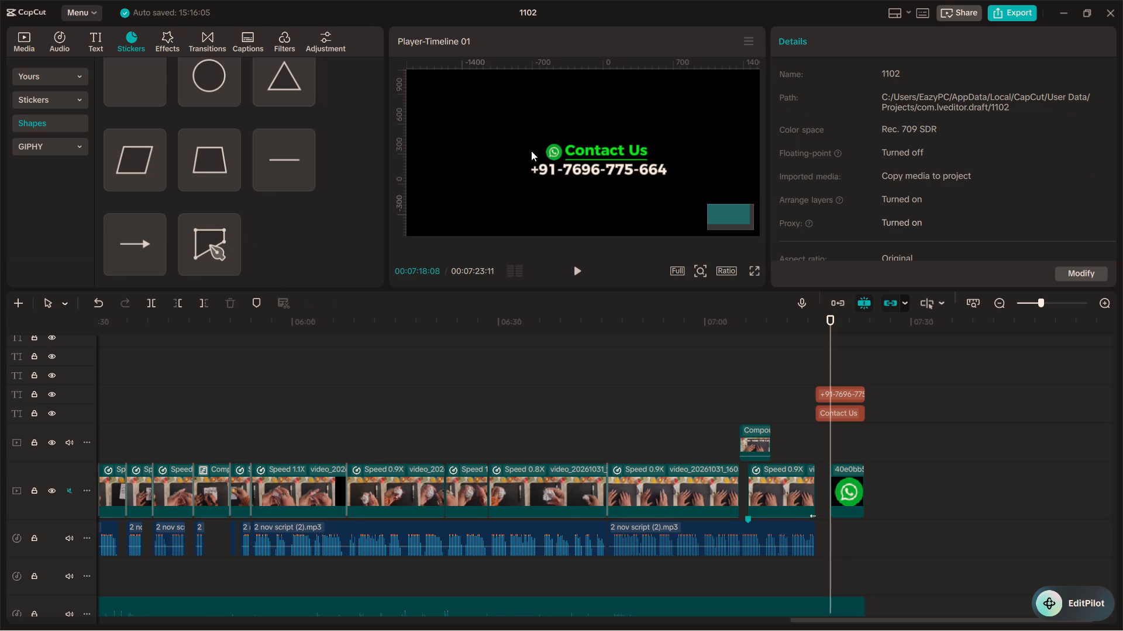
{"action": "left_click_drag", "start_coordinate": [207, 228], "coordinate": [625, 421]}
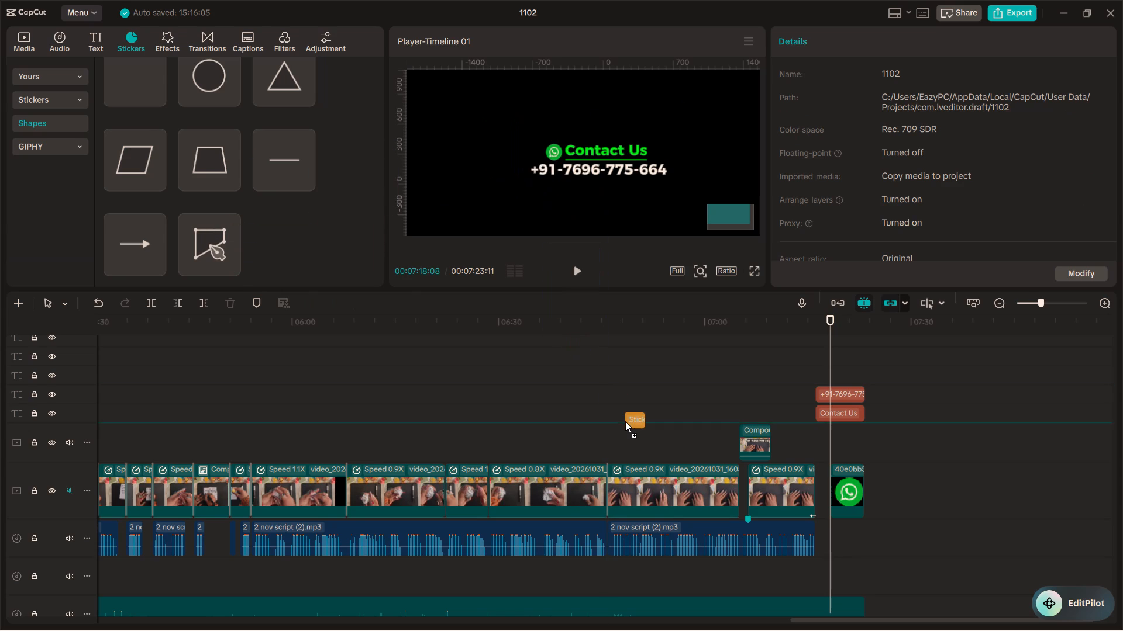
{"action": "left_click_drag", "start_coordinate": [625, 421], "coordinate": [818, 376]}
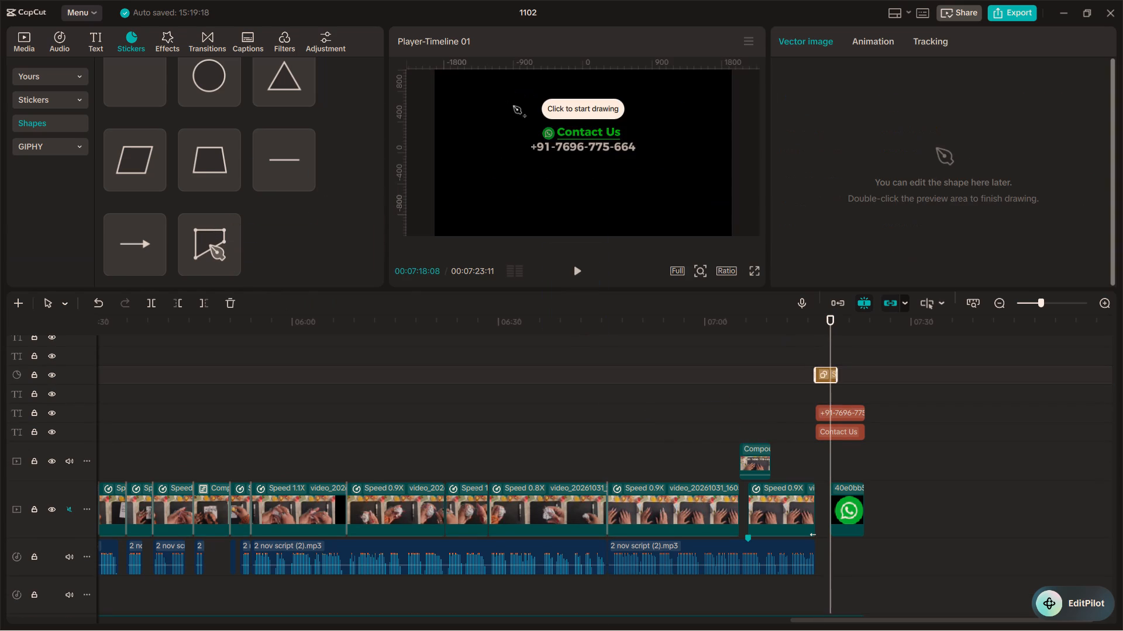
Draw a closed four-cornered shape about 875 by 438 around the "Contact Us" heading and the phone number.
{"action": "left_click", "coordinate": [512, 107]}
{"action": "left_click", "coordinate": [514, 167]}
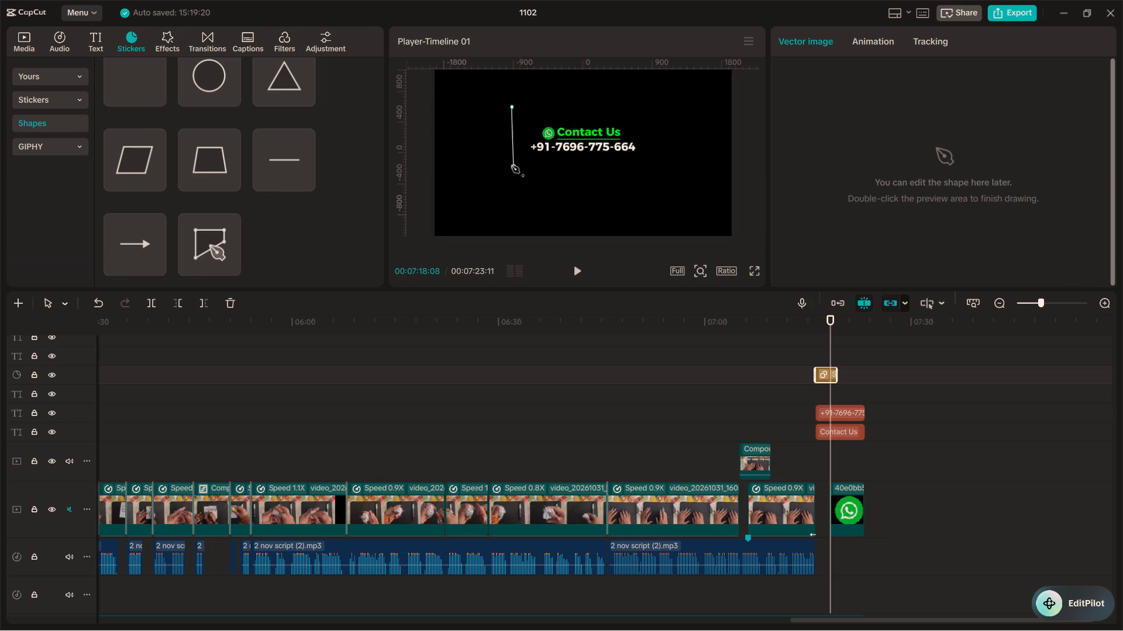
{"action": "left_click", "coordinate": [647, 175]}
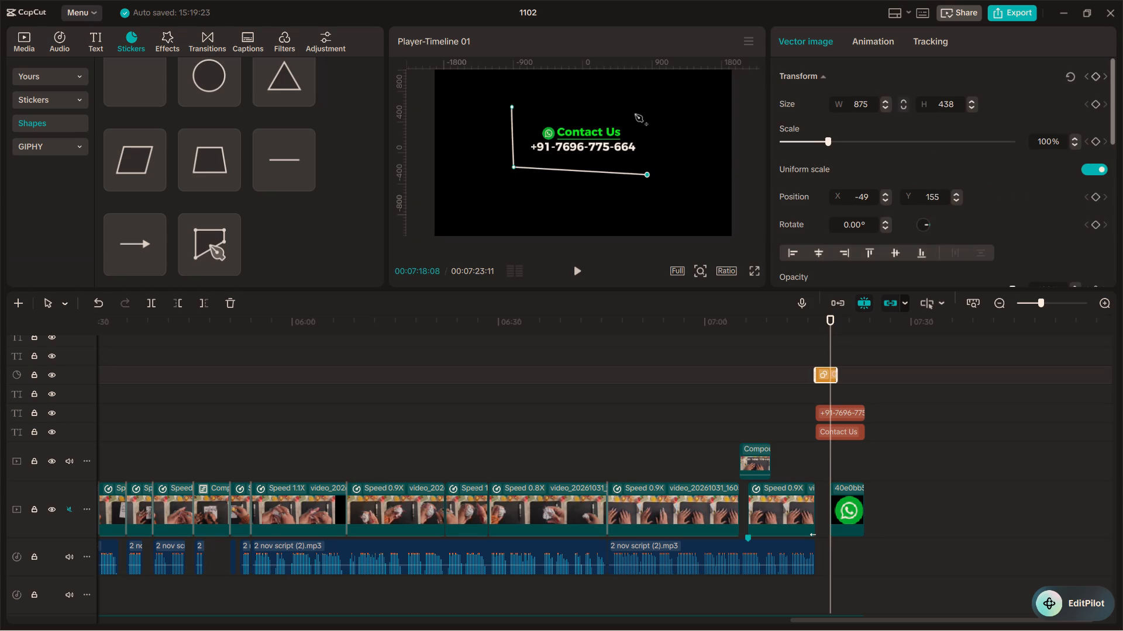
{"action": "left_click", "coordinate": [646, 109]}
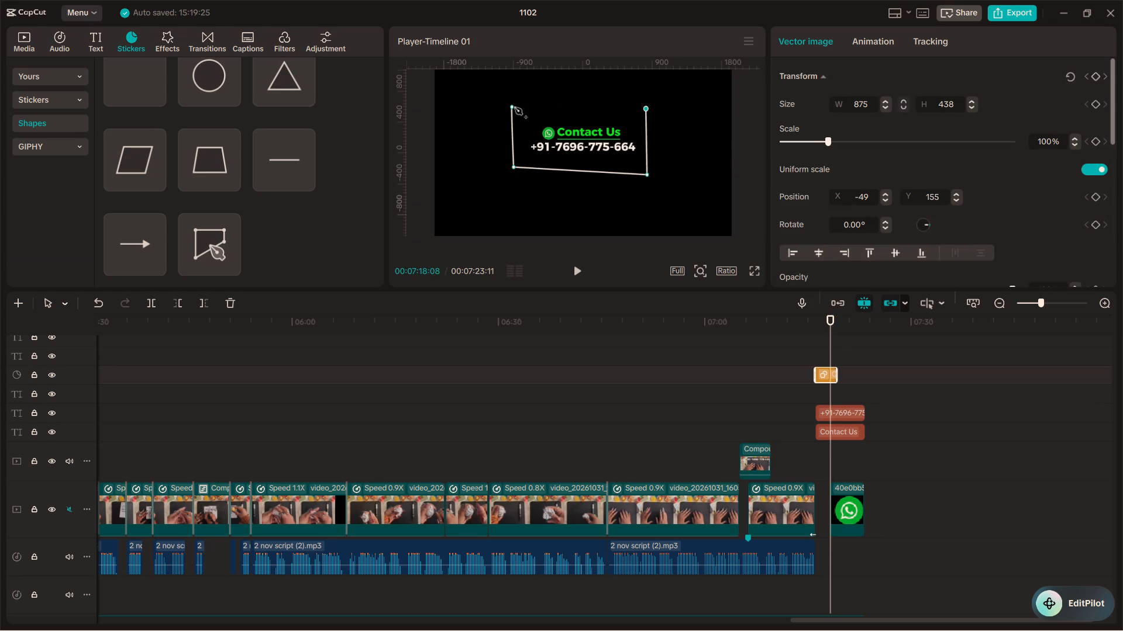
{"action": "left_click", "coordinate": [515, 109]}
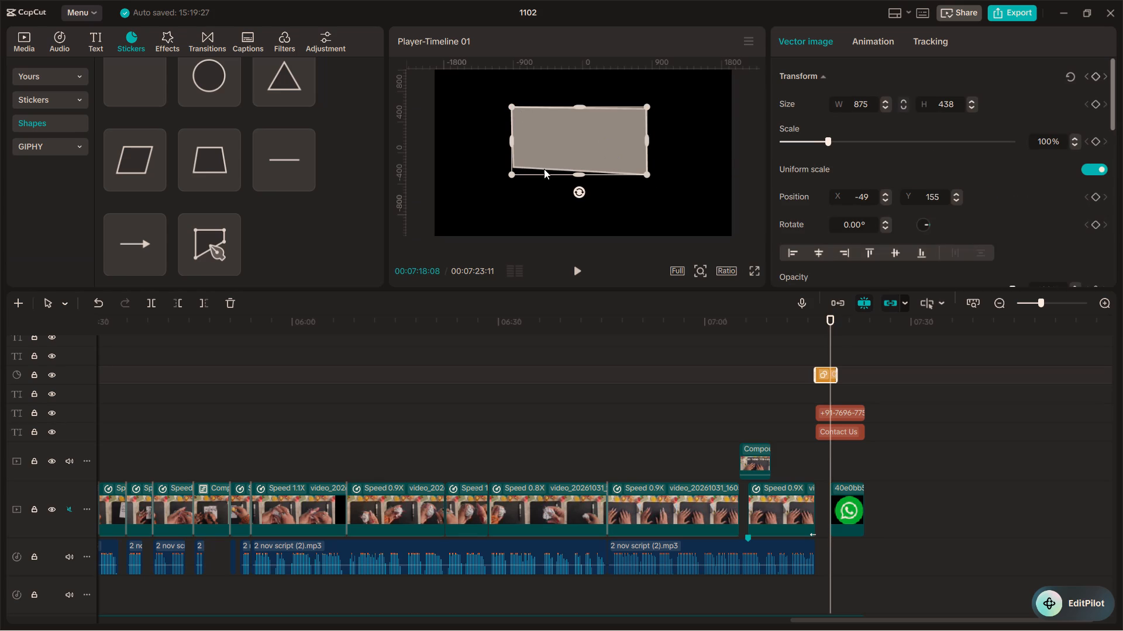
Adjust the drawn shape from its lower-left corner, then widen it to about 902 while keeping the height at about 435.
{"action": "left_click_drag", "start_coordinate": [512, 170], "coordinate": [511, 175]}
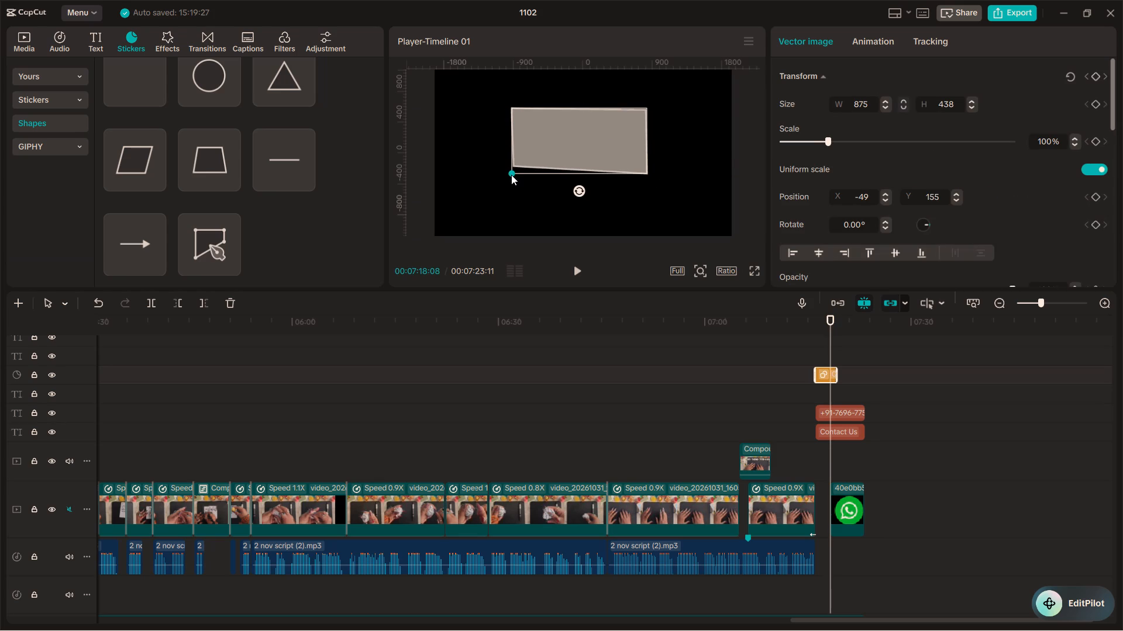
{"action": "left_click_drag", "start_coordinate": [511, 175], "coordinate": [511, 175]}
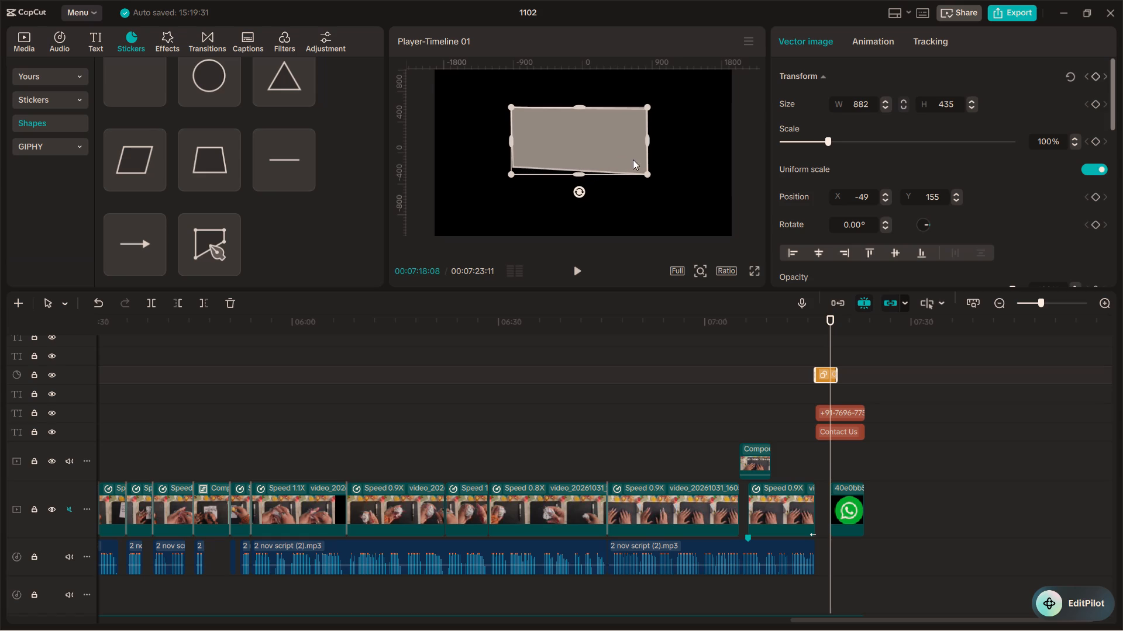
{"action": "triple_click", "coordinate": [886, 98]}
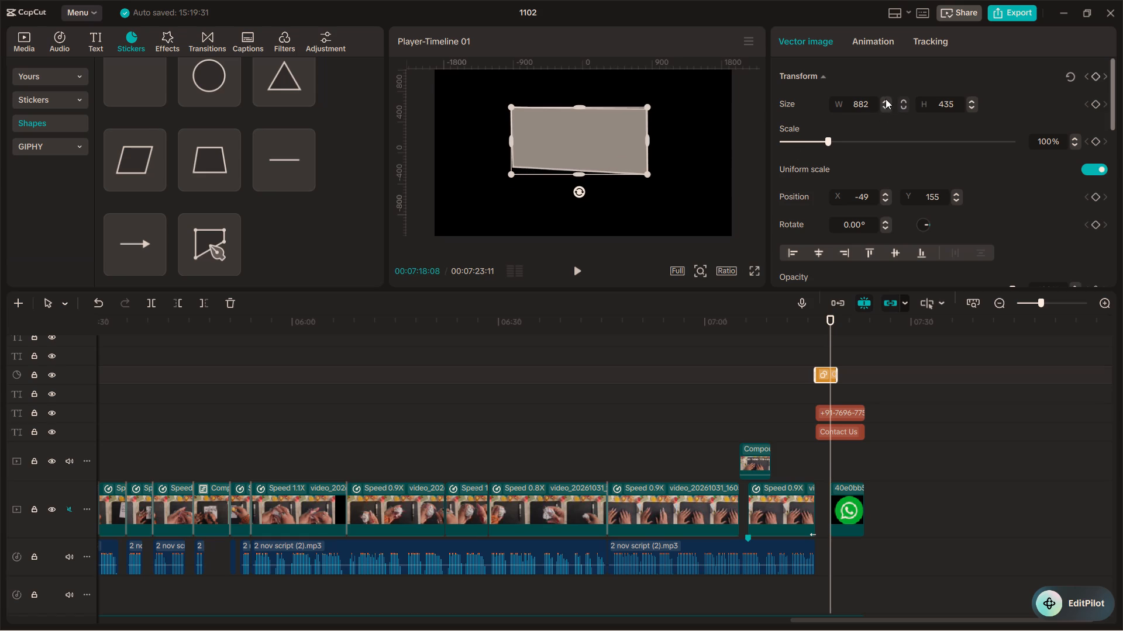
{"action": "triple_click", "coordinate": [886, 103]}
{"action": "left_click", "coordinate": [884, 102]}
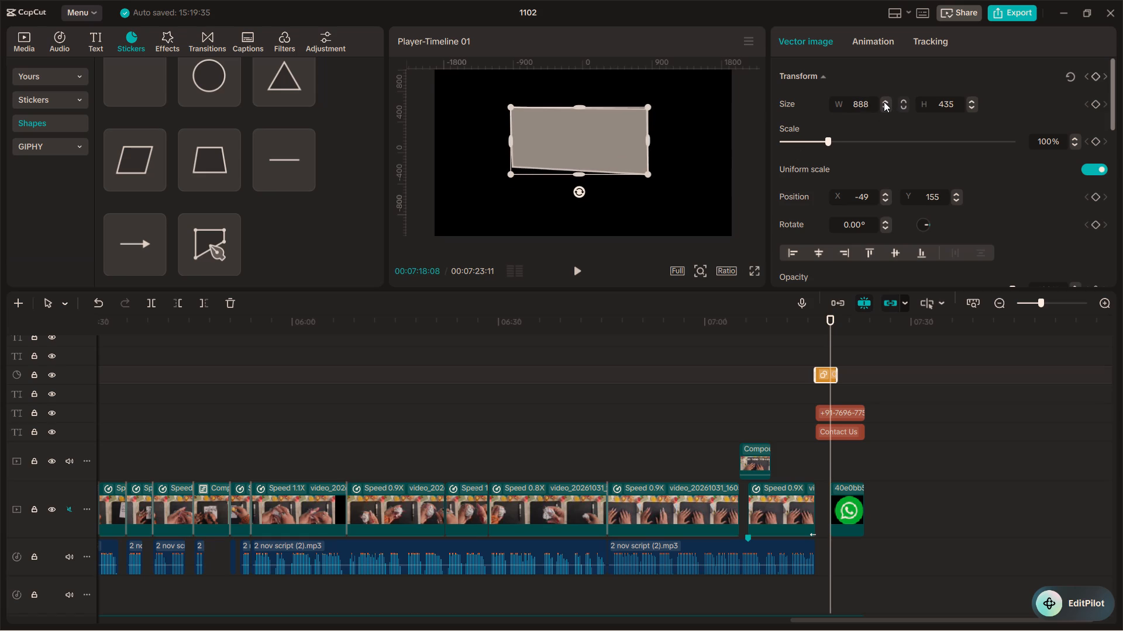
{"action": "triple_click", "coordinate": [881, 108]}
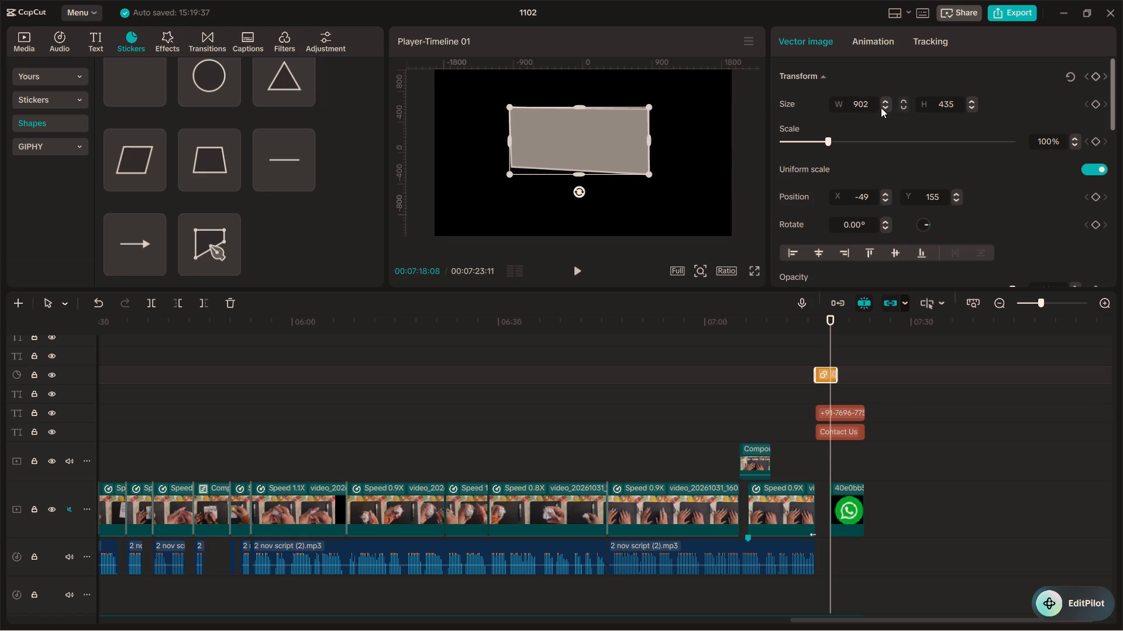
{"action": "left_click", "coordinate": [881, 108]}
{"action": "left_click", "coordinate": [884, 100]}
Review the drawn shape's fill, stroke and corner radius settings.
{"action": "scroll", "coordinate": [874, 145], "scroll_direction": "down", "scroll_amount": 1}
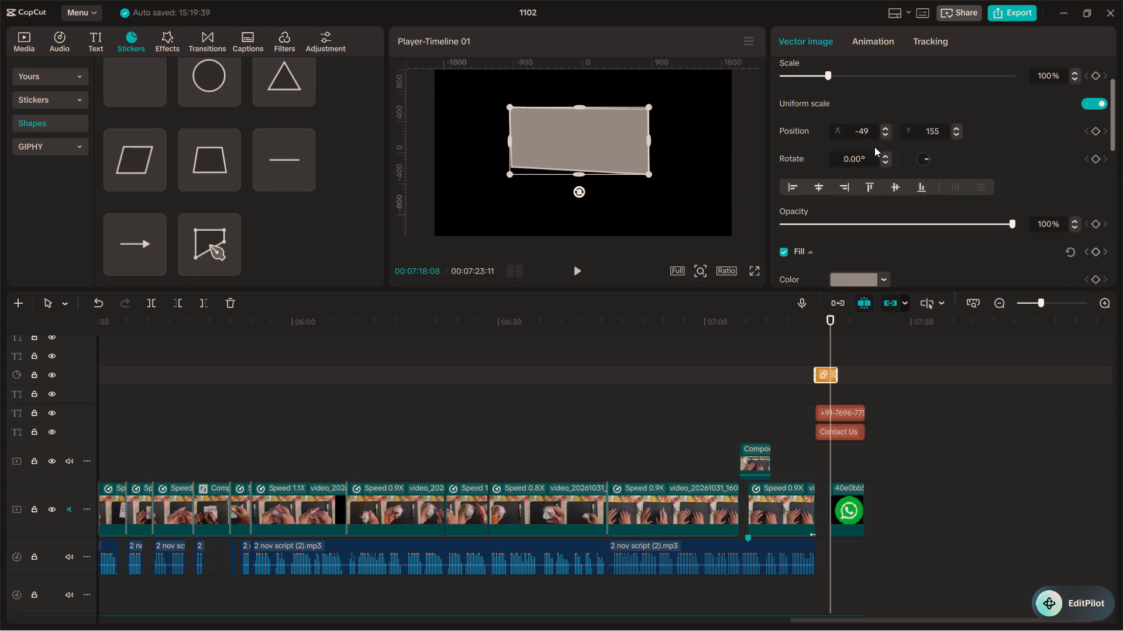
{"action": "scroll", "coordinate": [876, 158], "scroll_direction": "down", "scroll_amount": 3}
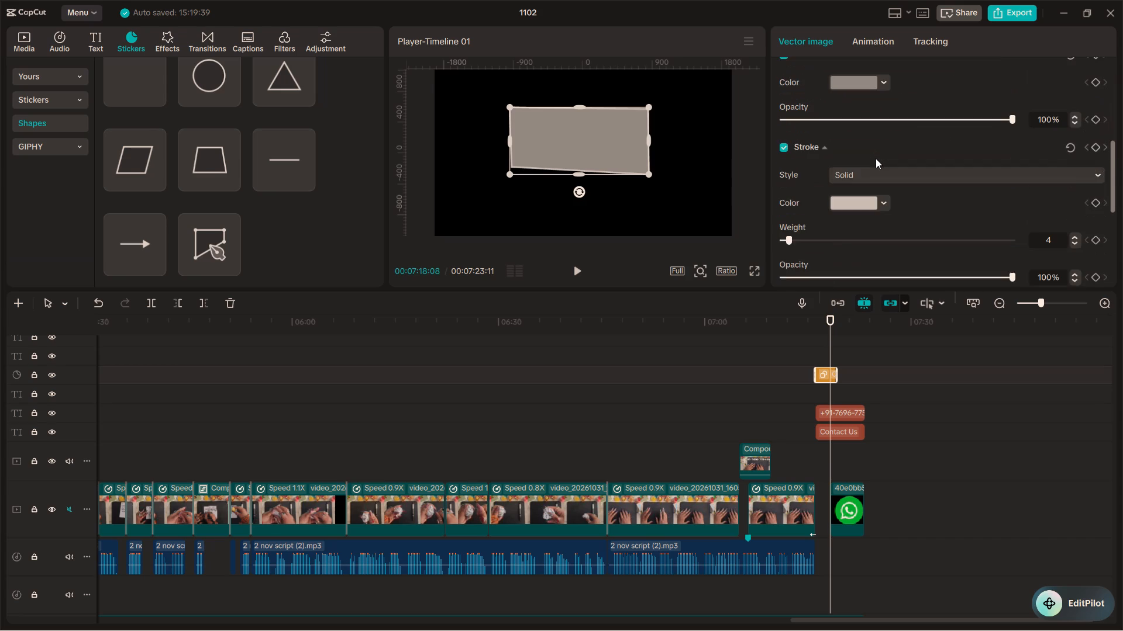
{"action": "scroll", "coordinate": [876, 158], "scroll_direction": "down", "scroll_amount": 1}
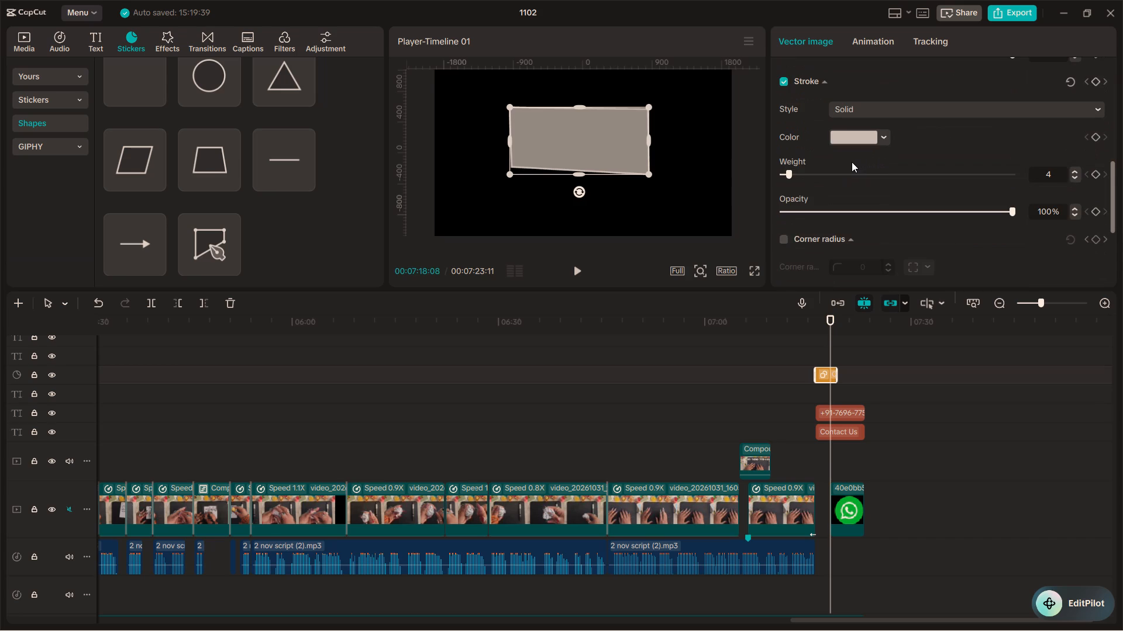
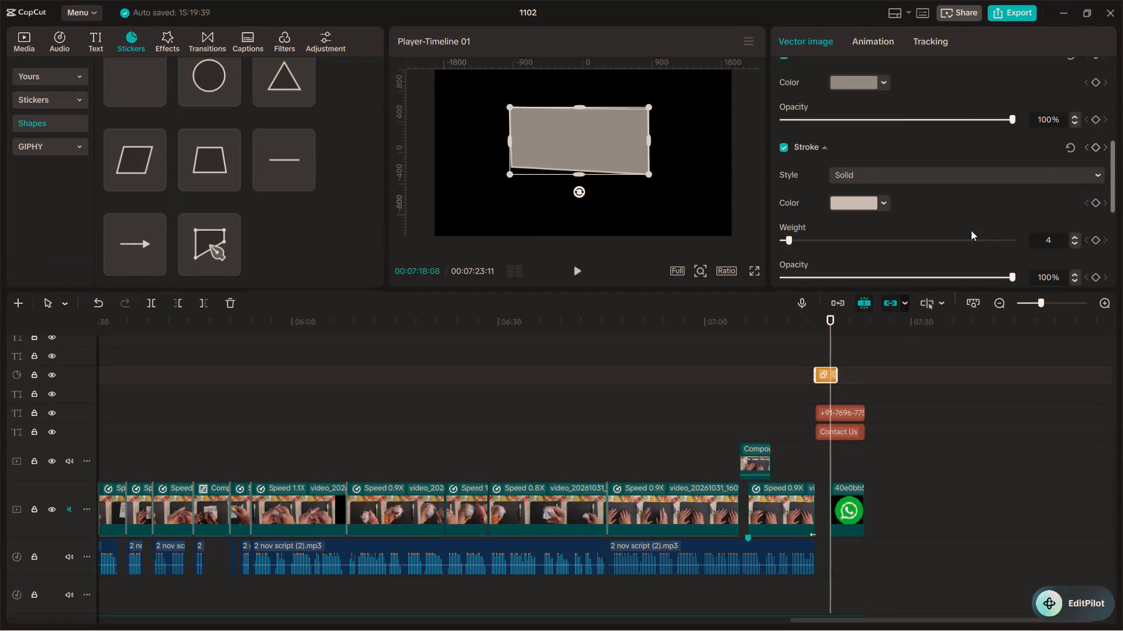
Review the drawn shape's transform, fill, stroke, corner radius and shadow settings.
{"action": "scroll", "coordinate": [971, 230], "scroll_direction": "down", "scroll_amount": 3}
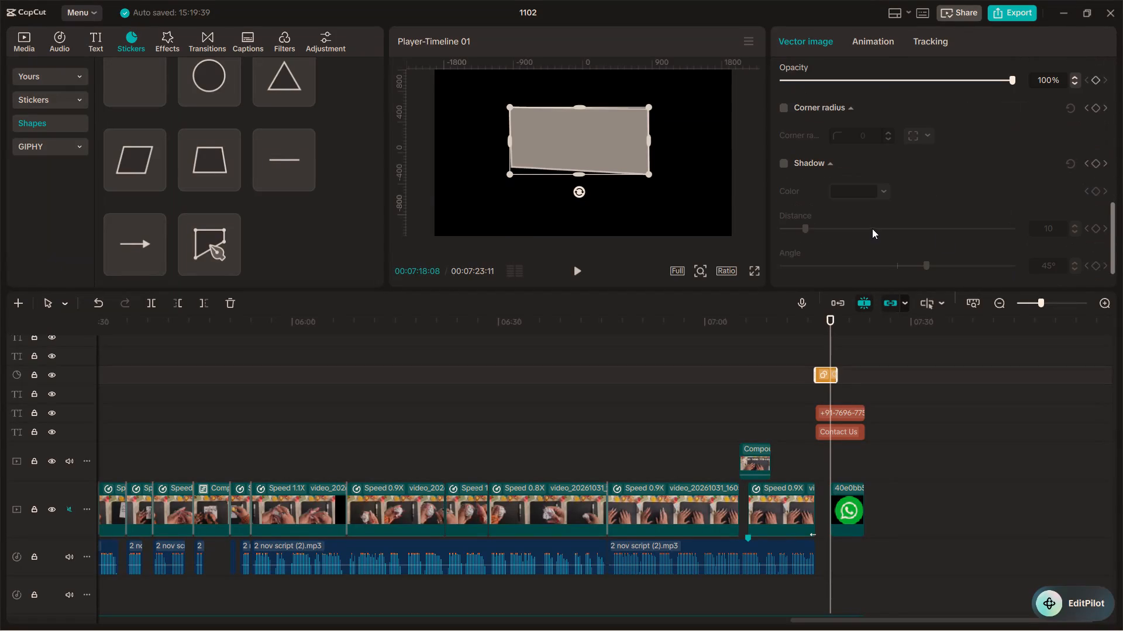
{"action": "scroll", "coordinate": [855, 208], "scroll_direction": "up", "scroll_amount": 3}
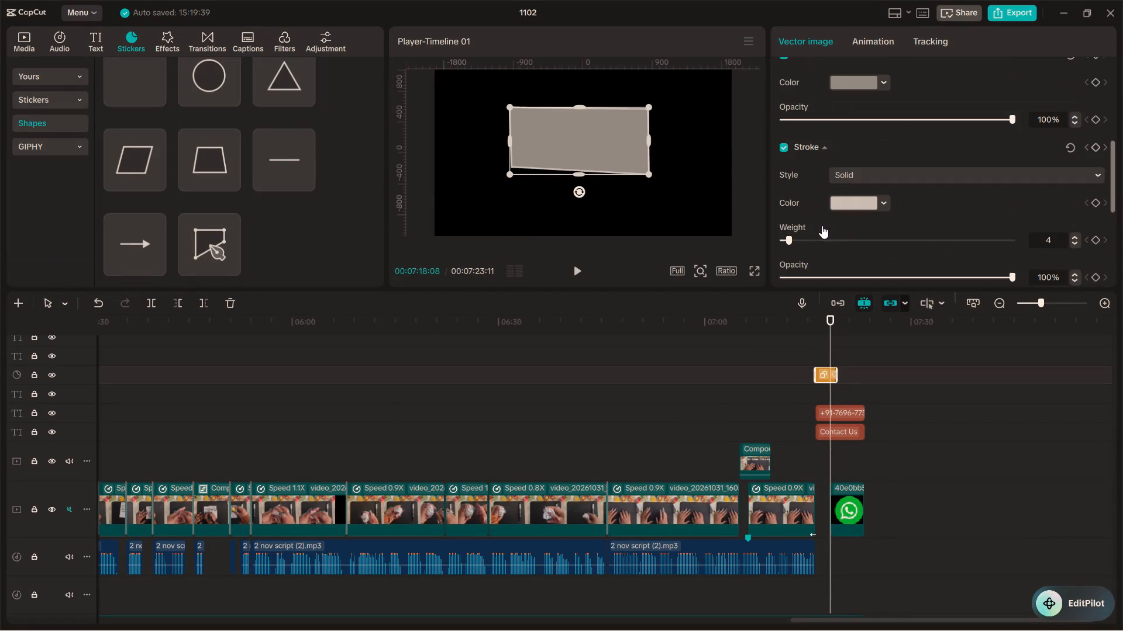
{"action": "scroll", "coordinate": [895, 181], "scroll_direction": "up", "scroll_amount": 1}
{"action": "scroll", "coordinate": [845, 197], "scroll_direction": "up", "scroll_amount": 1}
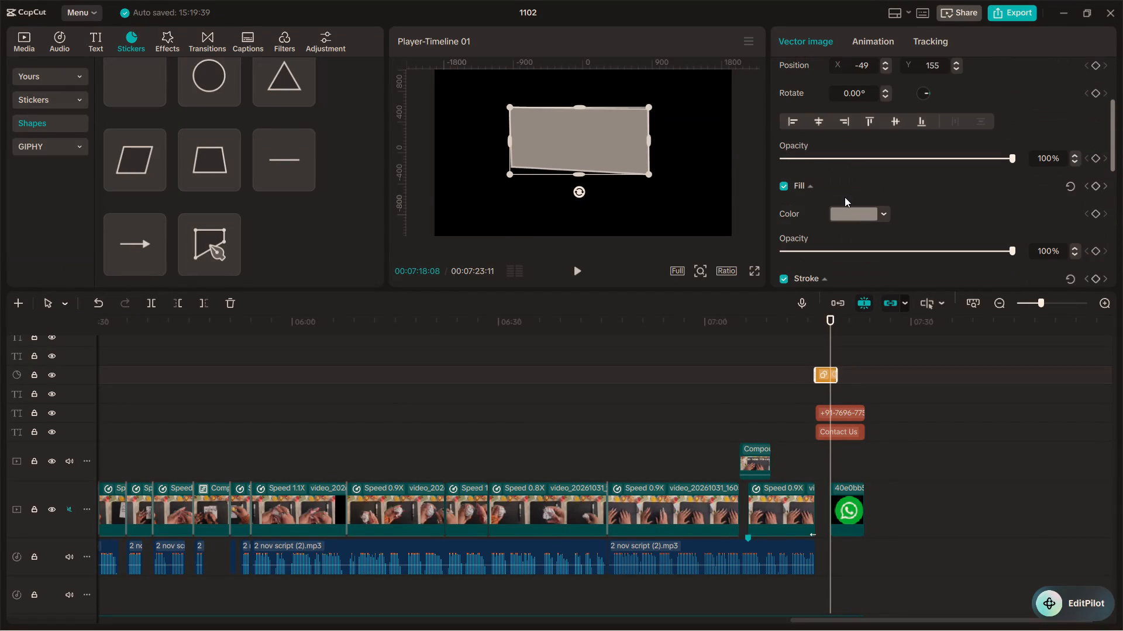
{"action": "scroll", "coordinate": [838, 177], "scroll_direction": "up", "scroll_amount": 3}
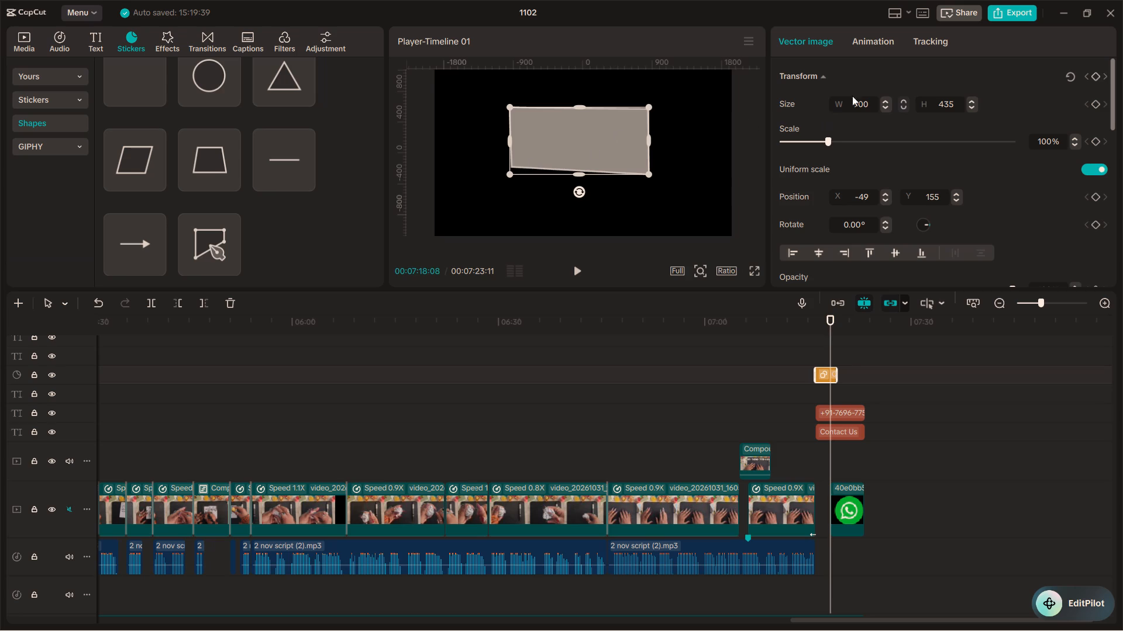
{"action": "scroll", "coordinate": [851, 157], "scroll_direction": "down", "scroll_amount": 10}
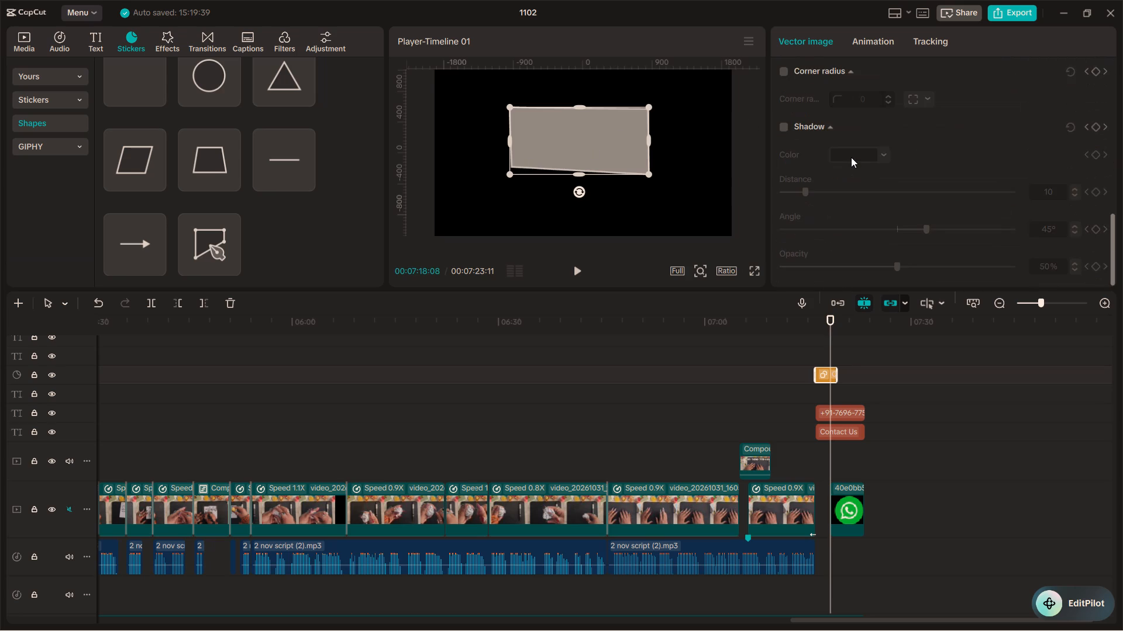
{"action": "scroll", "coordinate": [851, 157], "scroll_direction": "up", "scroll_amount": 1}
{"action": "scroll", "coordinate": [849, 158], "scroll_direction": "down", "scroll_amount": 1}
{"action": "scroll", "coordinate": [801, 136], "scroll_direction": "up", "scroll_amount": 3}
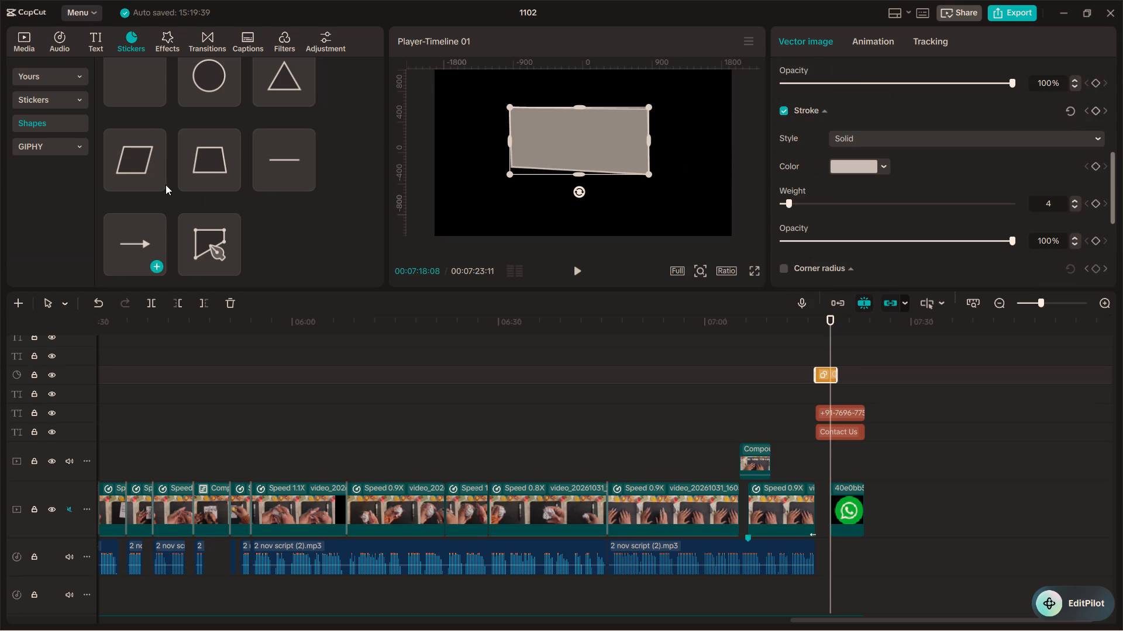
Preview the trapezoid as an alternative and delete the pen-drawn shape from the timeline.
{"action": "left_click", "coordinate": [209, 156]}
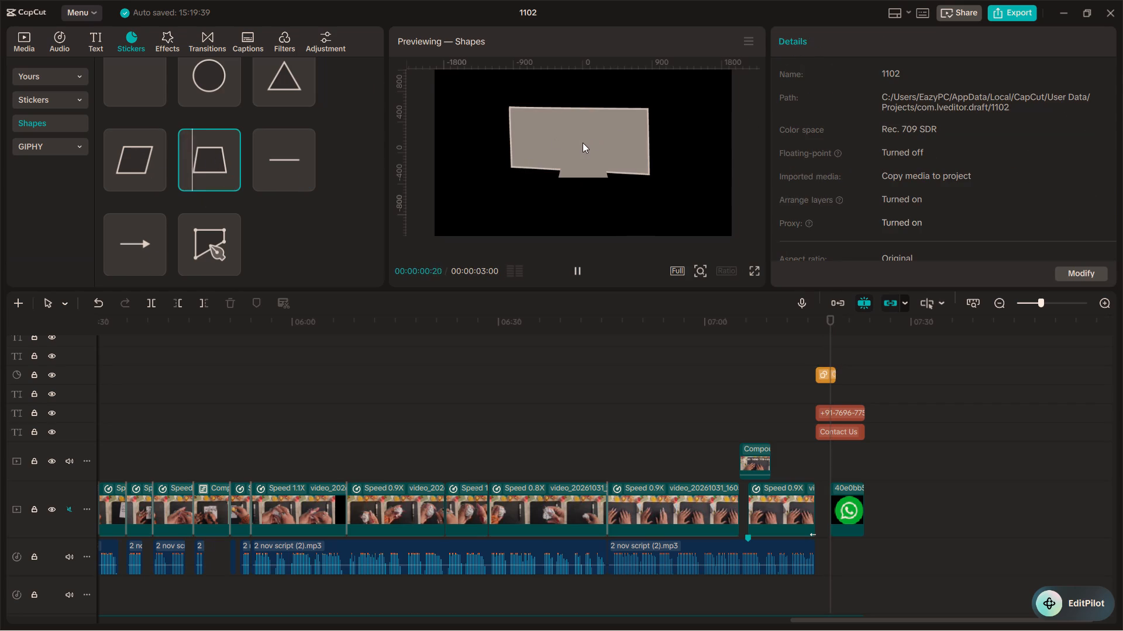
{"action": "left_click", "coordinate": [583, 143]}
{"action": "left_click", "coordinate": [583, 158]}
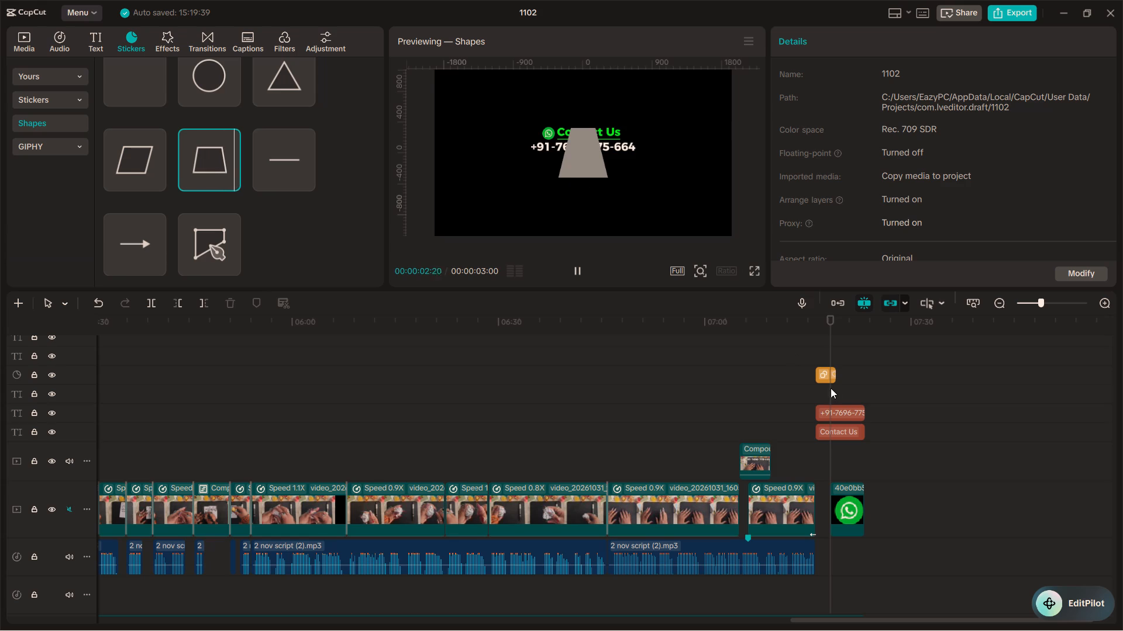
{"action": "left_click", "coordinate": [824, 370]}
{"action": "key", "text": "BackSpace"}
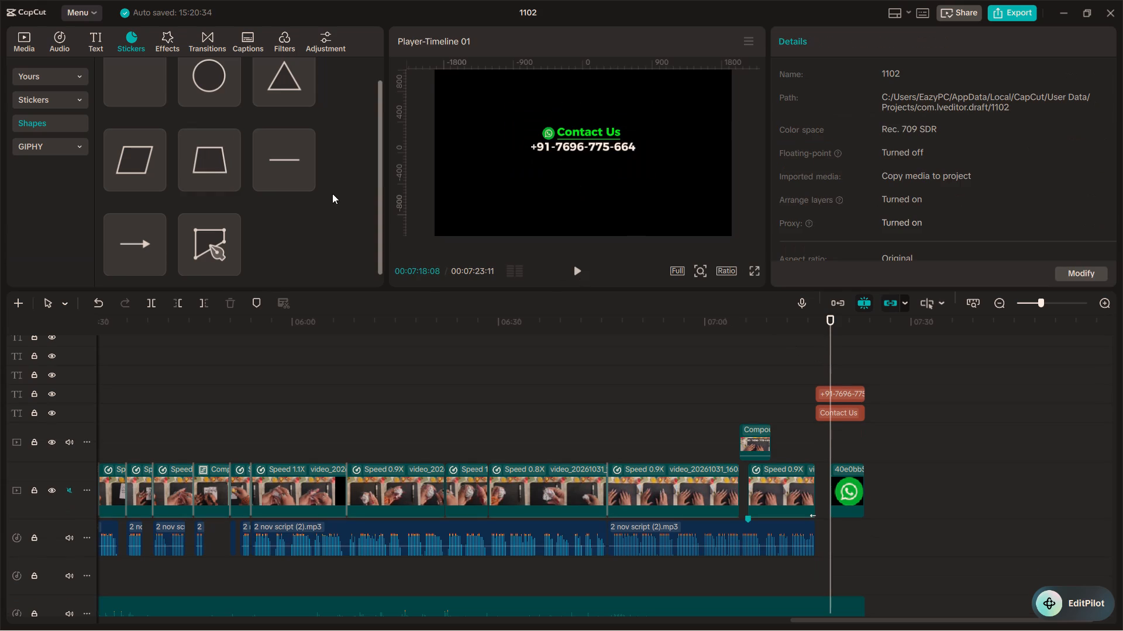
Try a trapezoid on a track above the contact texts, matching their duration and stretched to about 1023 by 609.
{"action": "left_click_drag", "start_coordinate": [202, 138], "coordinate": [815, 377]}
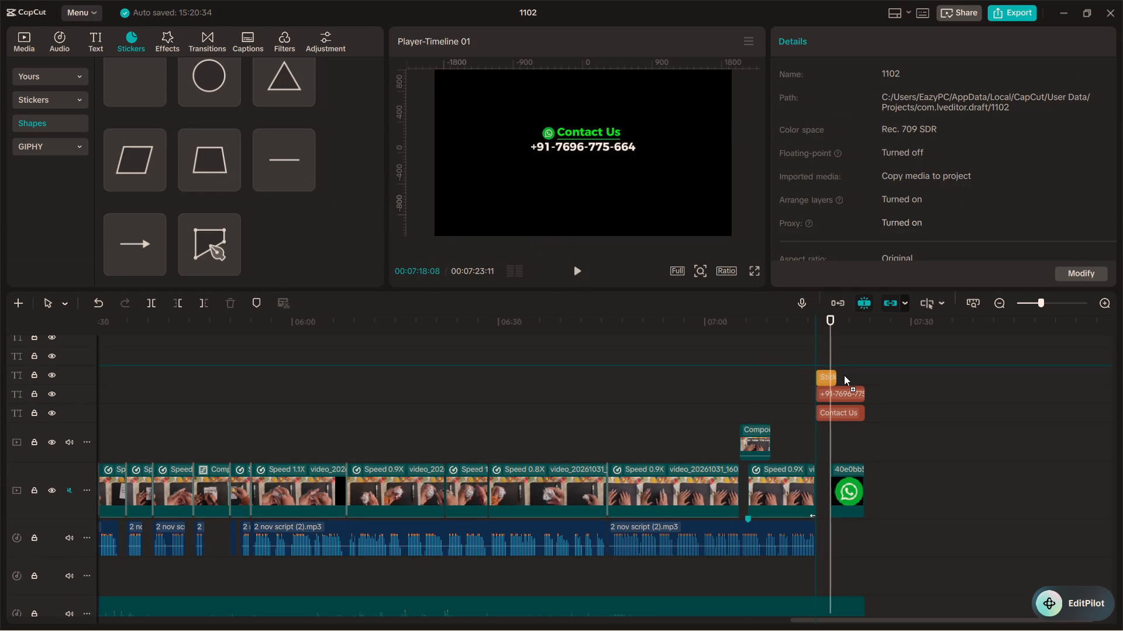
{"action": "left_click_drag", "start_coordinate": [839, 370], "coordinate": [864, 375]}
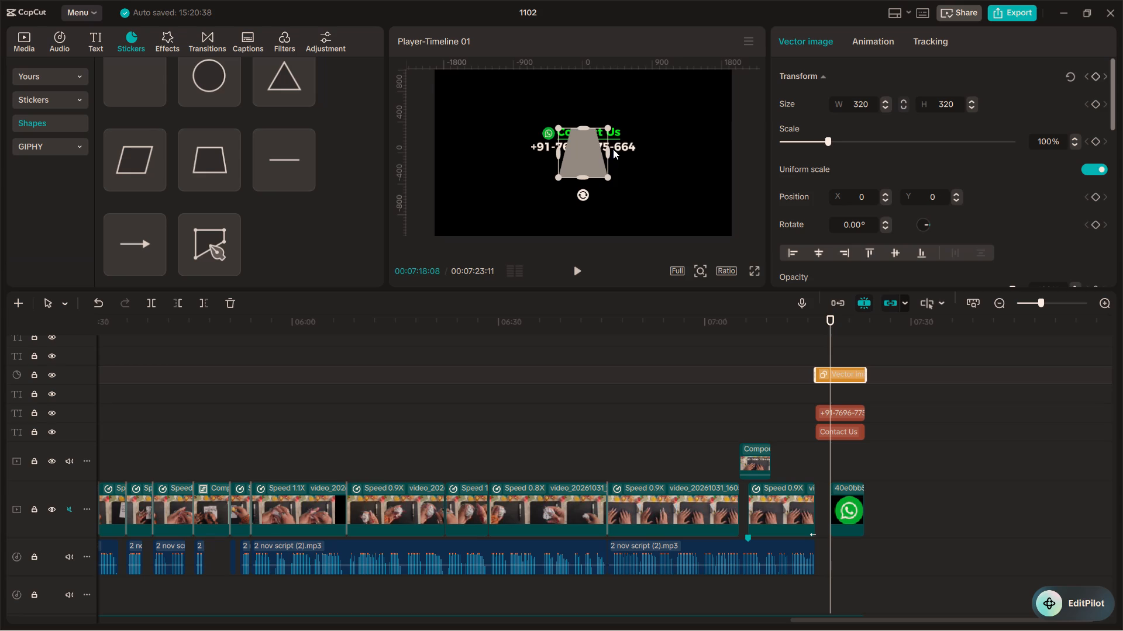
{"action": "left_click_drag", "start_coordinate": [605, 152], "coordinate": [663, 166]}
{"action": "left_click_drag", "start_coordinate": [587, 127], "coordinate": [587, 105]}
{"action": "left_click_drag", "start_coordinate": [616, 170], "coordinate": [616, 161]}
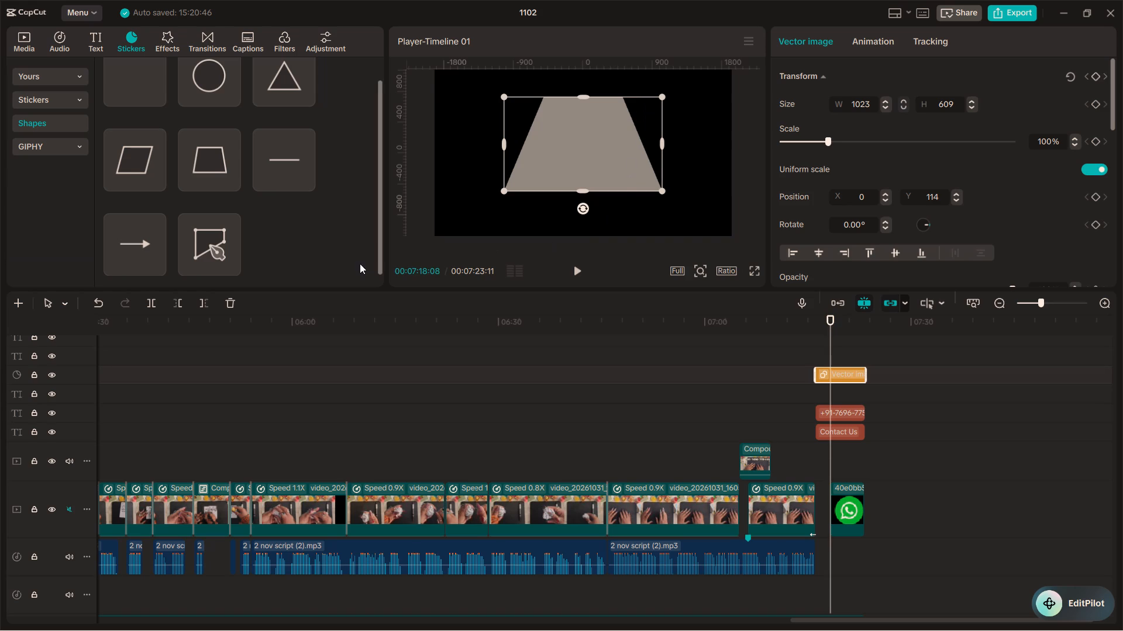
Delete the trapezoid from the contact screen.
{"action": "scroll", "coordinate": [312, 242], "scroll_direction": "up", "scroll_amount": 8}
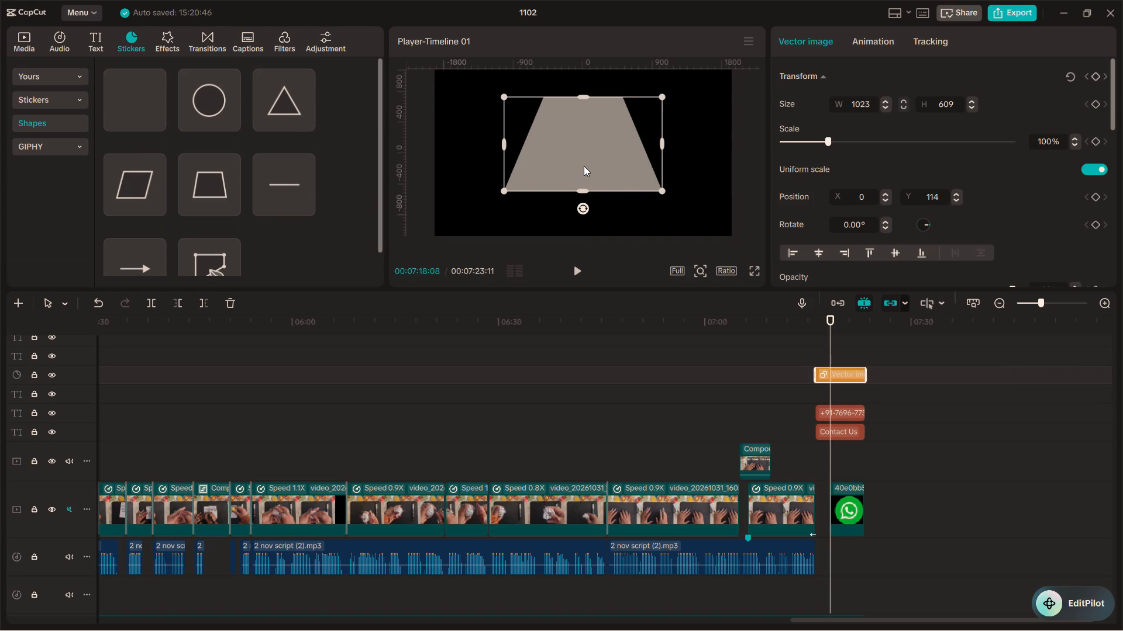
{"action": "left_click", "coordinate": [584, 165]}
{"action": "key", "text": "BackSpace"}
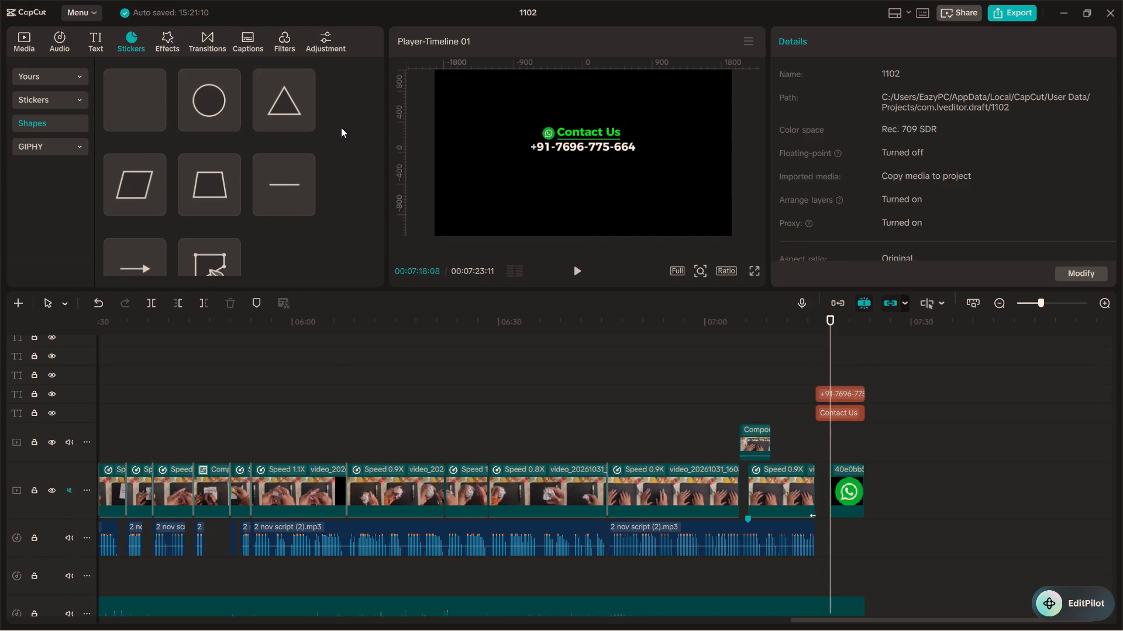
Add a circle shape on a track above the contact texts, starting and ending together with them.
{"action": "left_click_drag", "start_coordinate": [214, 100], "coordinate": [561, 148]}
{"action": "left_click_drag", "start_coordinate": [201, 97], "coordinate": [817, 372]}
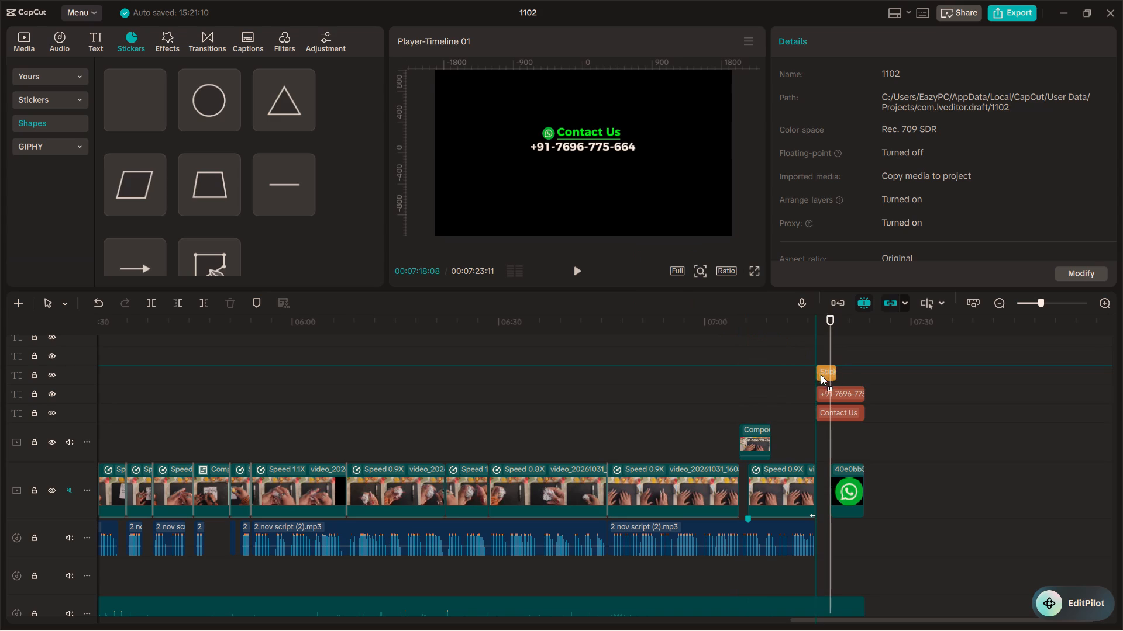
{"action": "left_click_drag", "start_coordinate": [836, 376], "coordinate": [864, 380]}
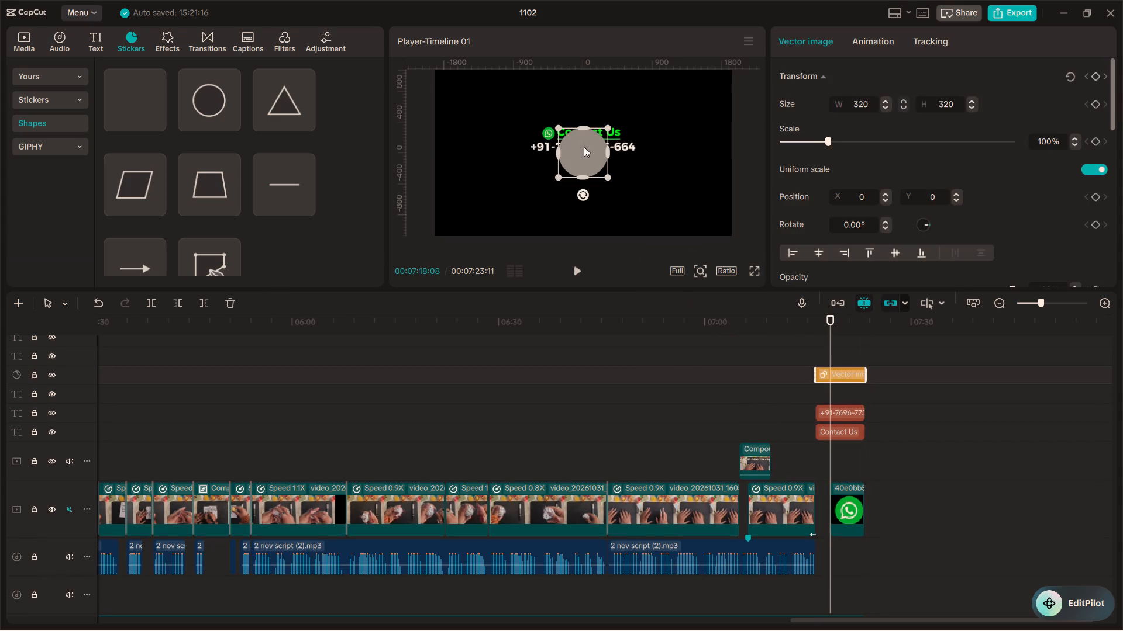
Stretch the circle into a centred ellipse about 905 by 656 around the contact texts.
{"action": "left_click_drag", "start_coordinate": [605, 124], "coordinate": [660, 106]}
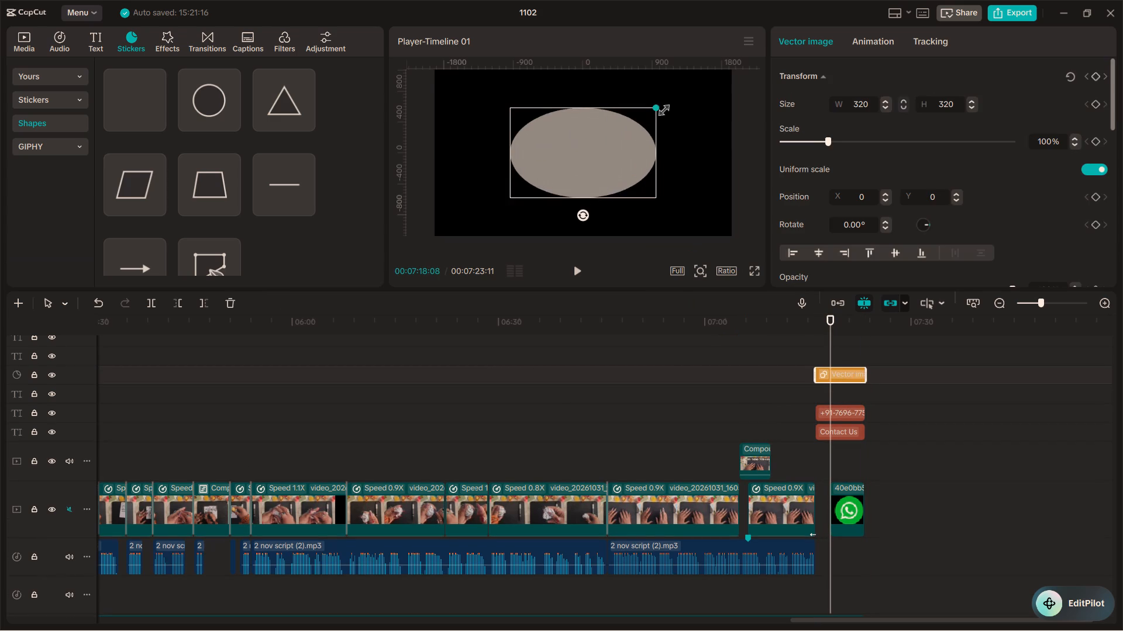
{"action": "left_click_drag", "start_coordinate": [660, 106], "coordinate": [660, 109]}
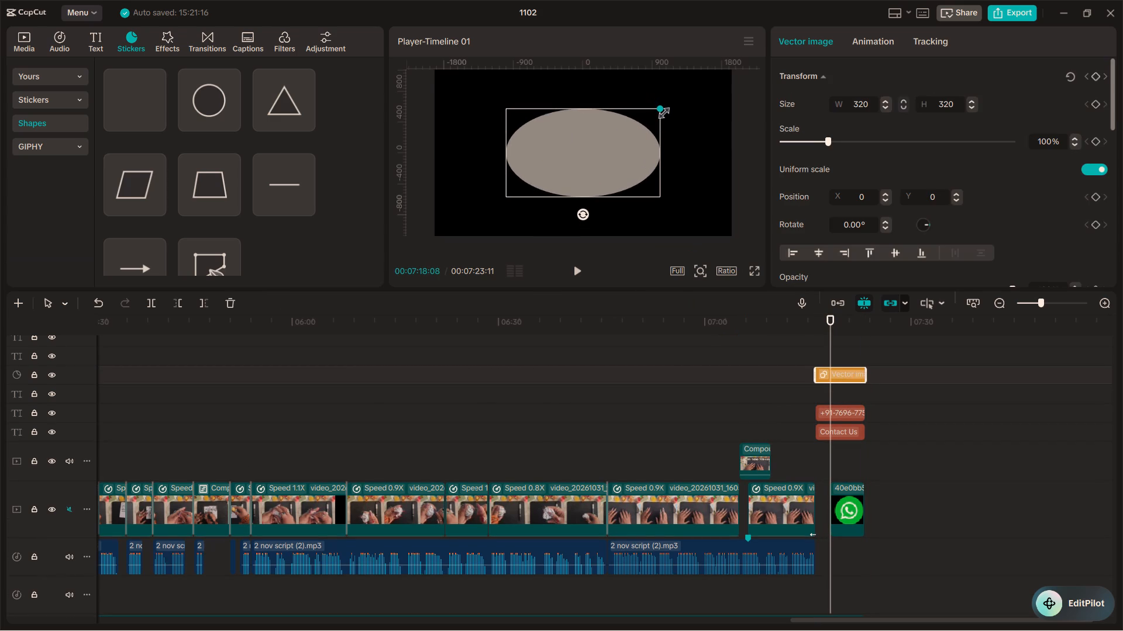
{"action": "left_click_drag", "start_coordinate": [660, 109], "coordinate": [660, 107]}
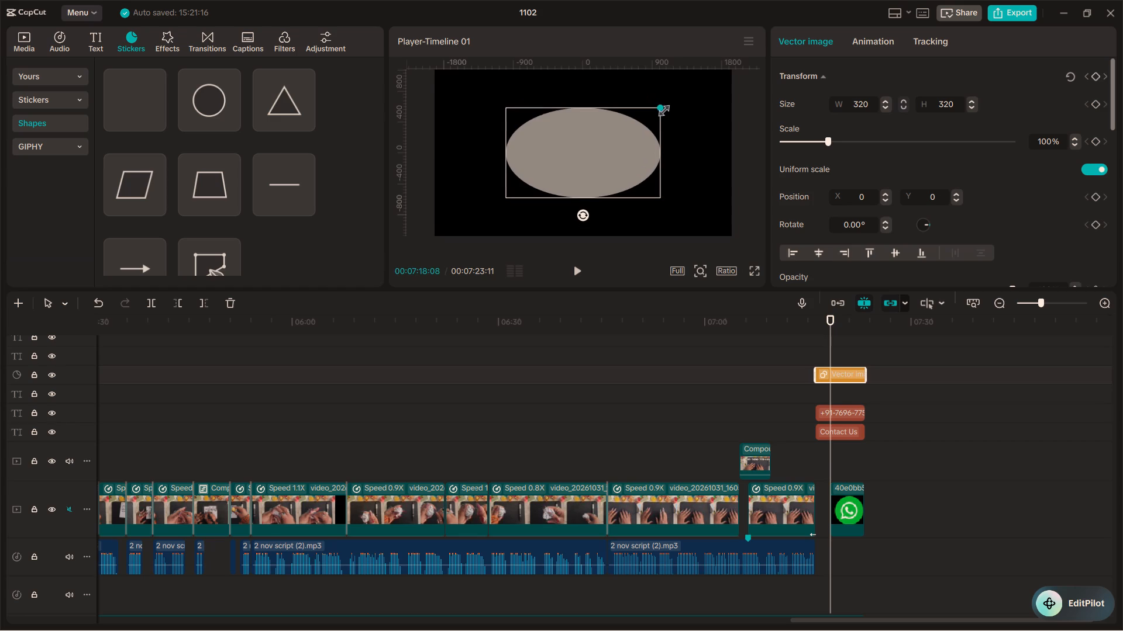
{"action": "left_click_drag", "start_coordinate": [660, 107], "coordinate": [652, 102]}
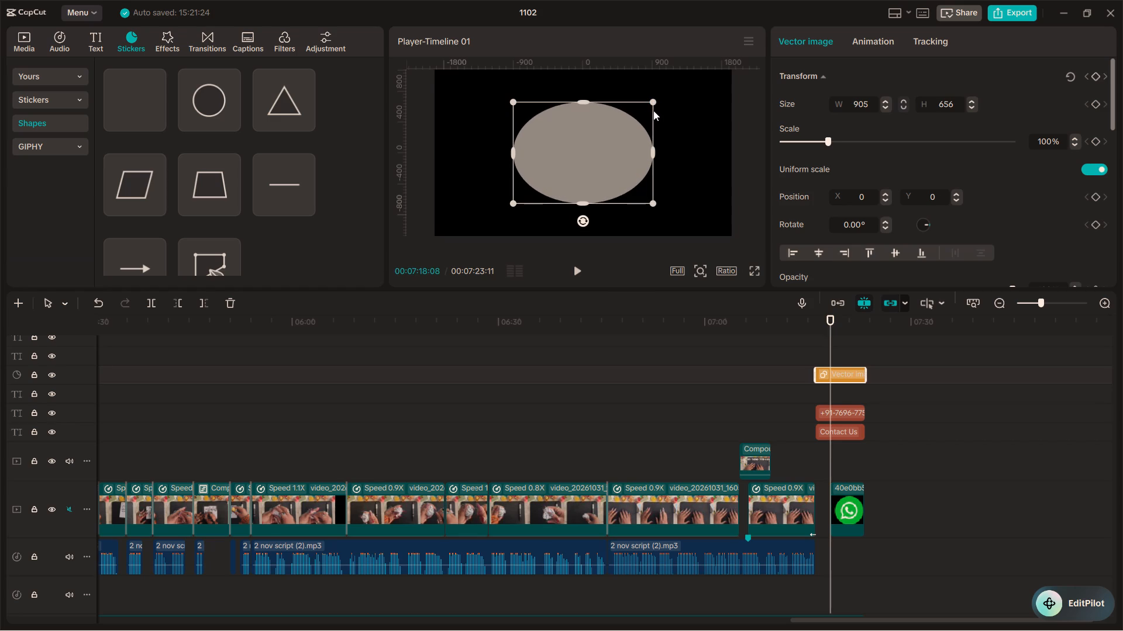
Move the "Contact Us" and phone number text clips together onto tracks above the ellipse.
{"action": "left_click_drag", "start_coordinate": [859, 457], "coordinate": [838, 417]}
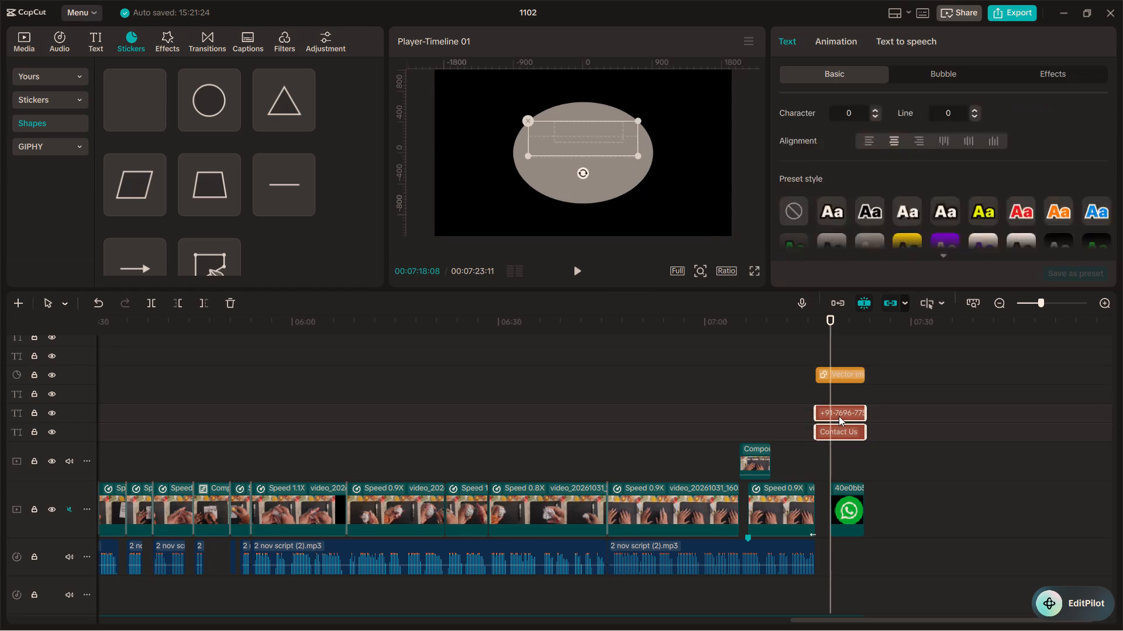
{"action": "left_click_drag", "start_coordinate": [843, 411], "coordinate": [845, 338]}
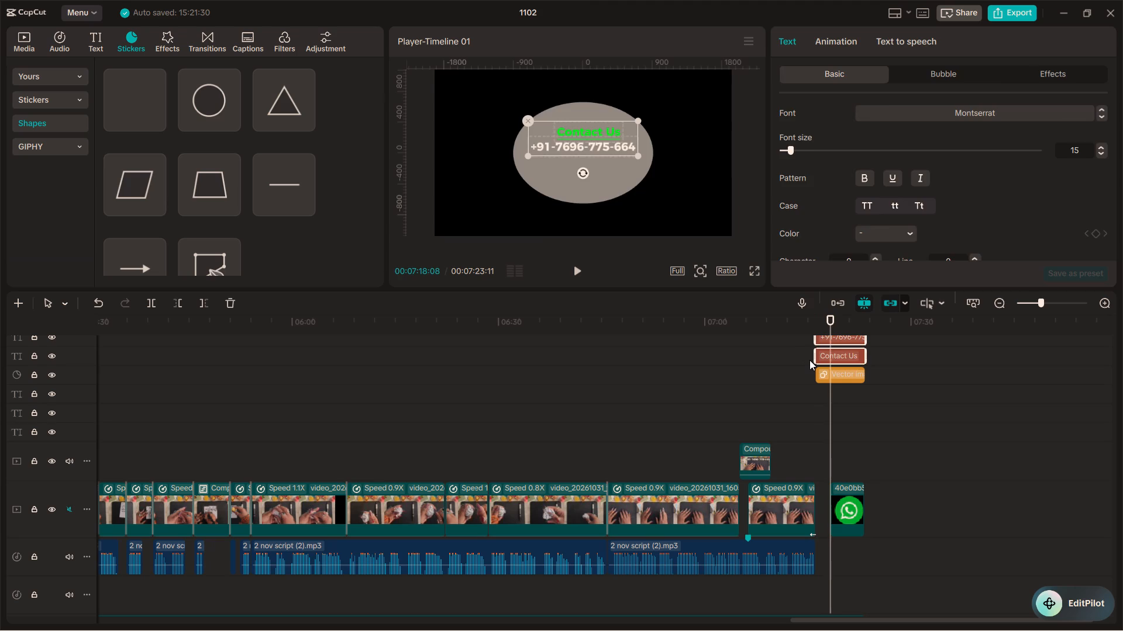
{"action": "left_click", "coordinate": [809, 360]}
{"action": "left_click", "coordinate": [876, 387]}
At 00:07:19:04, shift the ellipse aside to expose the contact details, then place it behind them at about X 76, Y 169.
{"action": "left_click", "coordinate": [836, 319]}
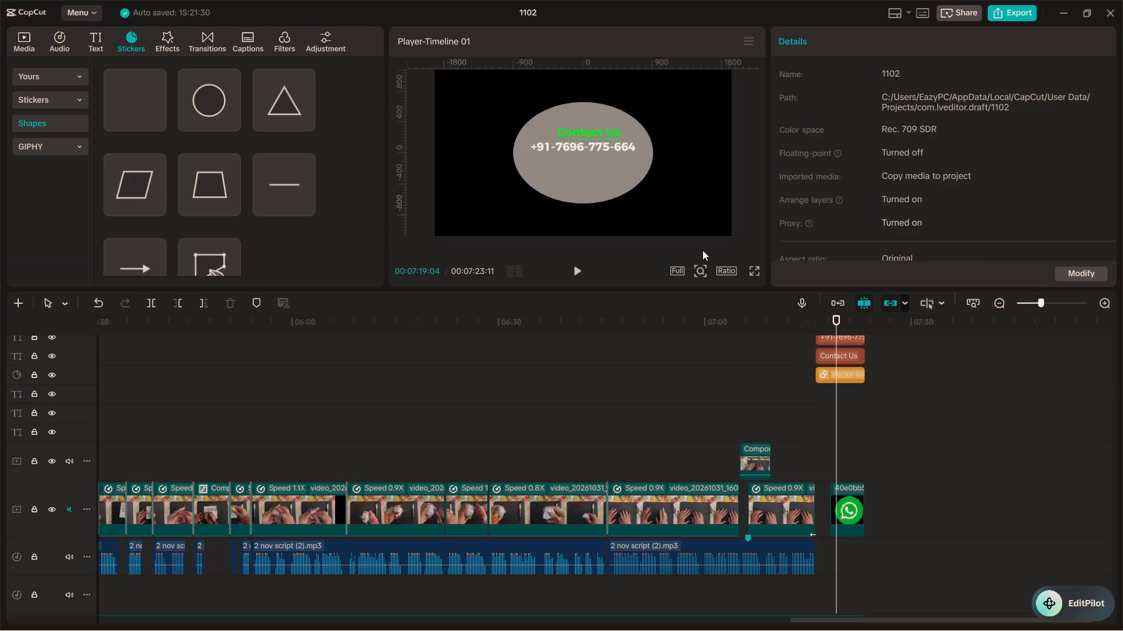
{"action": "left_click", "coordinate": [608, 167]}
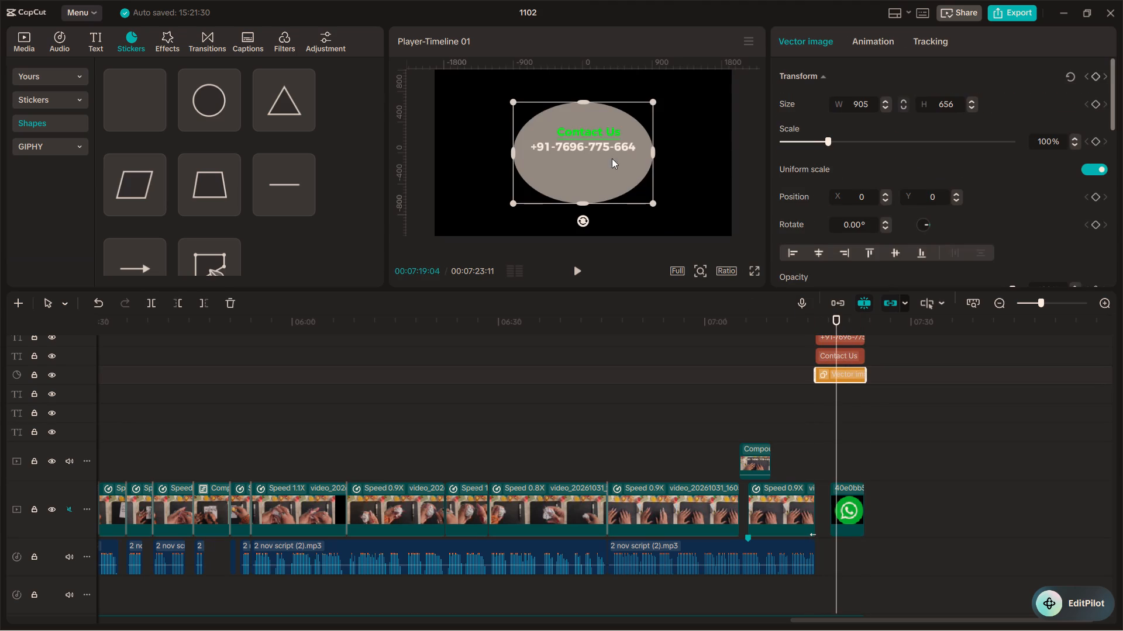
{"action": "left_click_drag", "start_coordinate": [609, 170], "coordinate": [760, 204]}
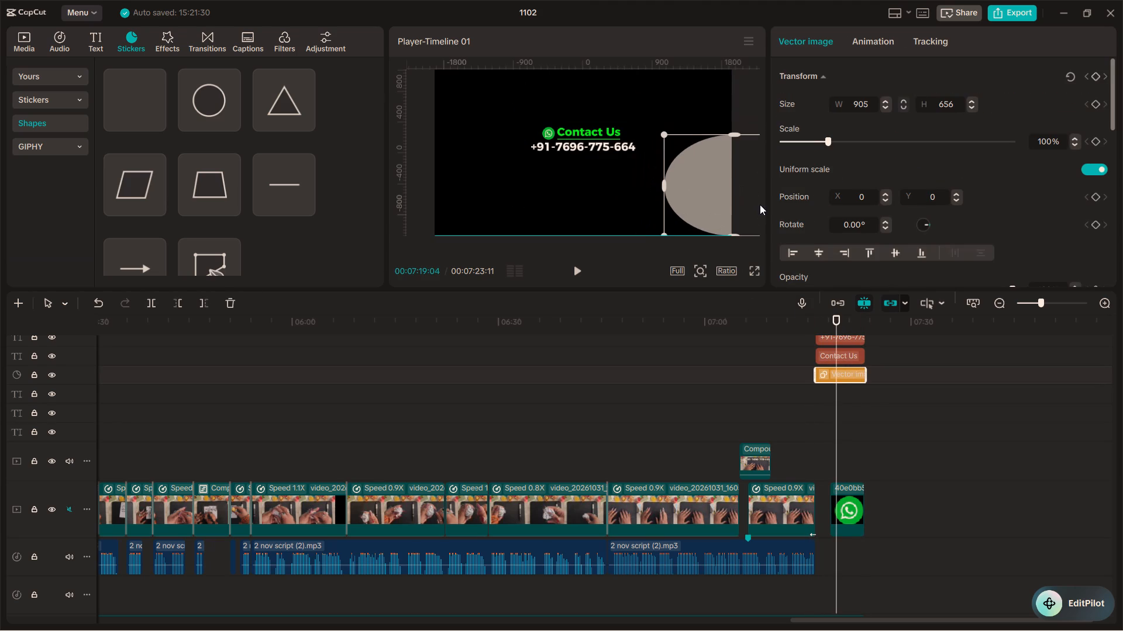
{"action": "left_click_drag", "start_coordinate": [760, 204], "coordinate": [761, 206]}
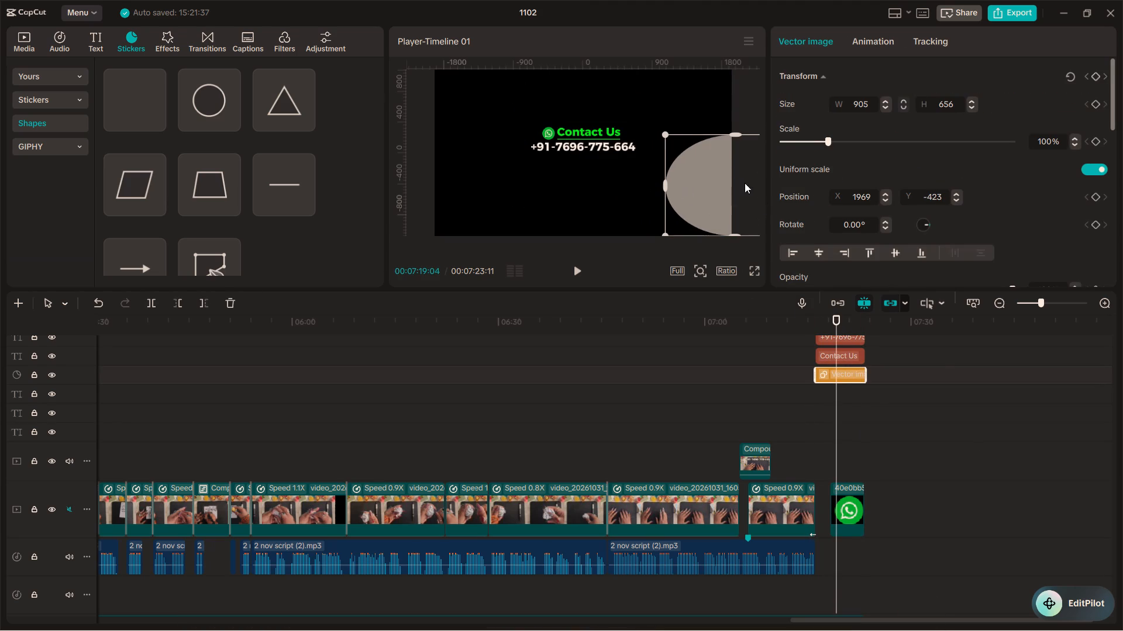
{"action": "left_click_drag", "start_coordinate": [747, 180], "coordinate": [601, 134]}
Flatten the ellipse around the heading and phone number to about 910 wide by 346 high.
{"action": "left_click_drag", "start_coordinate": [591, 192], "coordinate": [599, 163]}
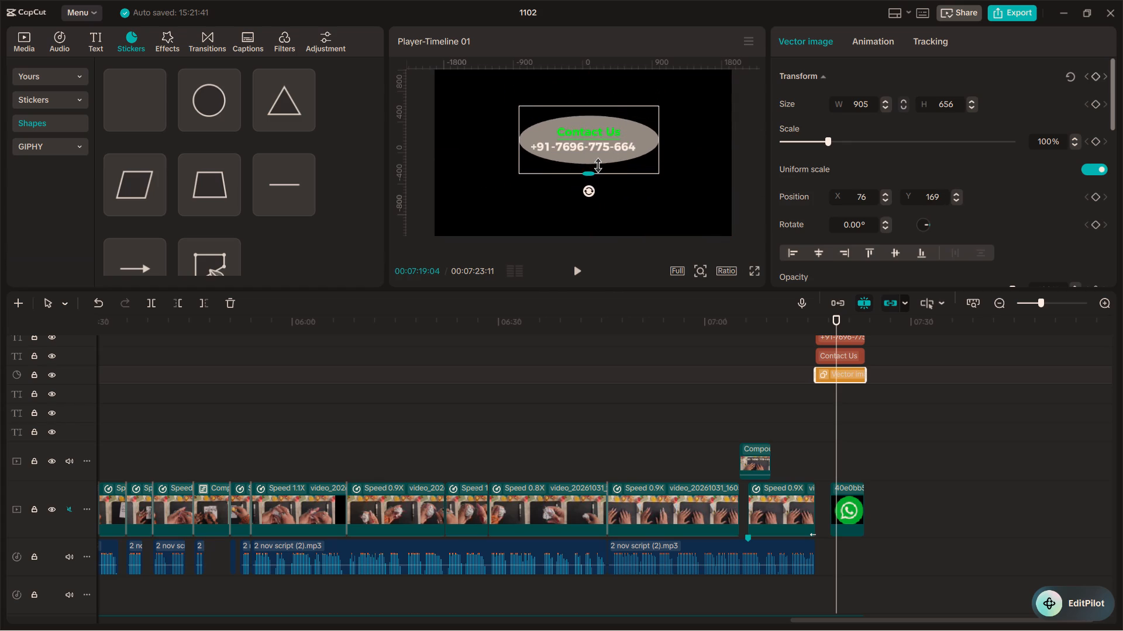
{"action": "left_click_drag", "start_coordinate": [599, 163], "coordinate": [599, 164]}
{"action": "left_click_drag", "start_coordinate": [659, 137], "coordinate": [656, 137]}
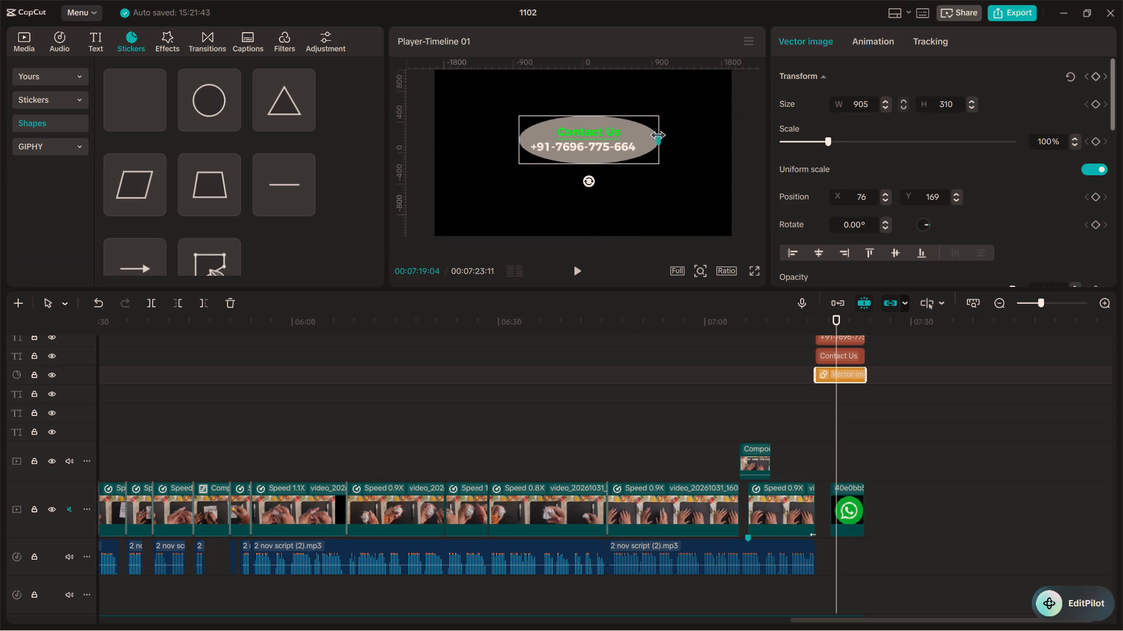
{"action": "left_click_drag", "start_coordinate": [656, 137], "coordinate": [654, 150]}
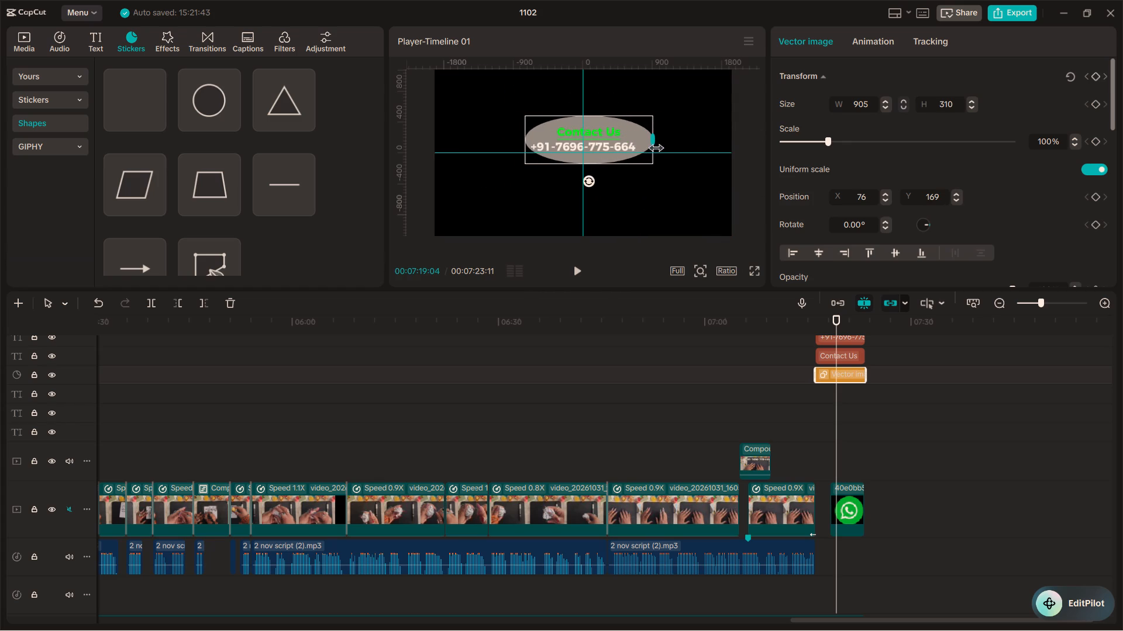
{"action": "left_click_drag", "start_coordinate": [654, 150], "coordinate": [660, 150]}
{"action": "left_click_drag", "start_coordinate": [591, 116], "coordinate": [591, 115]}
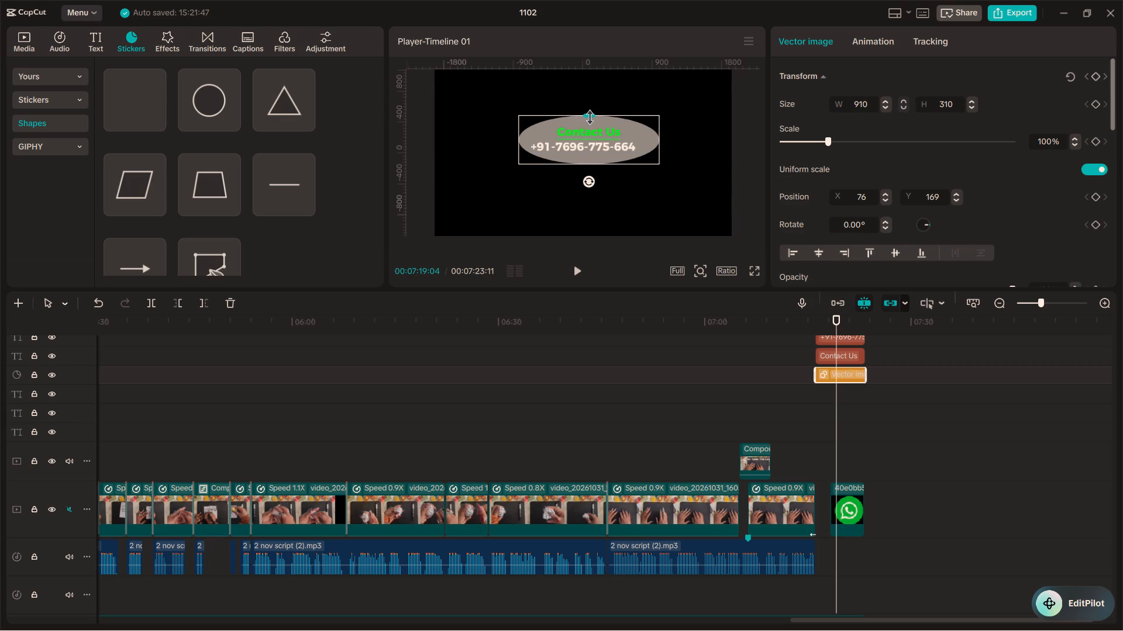
{"action": "left_click_drag", "start_coordinate": [591, 115], "coordinate": [600, 115]}
Shrink the ellipse to about 821 by 291 and move it to about X 53, Y 138 behind the contact texts.
{"action": "left_click", "coordinate": [657, 114]}
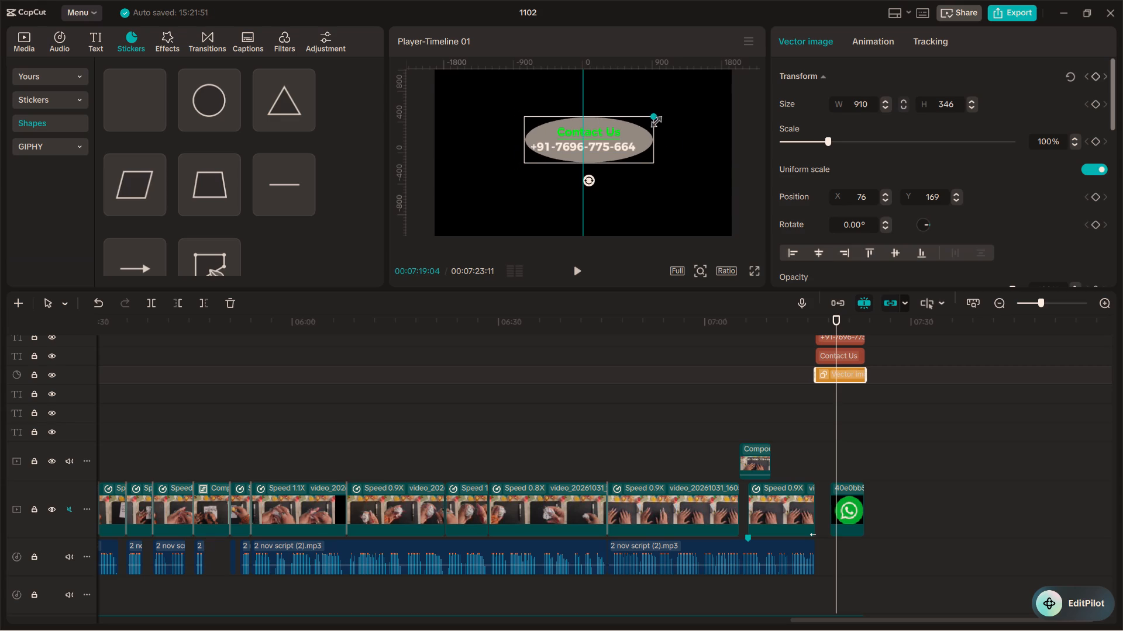
{"action": "left_click", "coordinate": [605, 153]}
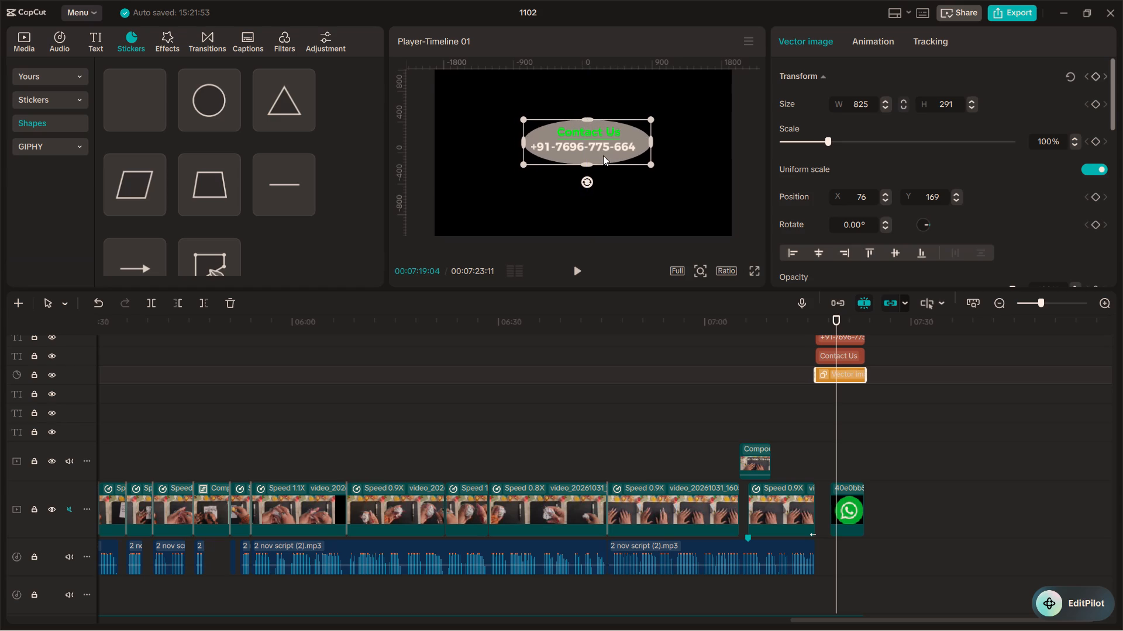
{"action": "left_click_drag", "start_coordinate": [650, 143], "coordinate": [645, 149]}
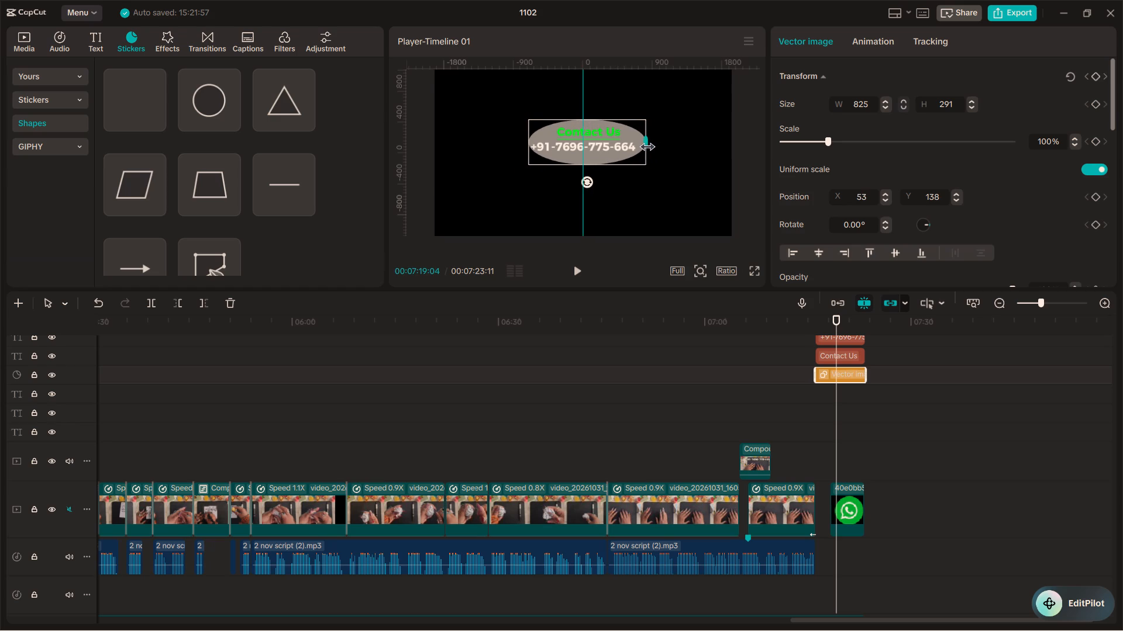
{"action": "left_click_drag", "start_coordinate": [645, 149], "coordinate": [653, 150]}
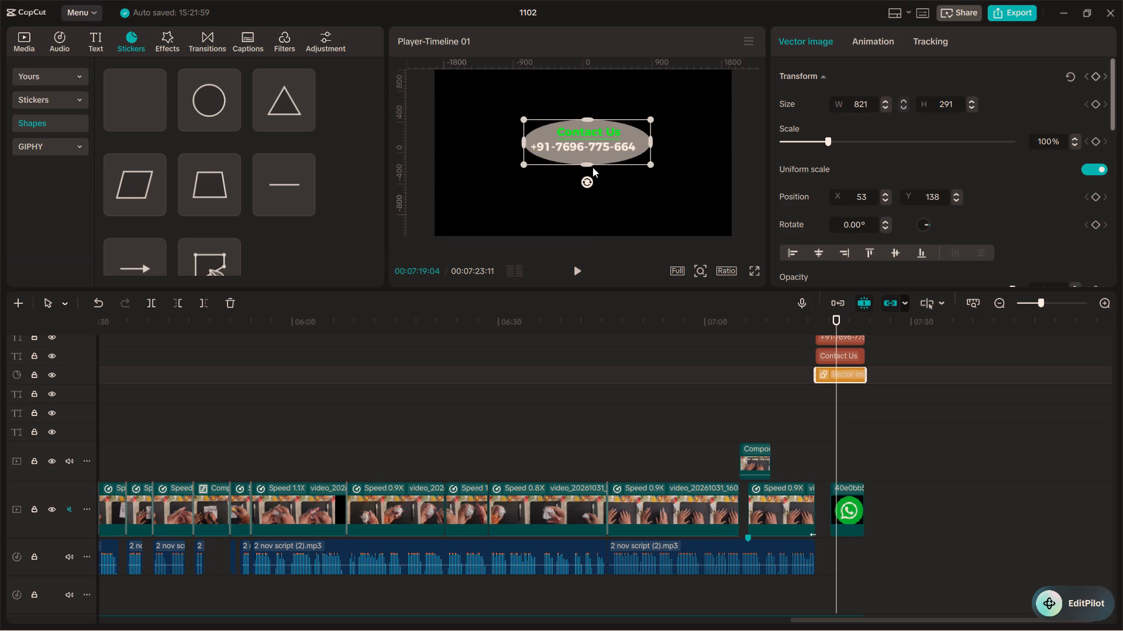
Stretch the ellipse vertically to about 1995 high so it extends past the top and bottom of the frame.
{"action": "left_click_drag", "start_coordinate": [587, 166], "coordinate": [541, 298]}
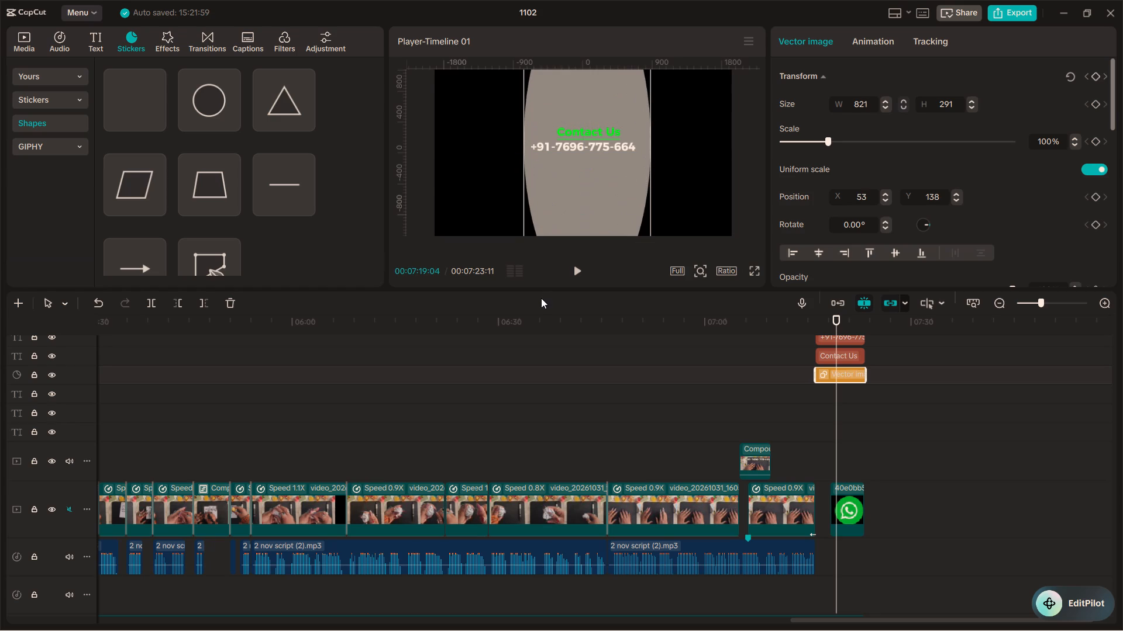
{"action": "left_click_drag", "start_coordinate": [541, 298], "coordinate": [540, 294]}
Change the ellipse's solid fill to green, hex 4FB529, trying different hues and shades in the colour picker.
{"action": "scroll", "coordinate": [851, 167], "scroll_direction": "down", "scroll_amount": 3}
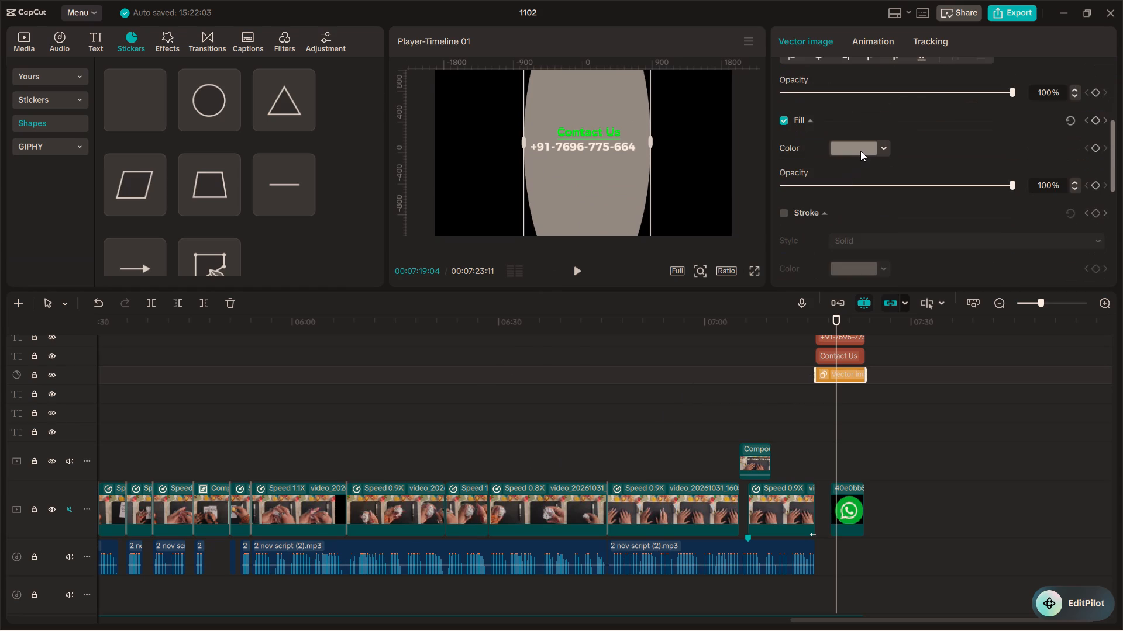
{"action": "left_click", "coordinate": [860, 151]}
{"action": "left_click", "coordinate": [889, 391]}
{"action": "scroll", "coordinate": [900, 425], "scroll_direction": "down", "scroll_amount": 2}
{"action": "left_click", "coordinate": [900, 391]}
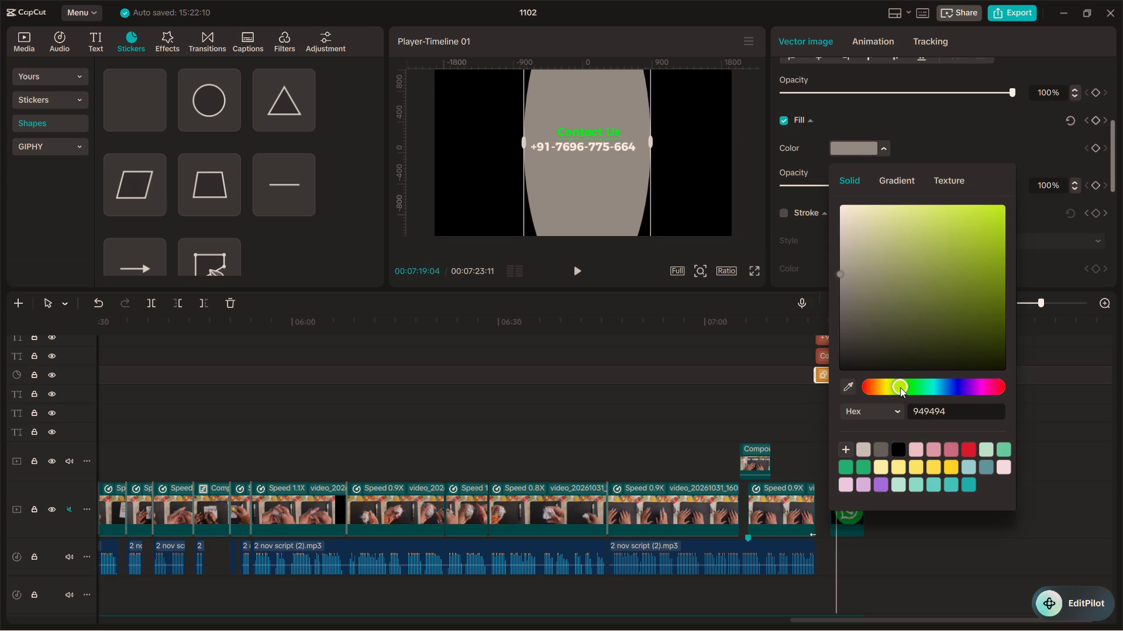
{"action": "left_click", "coordinate": [900, 387]}
{"action": "left_click", "coordinate": [900, 387]}
{"action": "double_click", "coordinate": [902, 387]}
{"action": "left_click_drag", "start_coordinate": [909, 267], "coordinate": [979, 214]}
{"action": "left_click", "coordinate": [941, 240]}
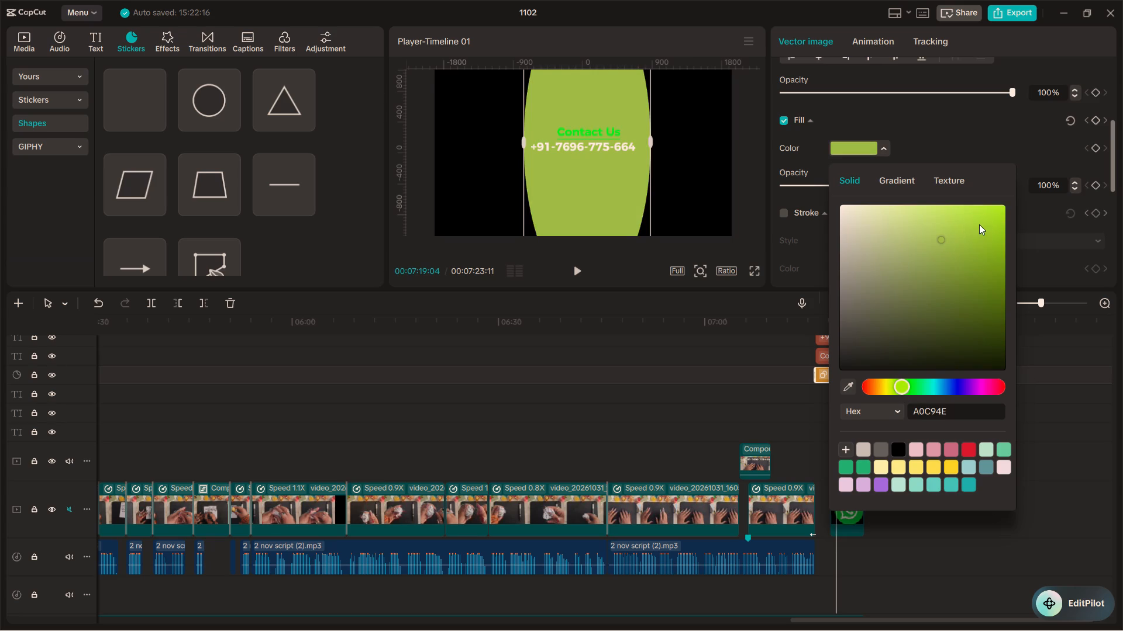
{"action": "left_click_drag", "start_coordinate": [979, 224], "coordinate": [941, 251]}
{"action": "left_click_drag", "start_coordinate": [935, 260], "coordinate": [958, 358]}
{"action": "left_click_drag", "start_coordinate": [958, 358], "coordinate": [949, 268]}
{"action": "left_click", "coordinate": [943, 253]}
{"action": "left_click_drag", "start_coordinate": [950, 274], "coordinate": [1002, 197]}
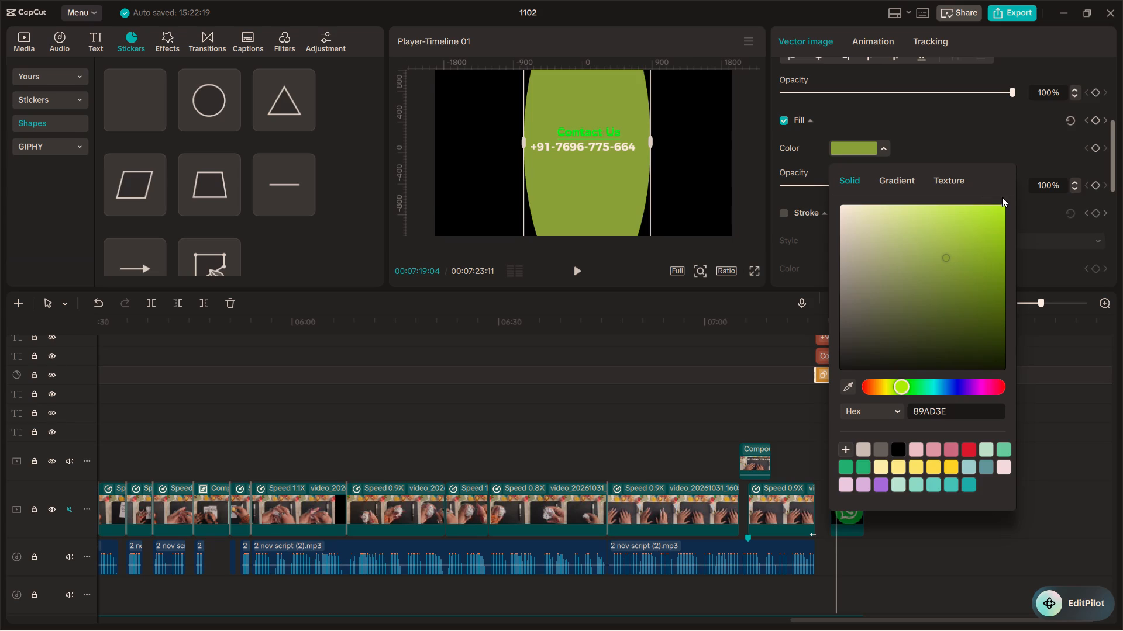
{"action": "left_click", "coordinate": [911, 387]}
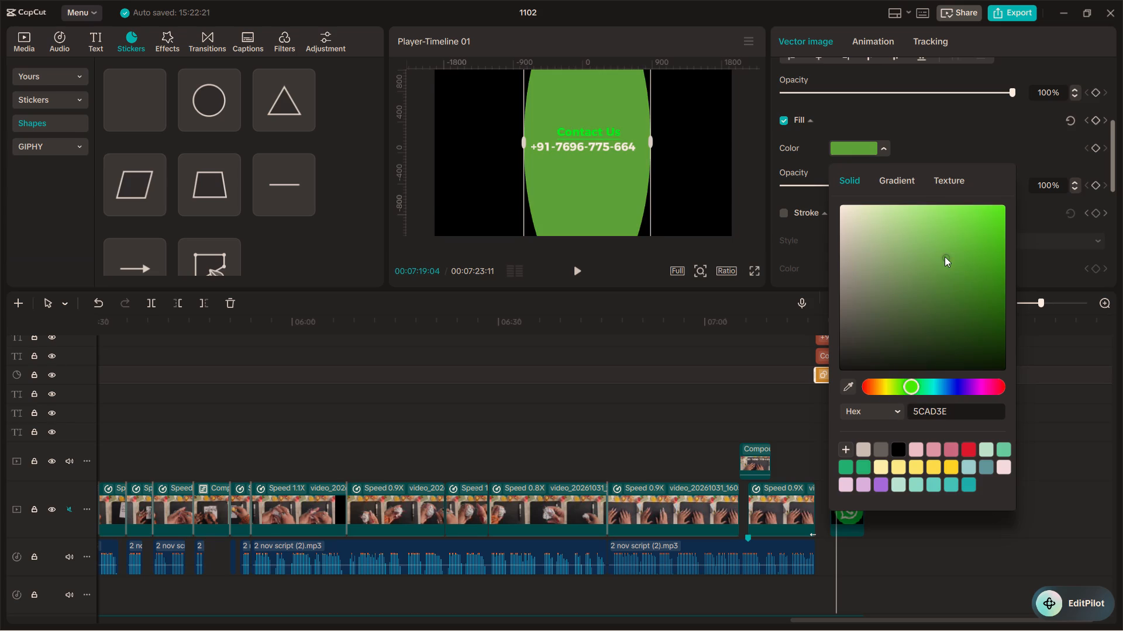
{"action": "left_click_drag", "start_coordinate": [942, 258], "coordinate": [979, 224]}
{"action": "left_click_drag", "start_coordinate": [979, 224], "coordinate": [1028, 196]}
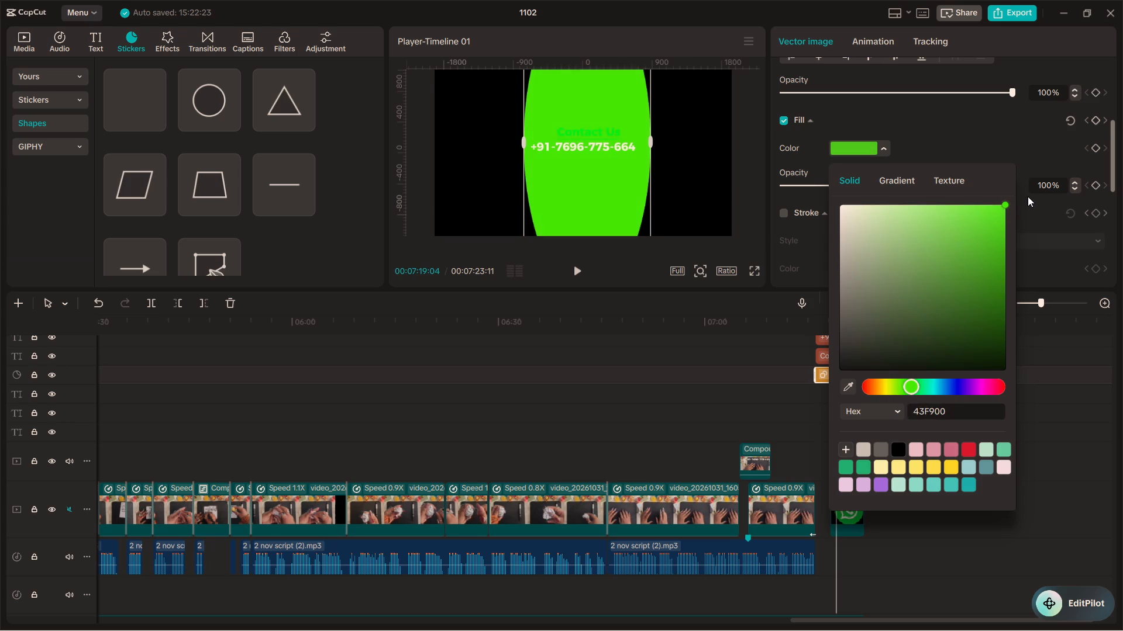
{"action": "left_click_drag", "start_coordinate": [1028, 196], "coordinate": [1011, 384]}
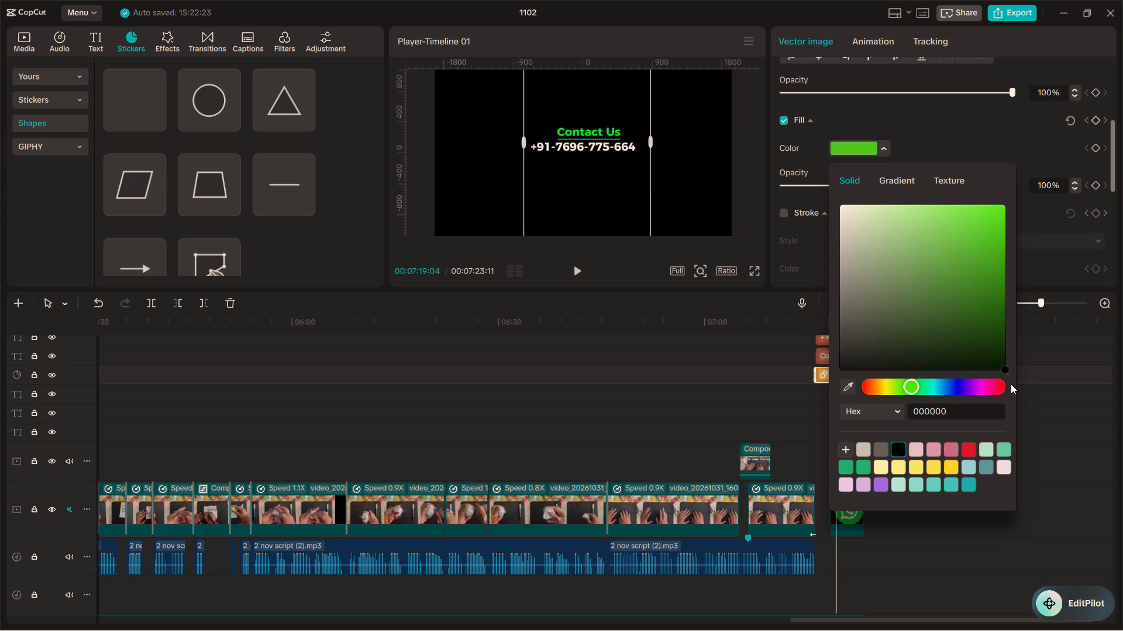
{"action": "left_click_drag", "start_coordinate": [1011, 384], "coordinate": [945, 254]}
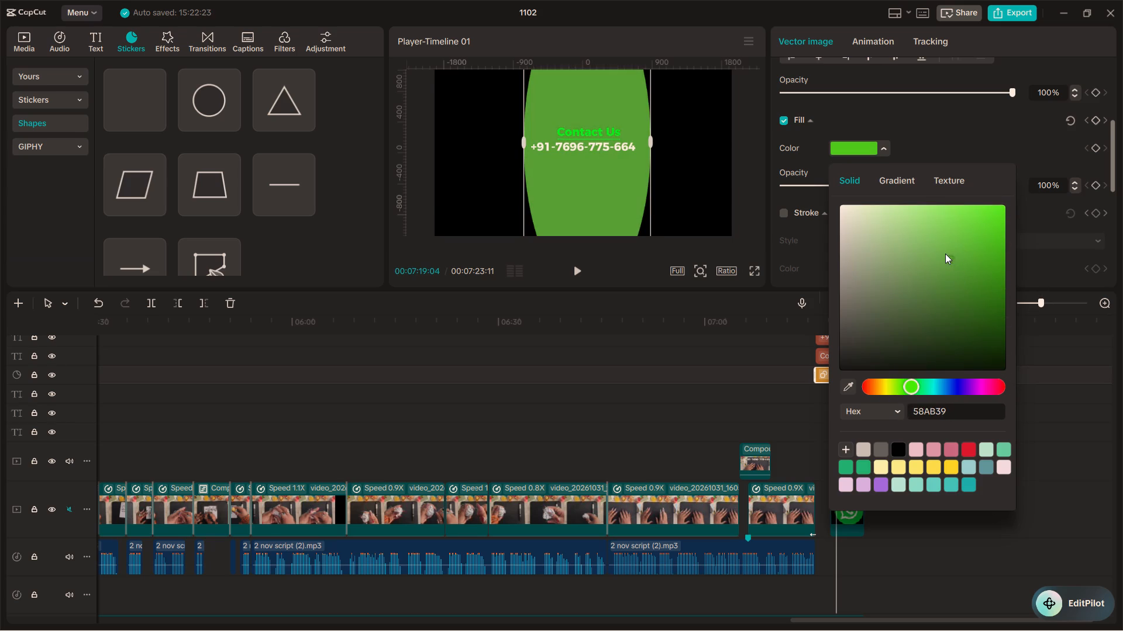
{"action": "left_click_drag", "start_coordinate": [945, 254], "coordinate": [970, 251]}
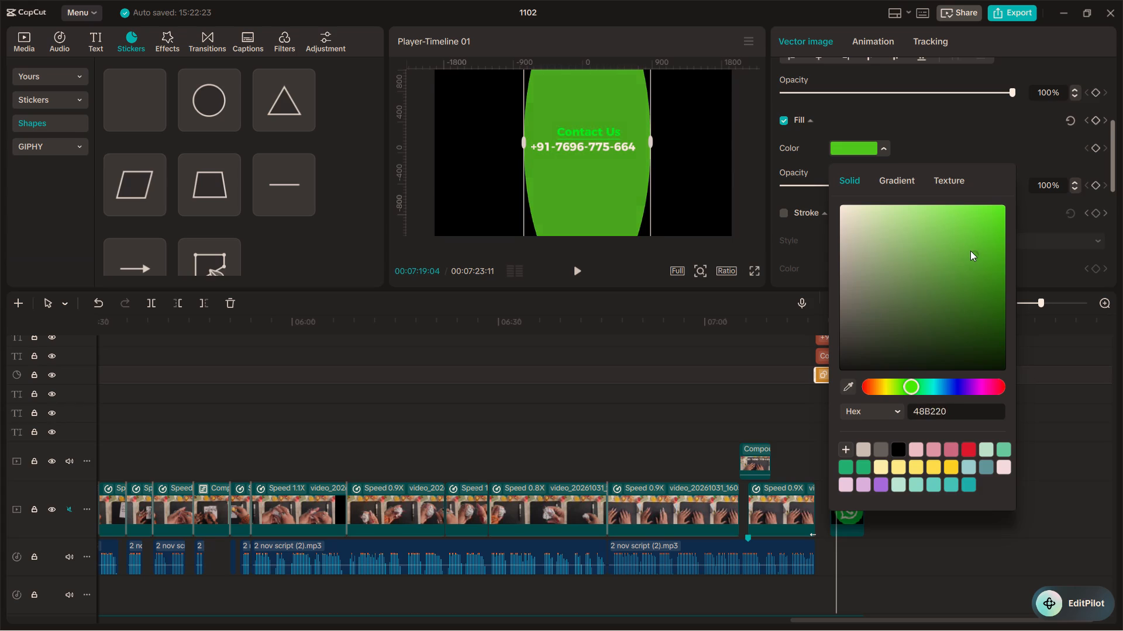
{"action": "left_click_drag", "start_coordinate": [970, 251], "coordinate": [959, 236]}
{"action": "left_click_drag", "start_coordinate": [959, 236], "coordinate": [963, 248]}
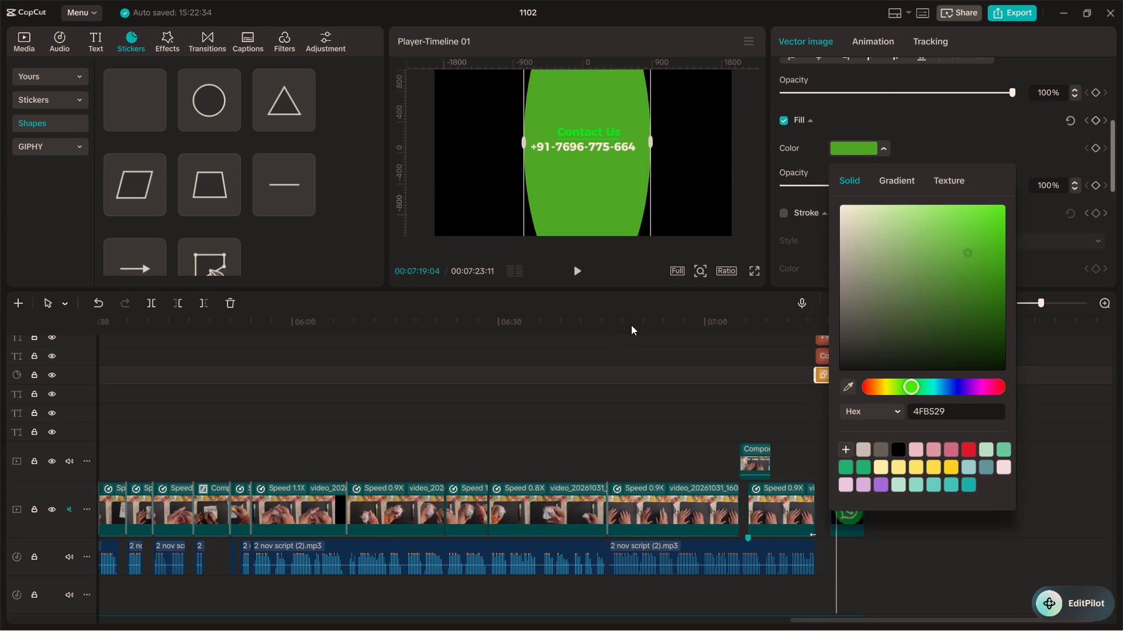
{"action": "left_click", "coordinate": [952, 110]}
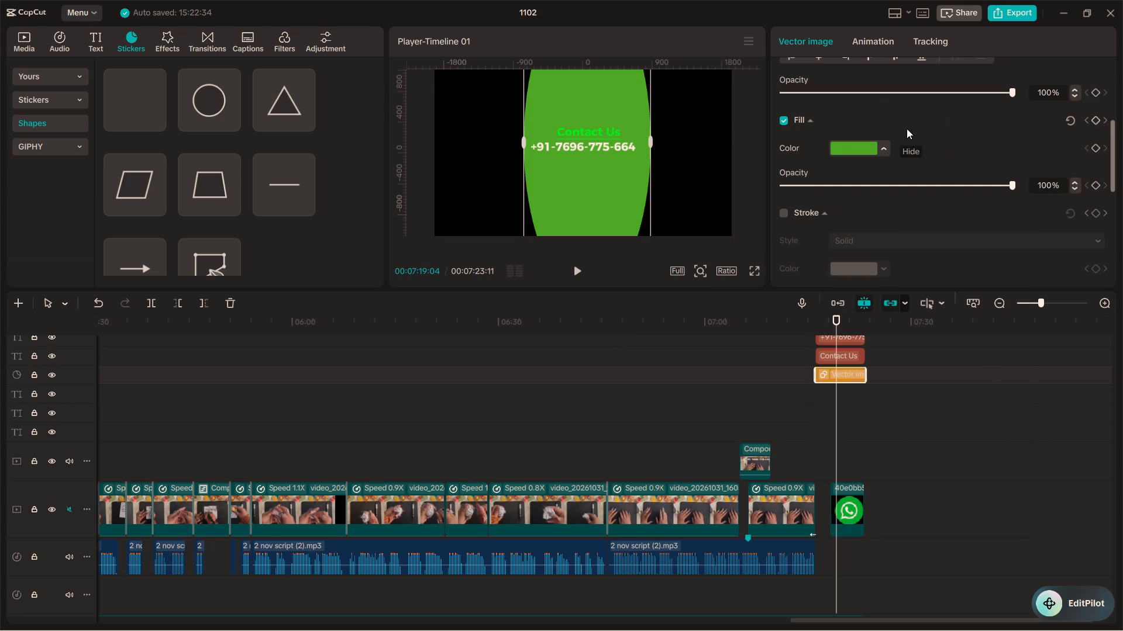
Widen the green ellipse to about 974 behind the contact texts.
{"action": "left_click_drag", "start_coordinate": [653, 144], "coordinate": [685, 144]}
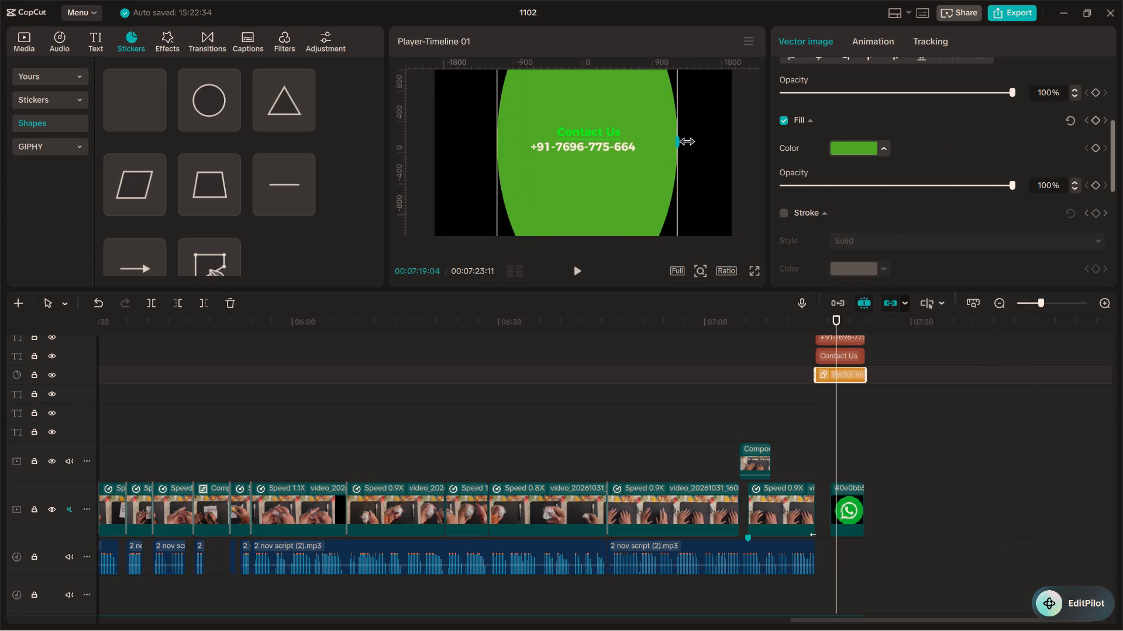
{"action": "left_click_drag", "start_coordinate": [685, 144], "coordinate": [694, 152]}
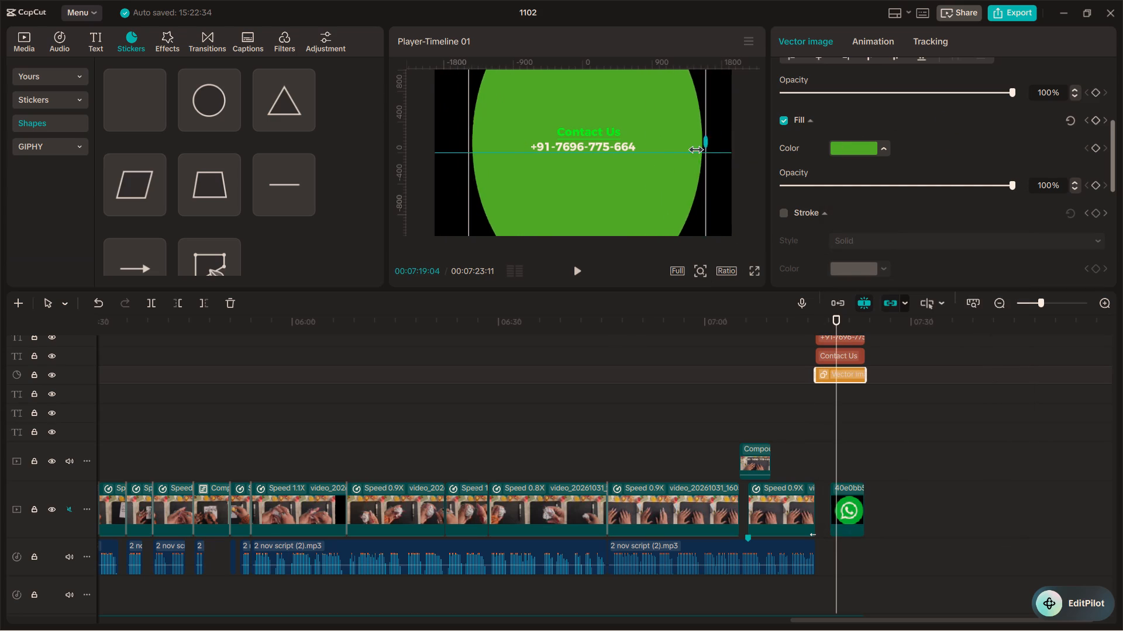
{"action": "left_click_drag", "start_coordinate": [694, 152], "coordinate": [641, 153]}
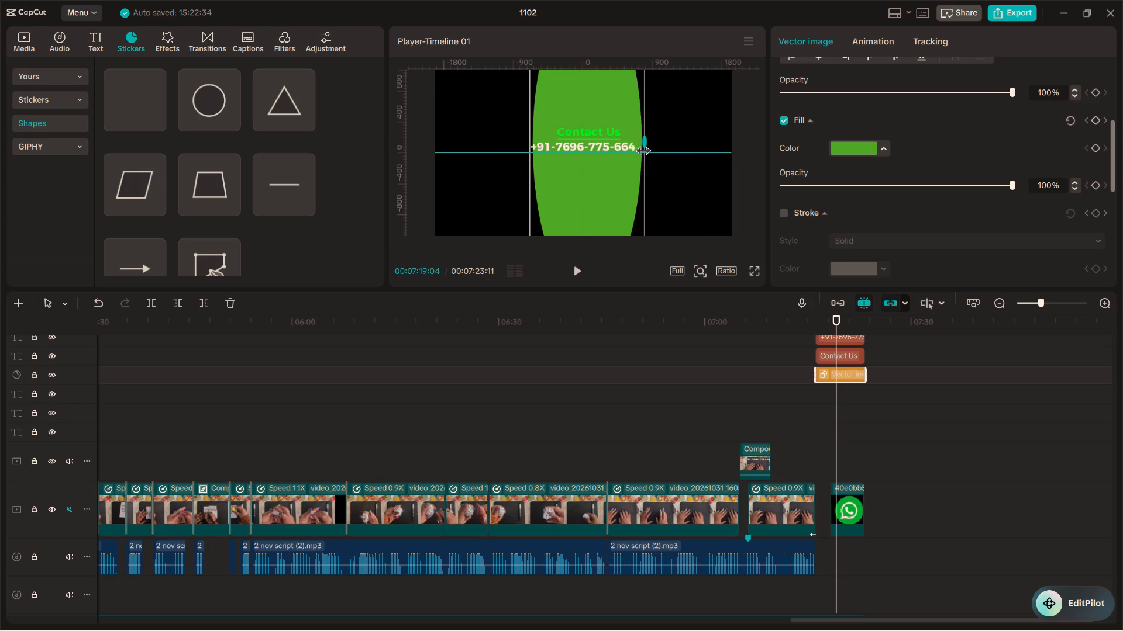
{"action": "left_click_drag", "start_coordinate": [641, 153], "coordinate": [663, 152]}
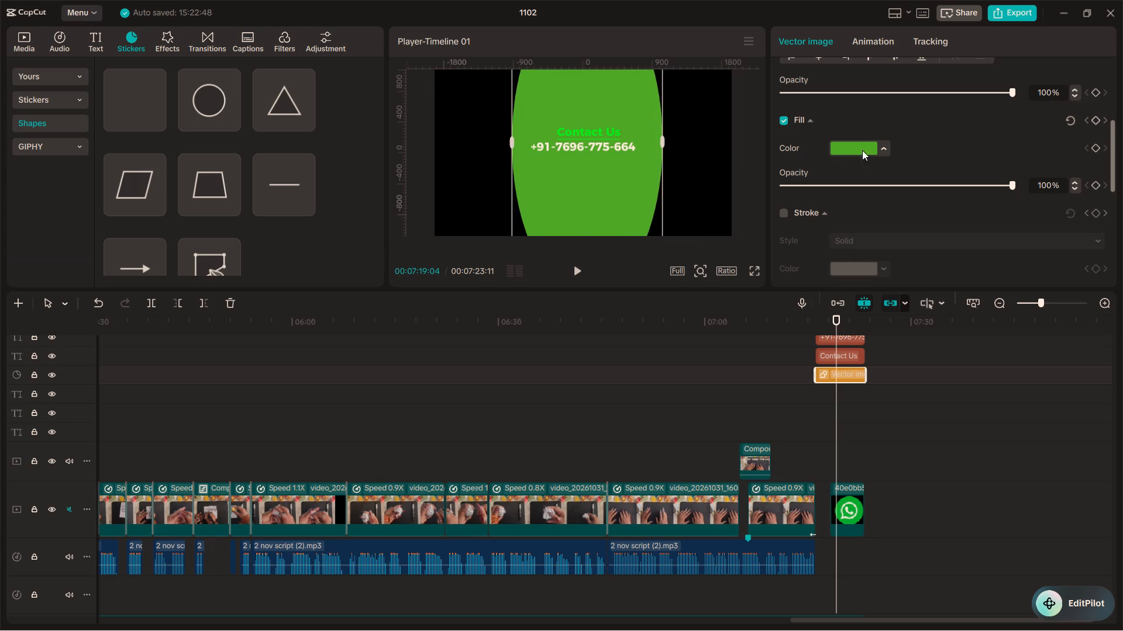
Add a size keyframe to the ellipse at 00:07:19:04 and widen the ellipse slightly at 00:07:20:28.
{"action": "scroll", "coordinate": [941, 138], "scroll_direction": "up", "scroll_amount": 3}
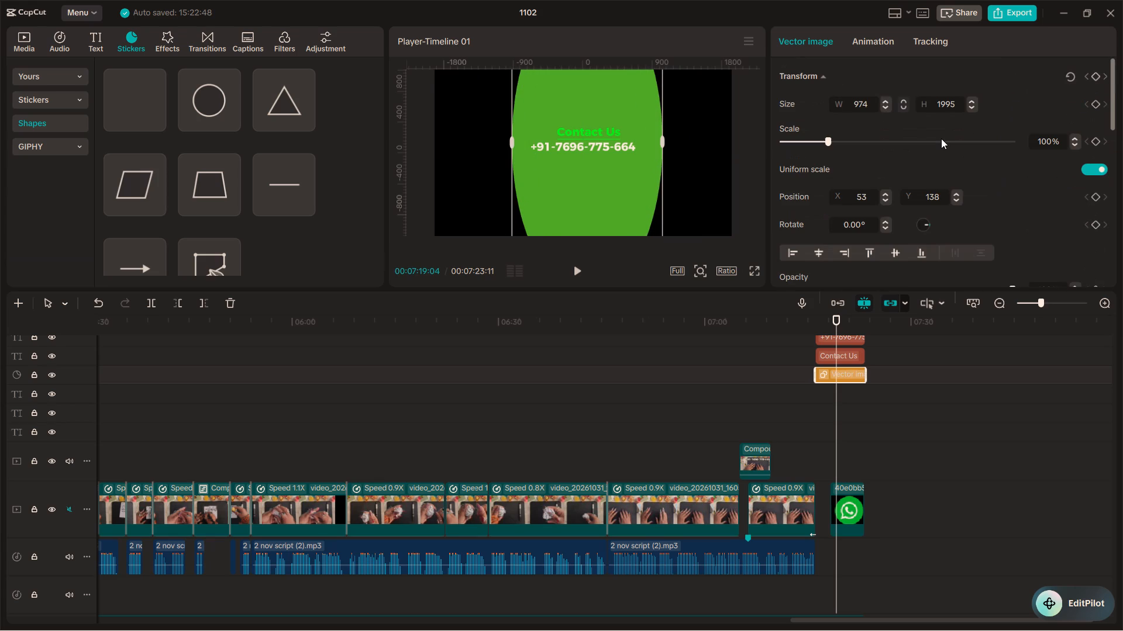
{"action": "scroll", "coordinate": [941, 138], "scroll_direction": "up", "scroll_amount": 1}
{"action": "left_click", "coordinate": [1099, 100]}
{"action": "left_click_drag", "start_coordinate": [839, 316], "coordinate": [849, 316]}
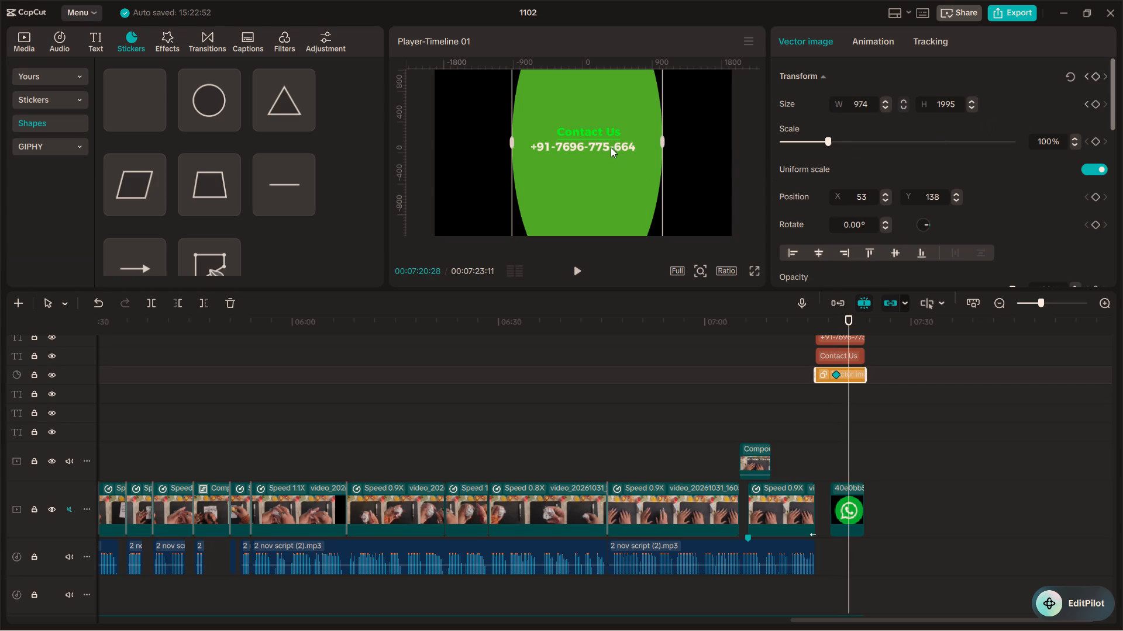
{"action": "left_click_drag", "start_coordinate": [662, 141], "coordinate": [670, 144]}
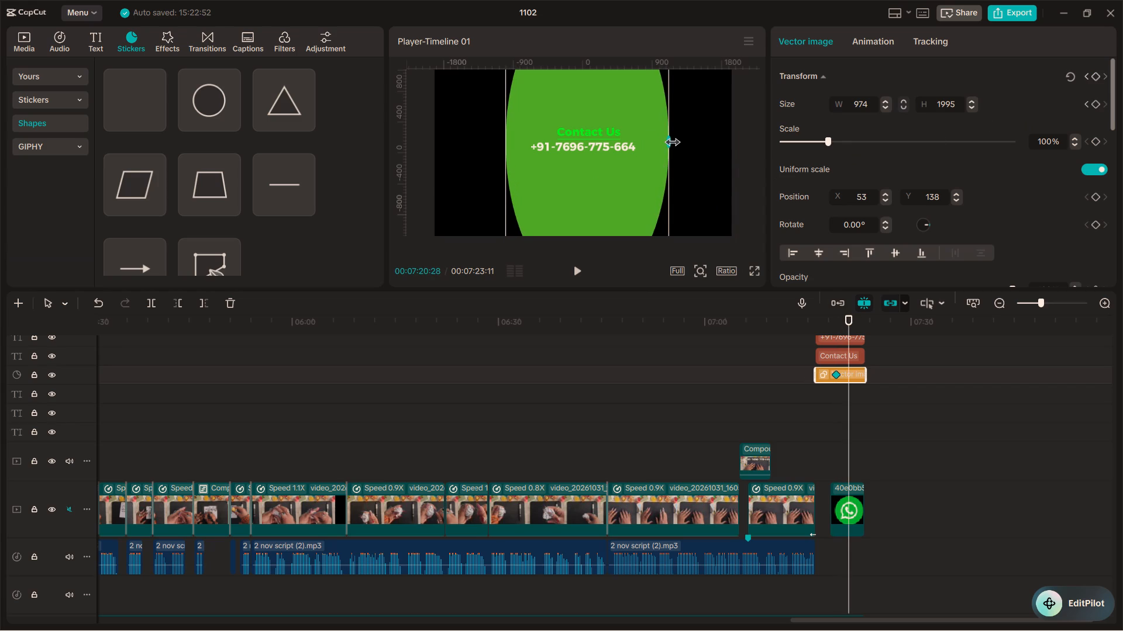
Move the green ellipse's two size keyframes to the start and end of its clip.
{"action": "left_click_drag", "start_coordinate": [670, 144], "coordinate": [671, 144]}
{"action": "left_click_drag", "start_coordinate": [835, 373], "coordinate": [810, 370]}
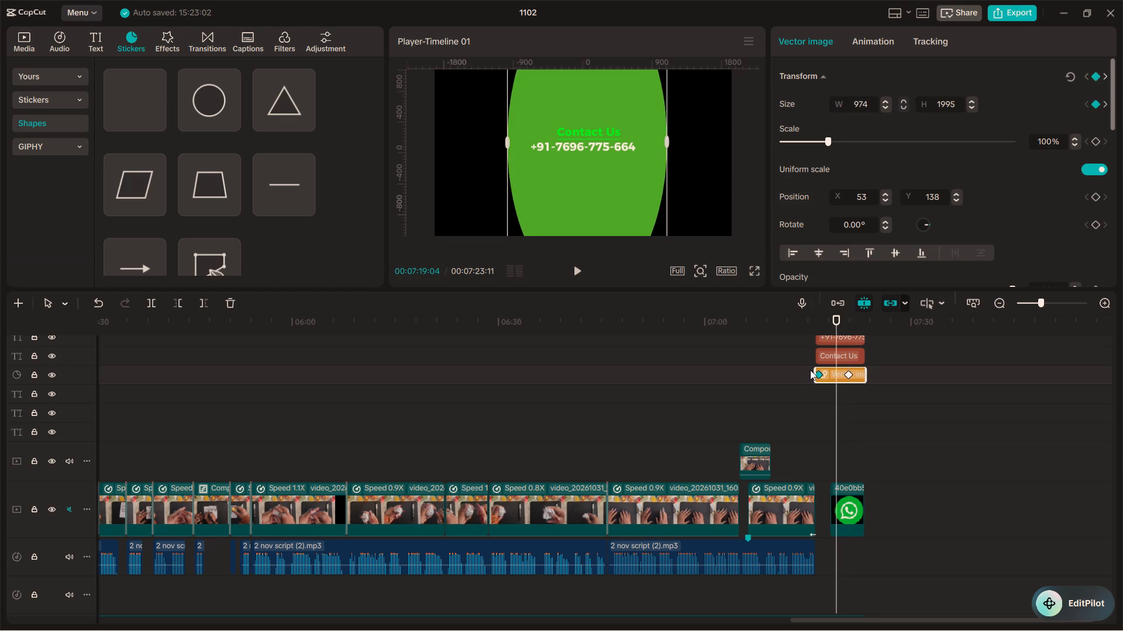
{"action": "left_click_drag", "start_coordinate": [810, 370], "coordinate": [806, 370]}
{"action": "left_click_drag", "start_coordinate": [848, 374], "coordinate": [890, 376]}
Play the closing contact screen in full screen to check the ellipse's widening animation.
{"action": "left_click", "coordinate": [798, 349]}
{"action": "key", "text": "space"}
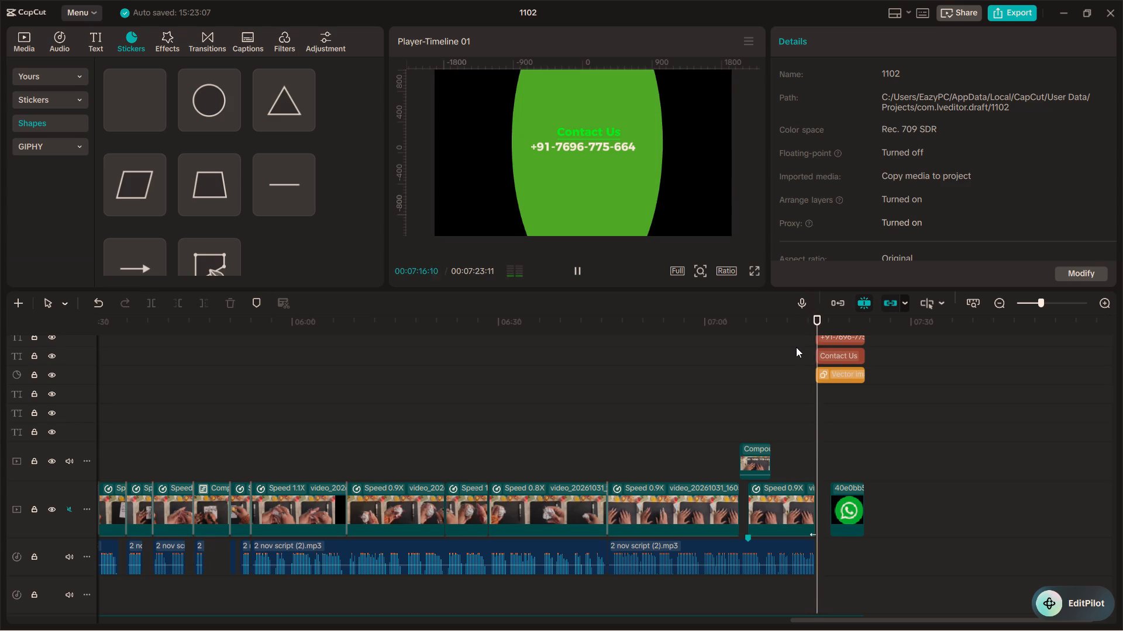
{"action": "left_click", "coordinate": [753, 273]}
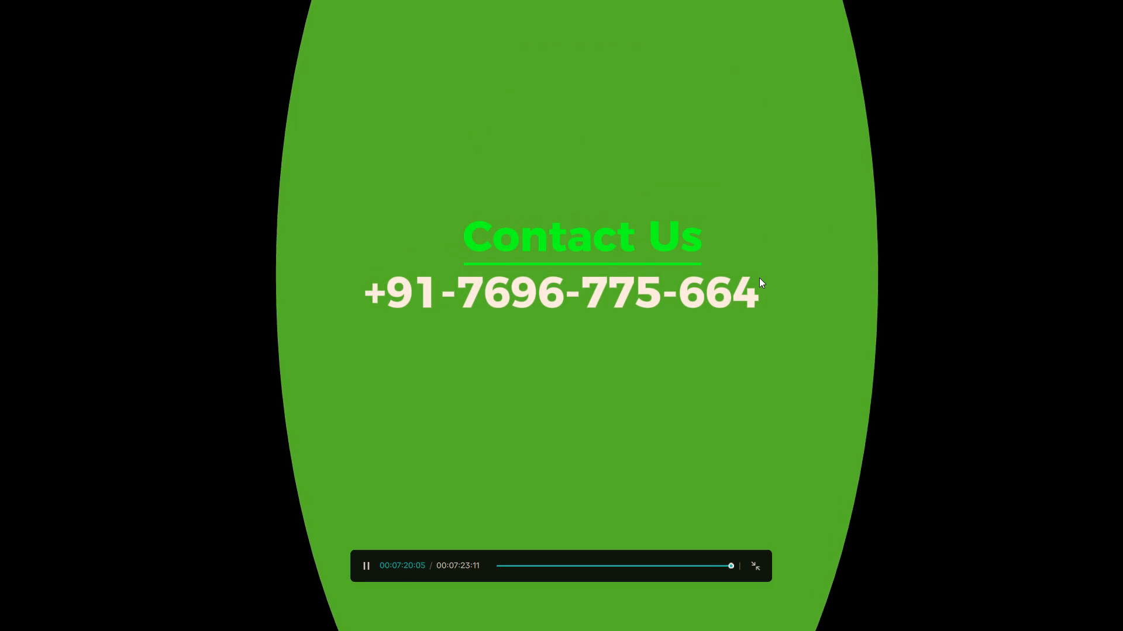
{"action": "left_click", "coordinate": [784, 594]}
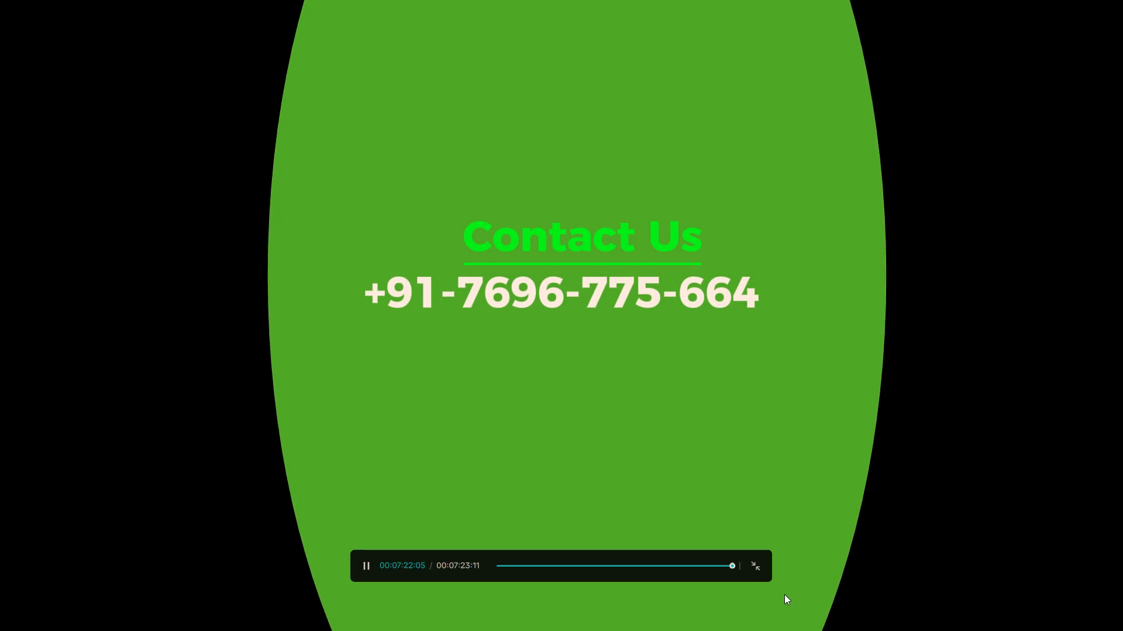
{"action": "left_click", "coordinate": [761, 564]}
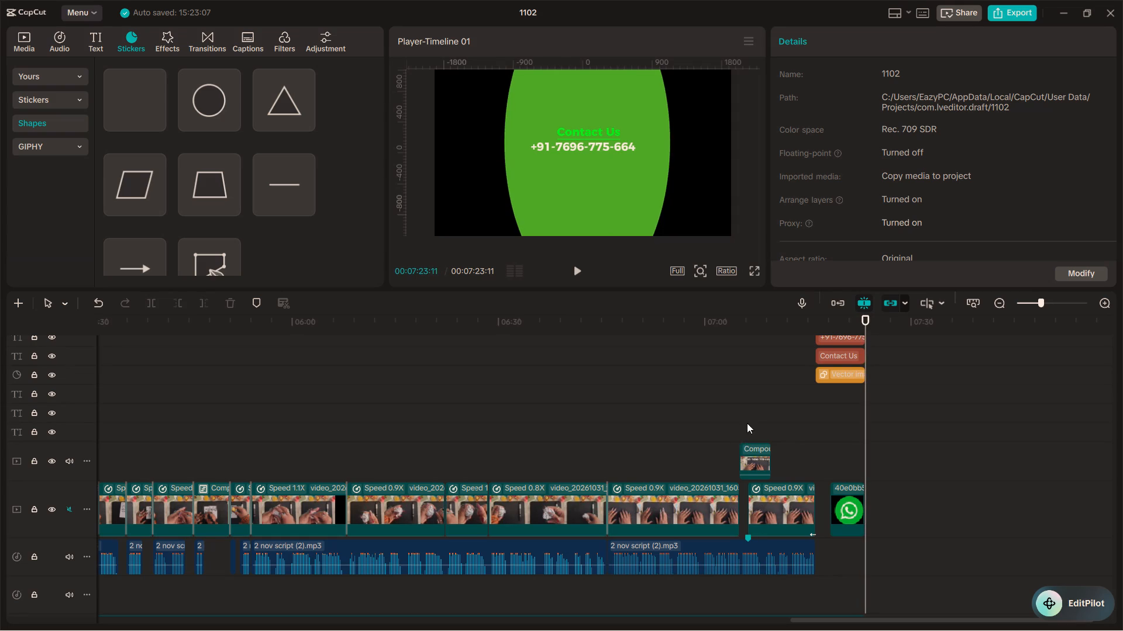
Review the video's ending from 00:06:59:26 in full screen, and replay the subscribe segment from 00:07:06:09.
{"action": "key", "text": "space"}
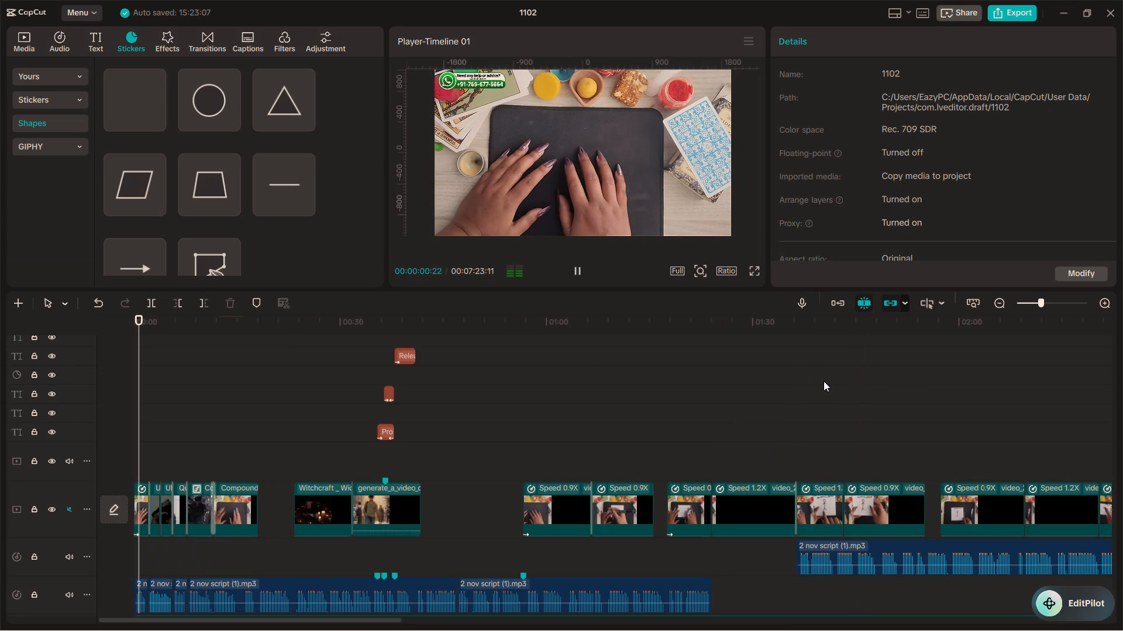
{"action": "scroll", "coordinate": [801, 400], "scroll_direction": "down", "scroll_amount": 20}
{"action": "scroll", "coordinate": [801, 400], "scroll_direction": "down", "scroll_amount": 17}
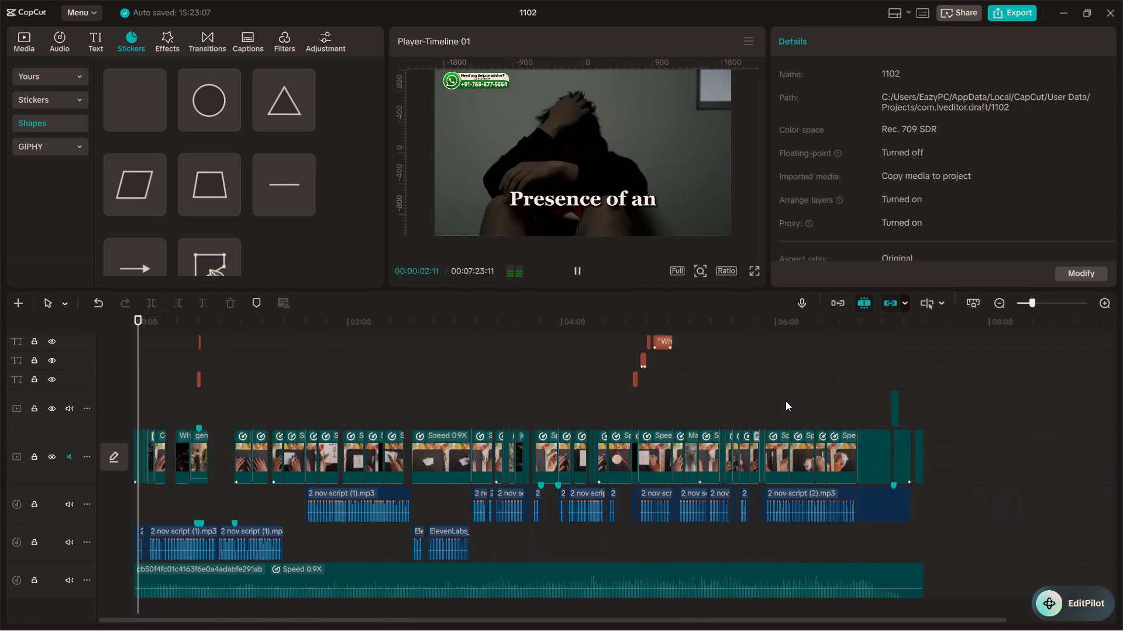
{"action": "scroll", "coordinate": [786, 401], "scroll_direction": "down", "scroll_amount": 7, "text": "ctrl"}
{"action": "left_click", "coordinate": [675, 334]}
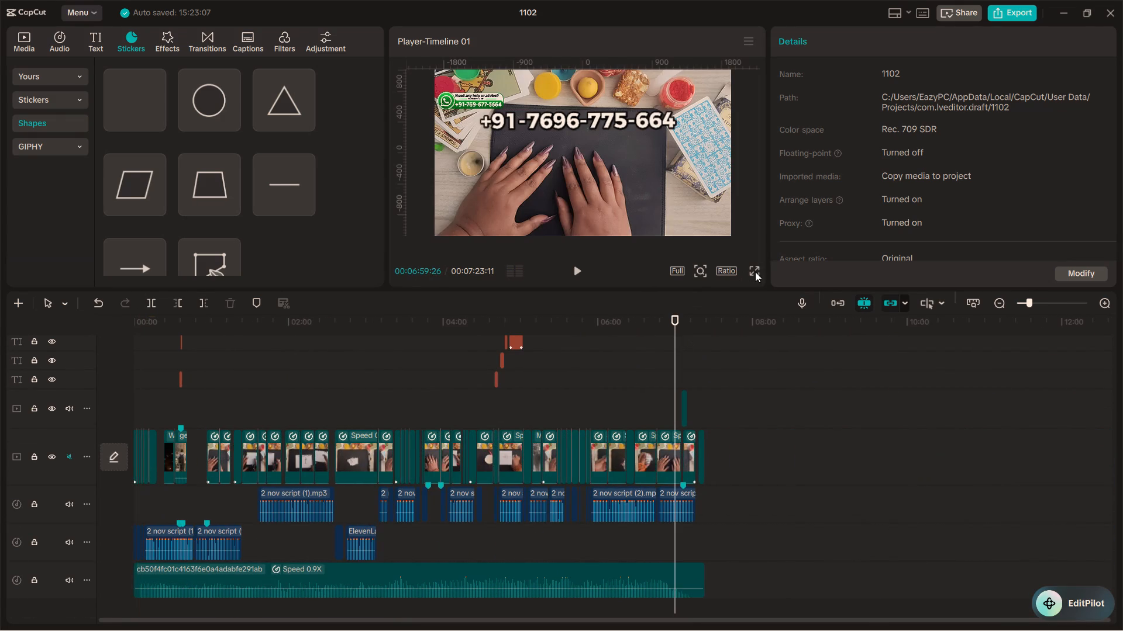
{"action": "left_click", "coordinate": [755, 272]}
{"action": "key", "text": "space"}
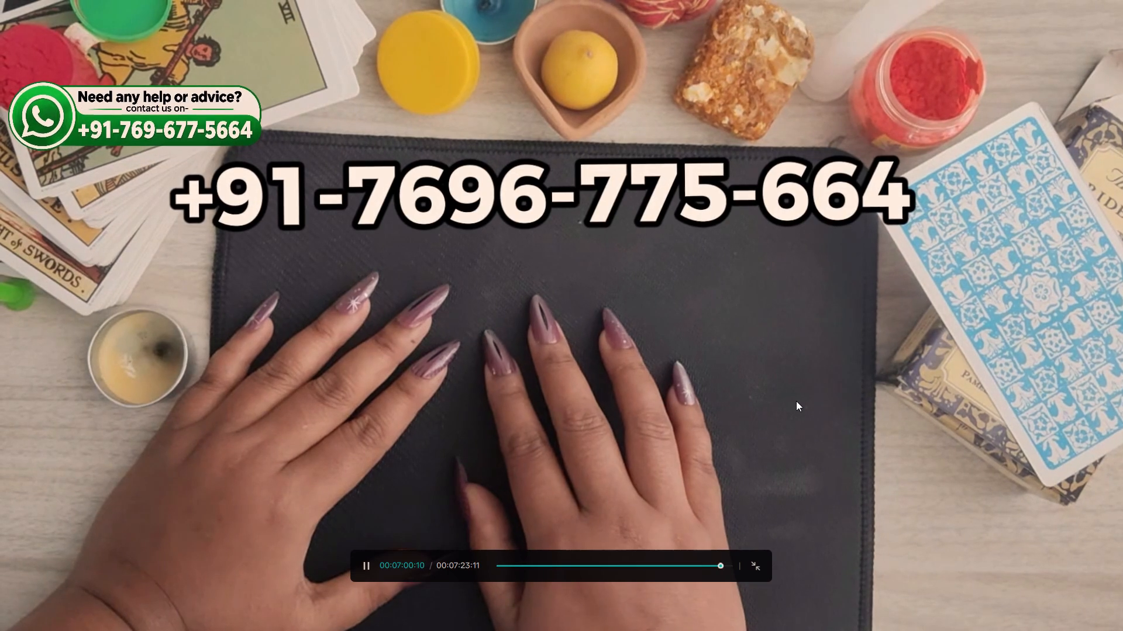
{"action": "scroll", "coordinate": [790, 630], "scroll_direction": "up", "scroll_amount": 3}
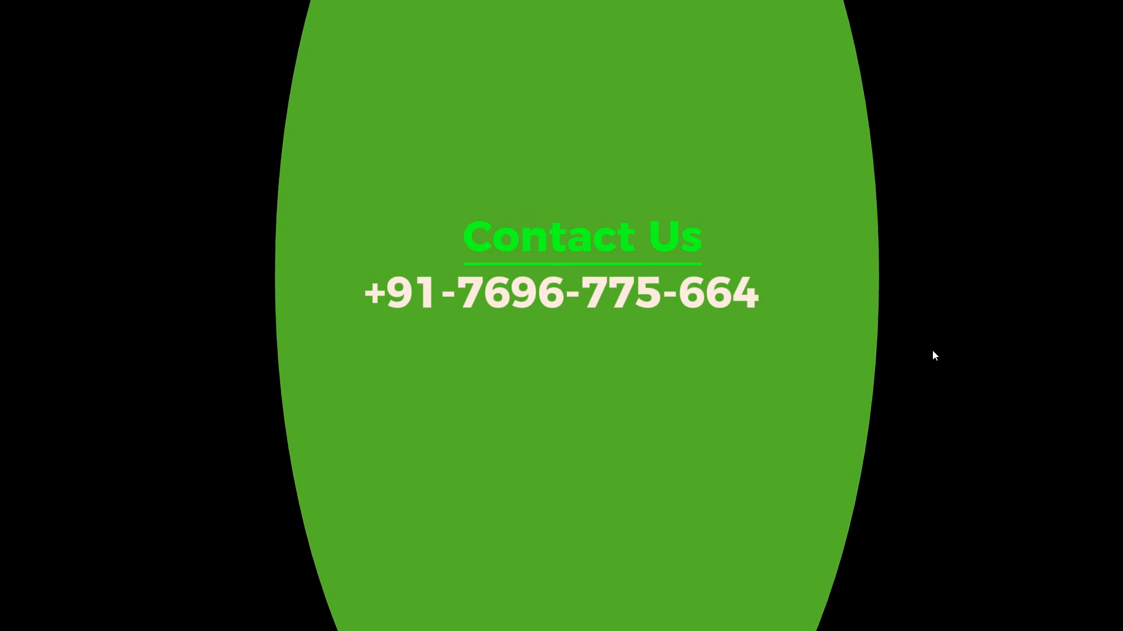
{"action": "key", "text": "Escape"}
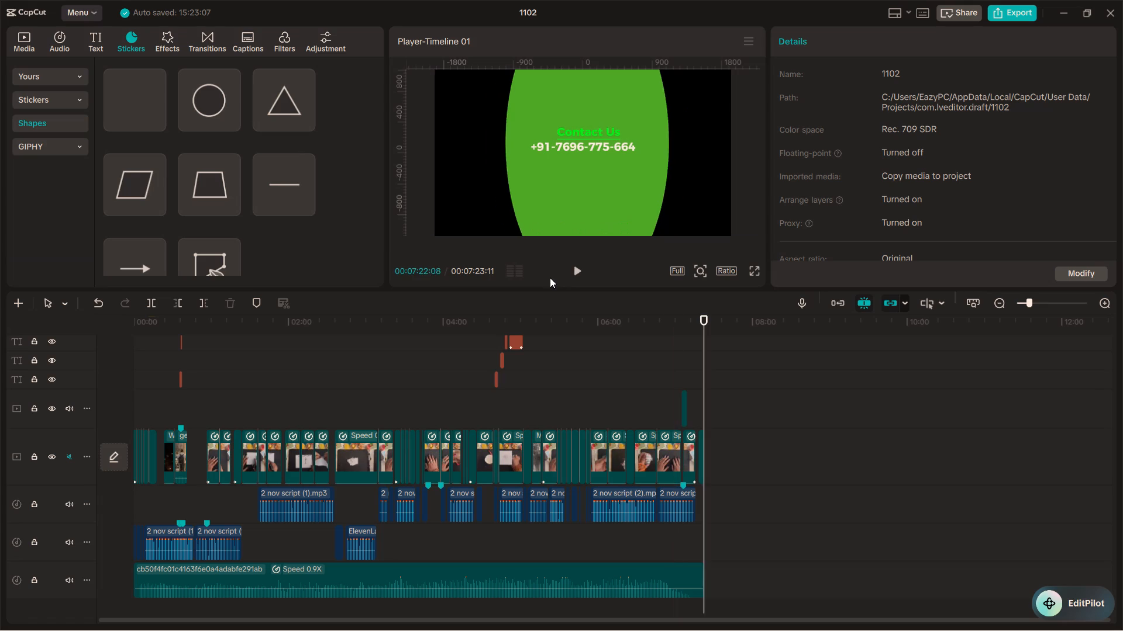
{"action": "left_click", "coordinate": [684, 379]}
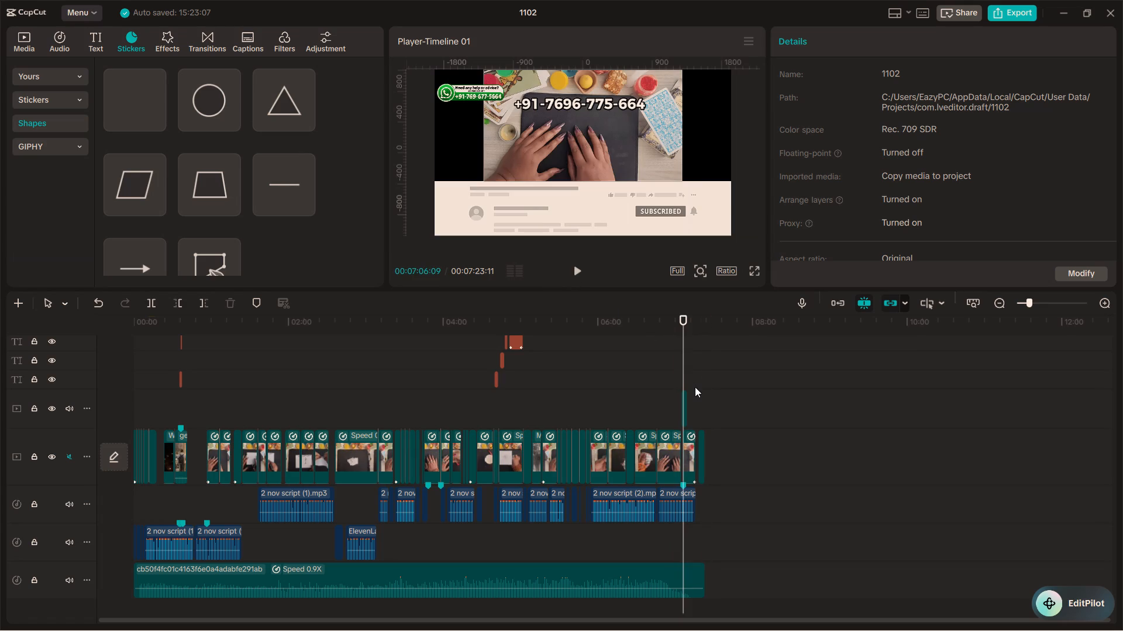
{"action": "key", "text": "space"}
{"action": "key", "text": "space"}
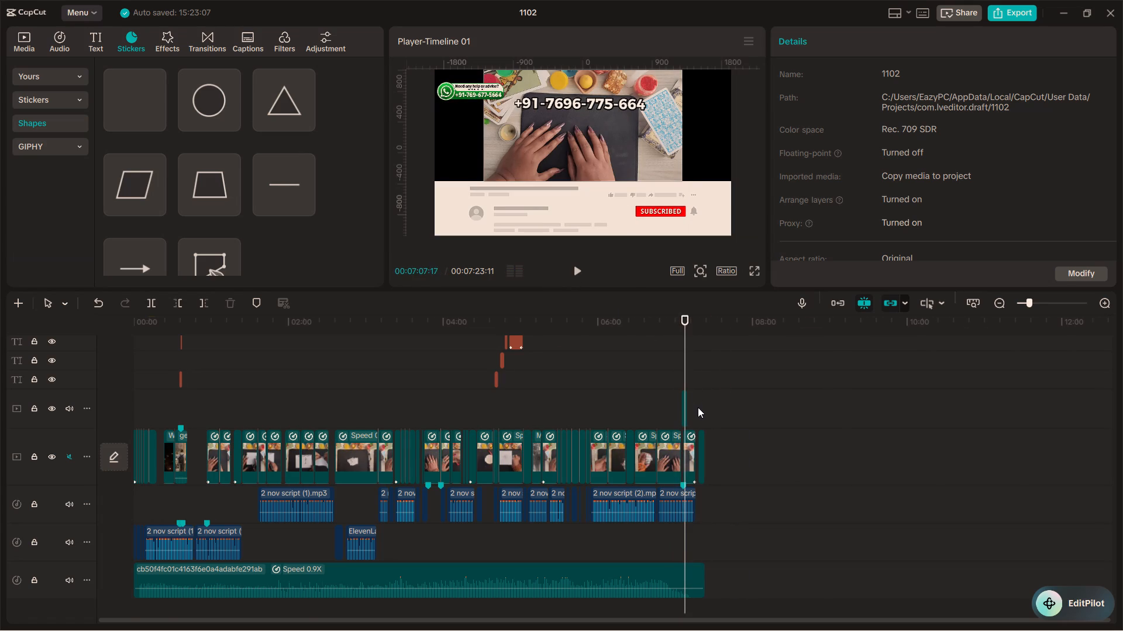
Move the playhead to 00:07:18:08 within the closing contact screen.
{"action": "scroll", "coordinate": [698, 407], "scroll_direction": "up", "scroll_amount": 20, "text": "ctrl"}
{"action": "scroll", "coordinate": [698, 407], "scroll_direction": "up", "scroll_amount": 3, "text": "ctrl"}
{"action": "scroll", "coordinate": [859, 397], "scroll_direction": "up", "scroll_amount": 12}
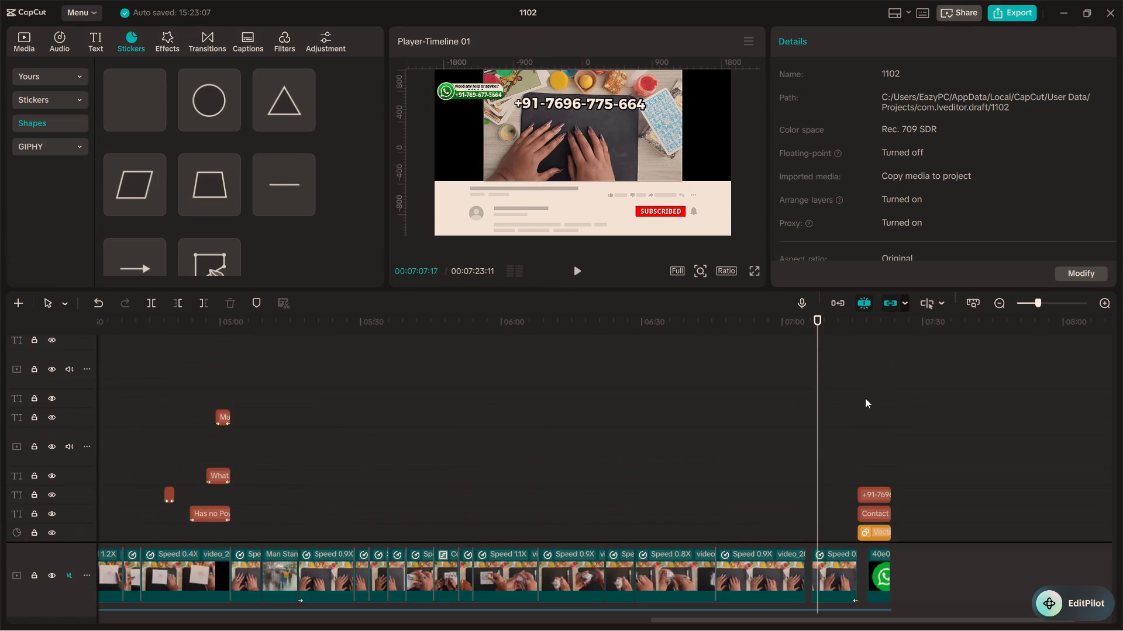
{"action": "scroll", "coordinate": [891, 419], "scroll_direction": "down", "scroll_amount": 5}
{"action": "left_click", "coordinate": [869, 358]}
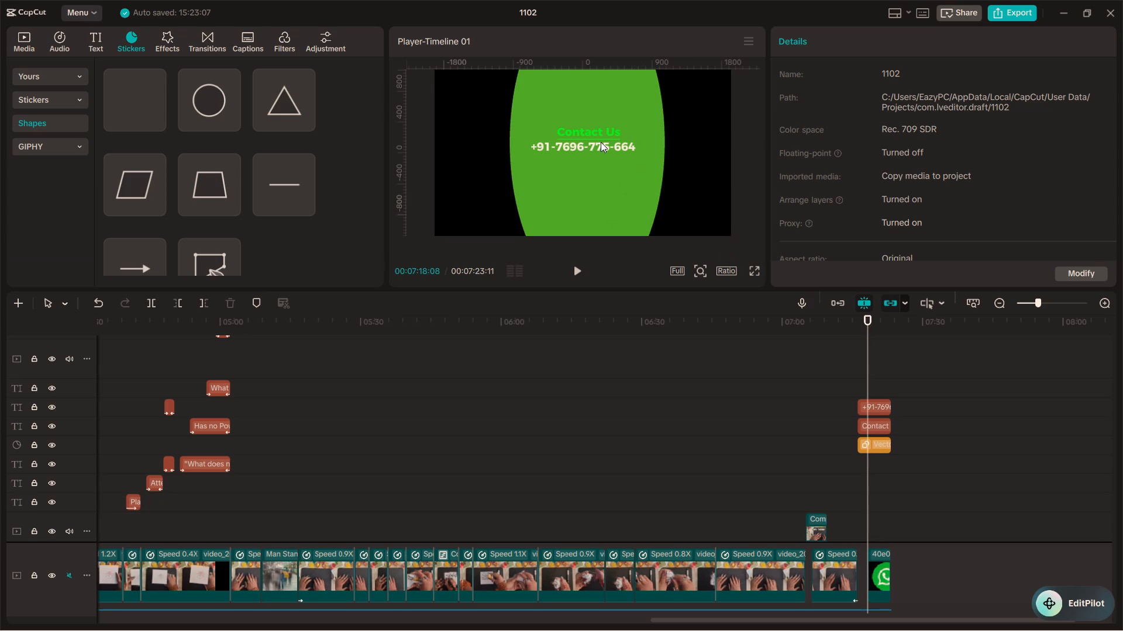
Check the ellipse clip's settings, then select both contact texts at 00:07:16:04 and look through their basic text settings.
{"action": "left_click", "coordinate": [877, 446]}
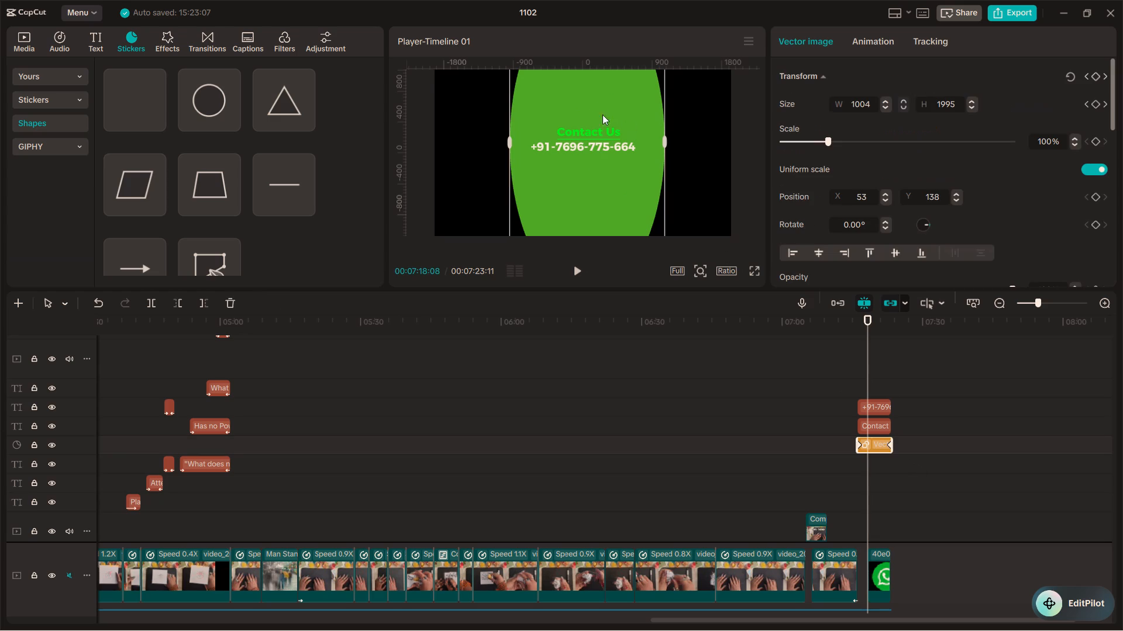
{"action": "left_click", "coordinate": [860, 376]}
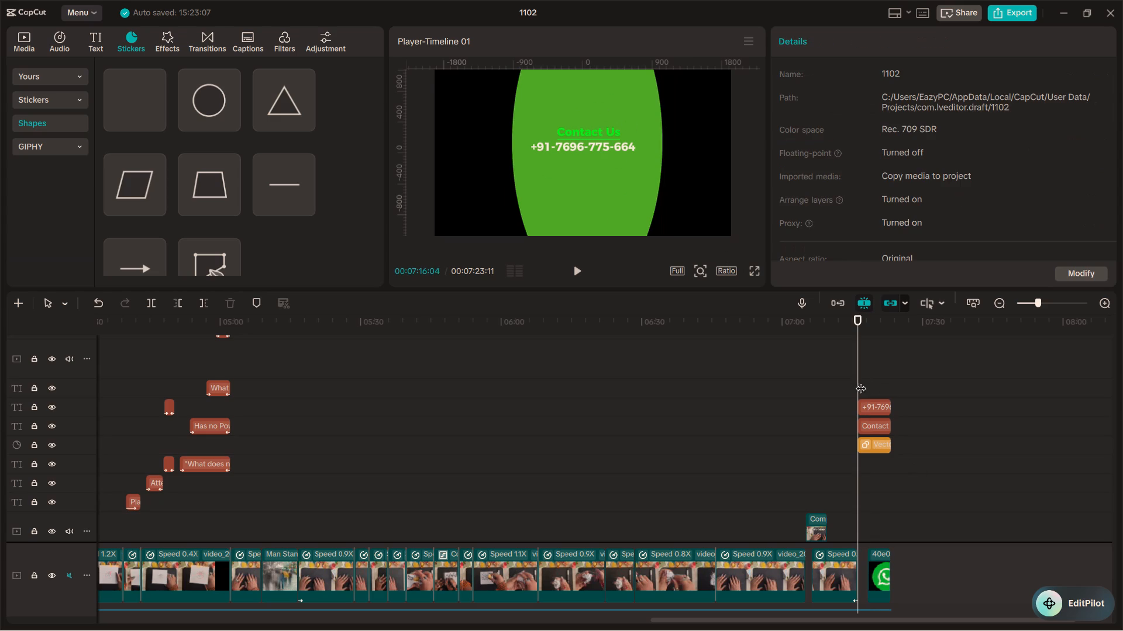
{"action": "left_click_drag", "start_coordinate": [921, 375], "coordinate": [881, 419]}
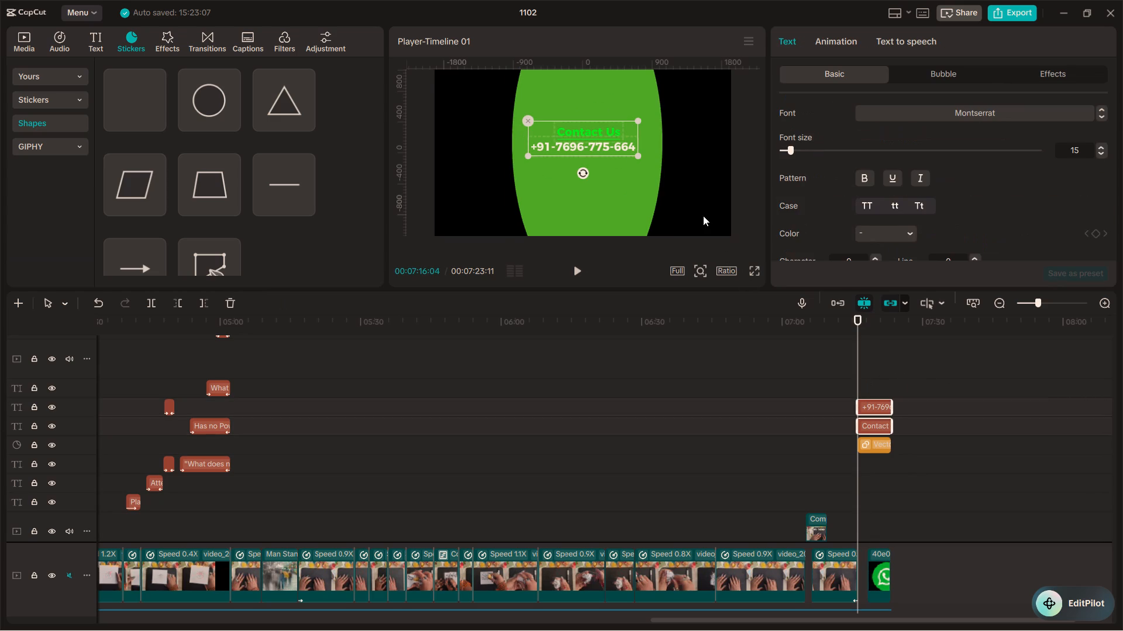
{"action": "scroll", "coordinate": [966, 220], "scroll_direction": "down", "scroll_amount": 5}
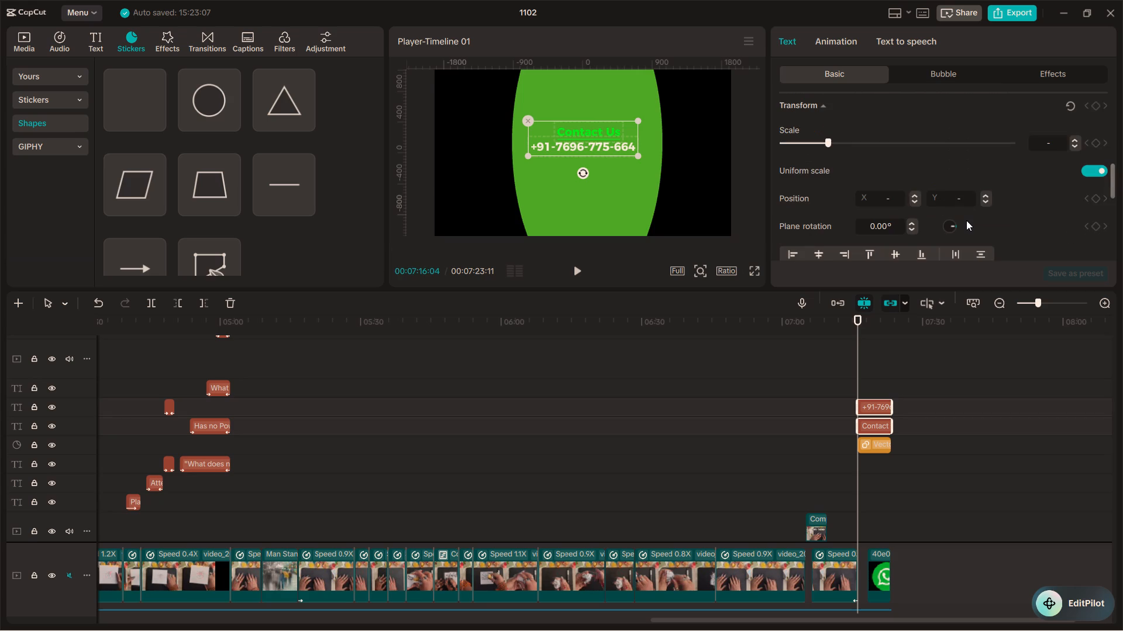
Examine the contact screen between 00:07:16:04 and 00:07:19:29 and look through the phone number text's basic settings.
{"action": "left_click", "coordinate": [876, 370]}
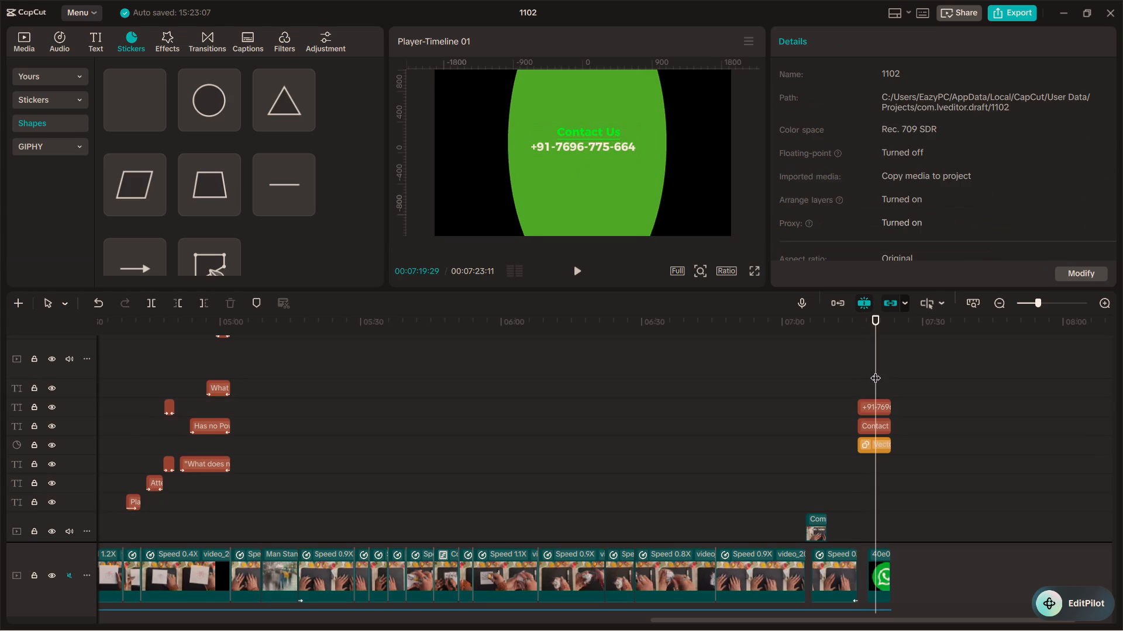
{"action": "left_click_drag", "start_coordinate": [891, 390], "coordinate": [883, 419]}
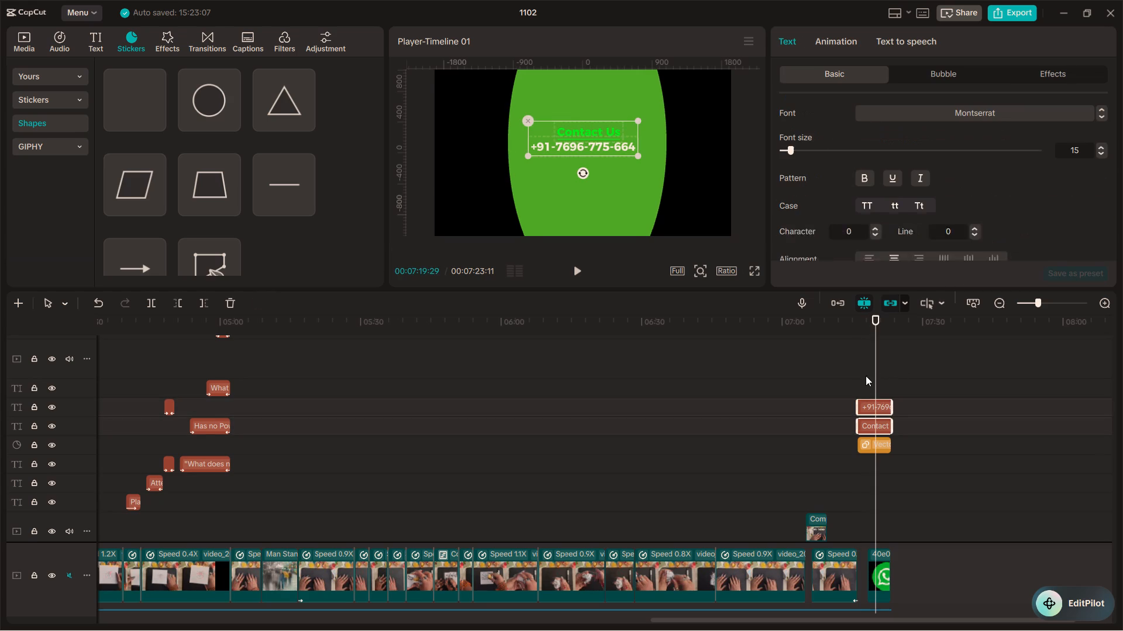
{"action": "left_click_drag", "start_coordinate": [877, 383], "coordinate": [858, 383]}
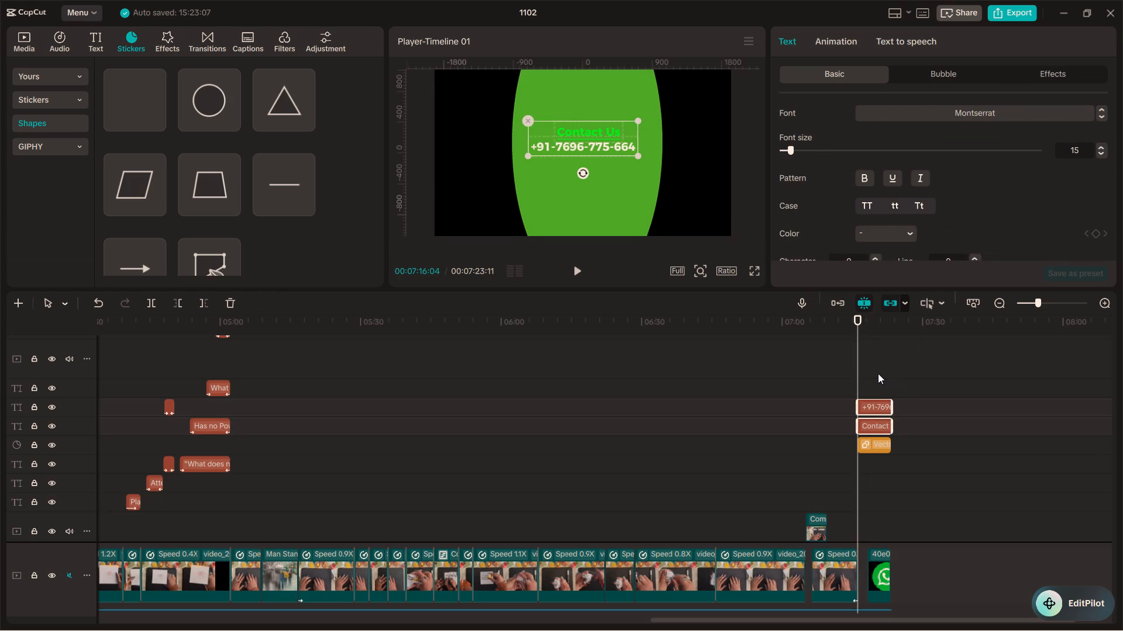
{"action": "left_click", "coordinate": [877, 373]}
{"action": "left_click_drag", "start_coordinate": [875, 384], "coordinate": [856, 377]}
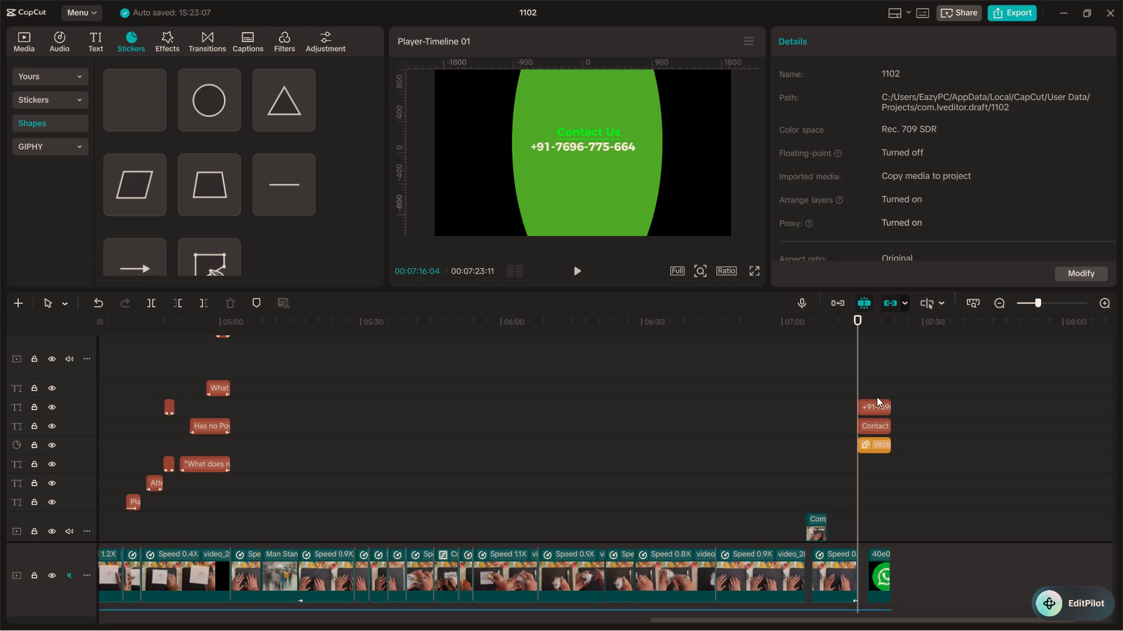
{"action": "left_click", "coordinate": [877, 403]}
{"action": "scroll", "coordinate": [953, 233], "scroll_direction": "down", "scroll_amount": 4}
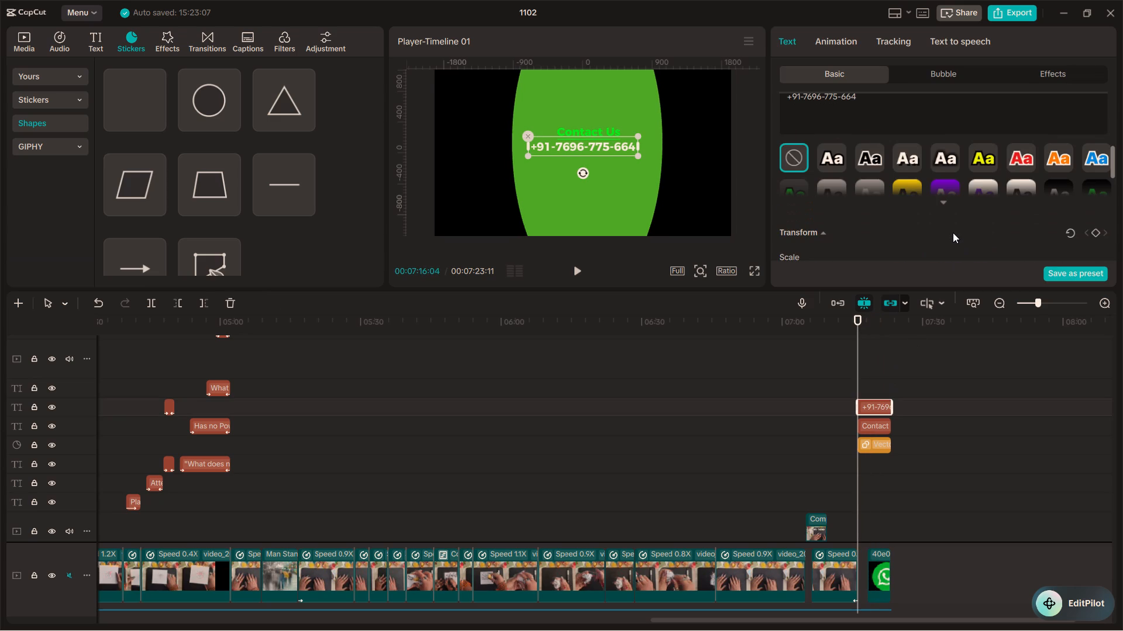
{"action": "left_click", "coordinate": [871, 379]}
Move the WhatsApp logo clip to a track above the contact texts and align its start with theirs.
{"action": "scroll", "coordinate": [883, 414], "scroll_direction": "down", "scroll_amount": 4}
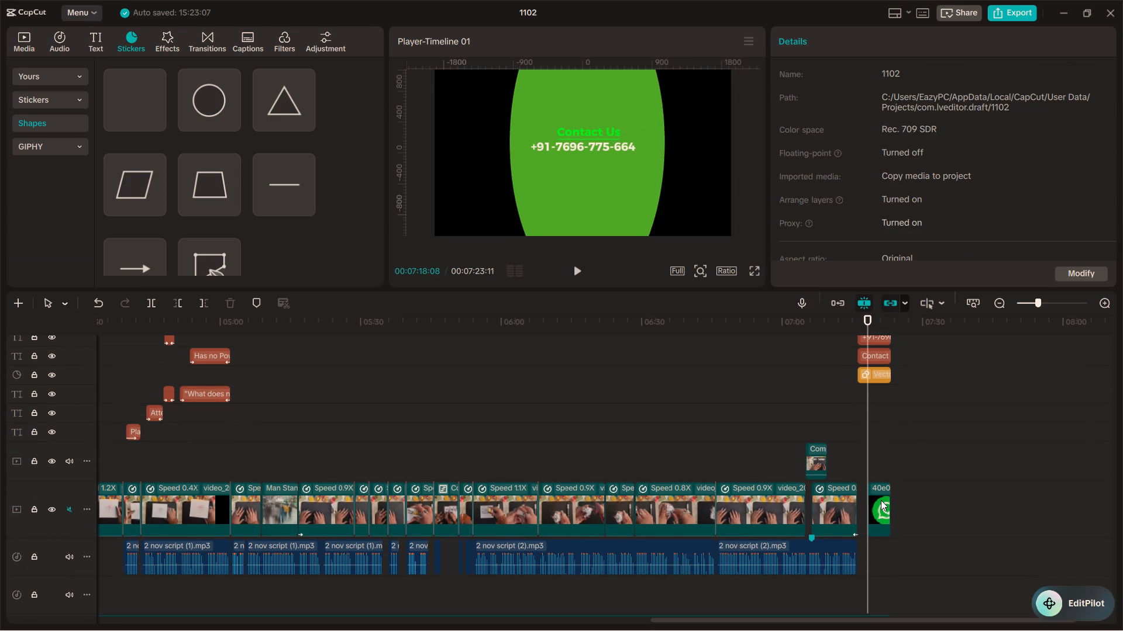
{"action": "left_click_drag", "start_coordinate": [878, 504], "coordinate": [886, 335]}
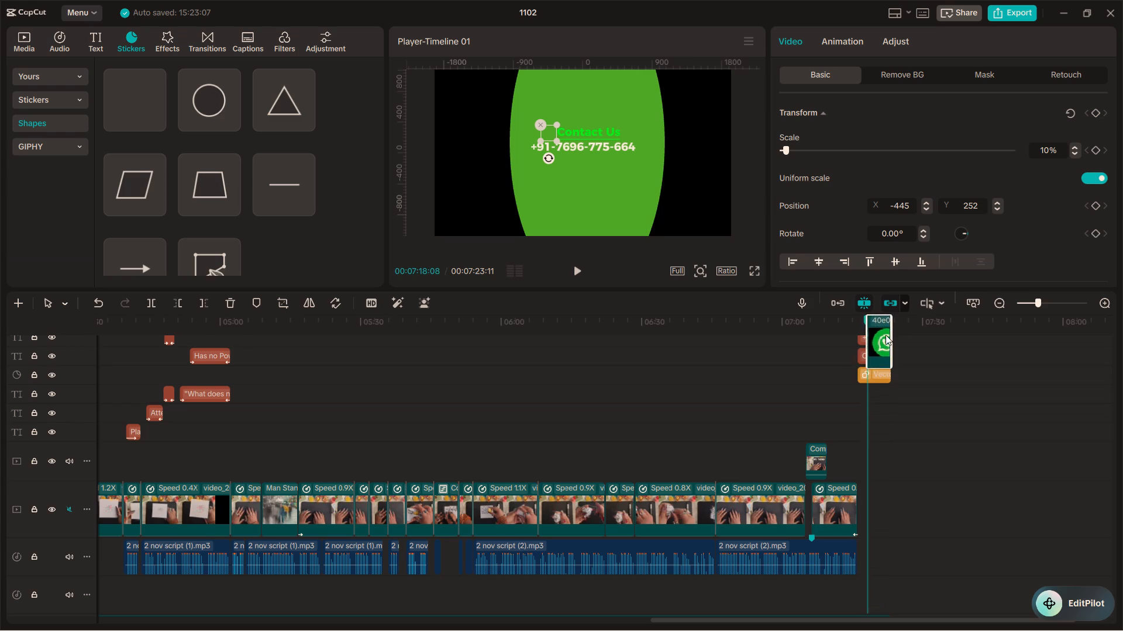
{"action": "left_click_drag", "start_coordinate": [886, 335], "coordinate": [866, 351]}
{"action": "scroll", "coordinate": [911, 414], "scroll_direction": "up", "scroll_amount": 3}
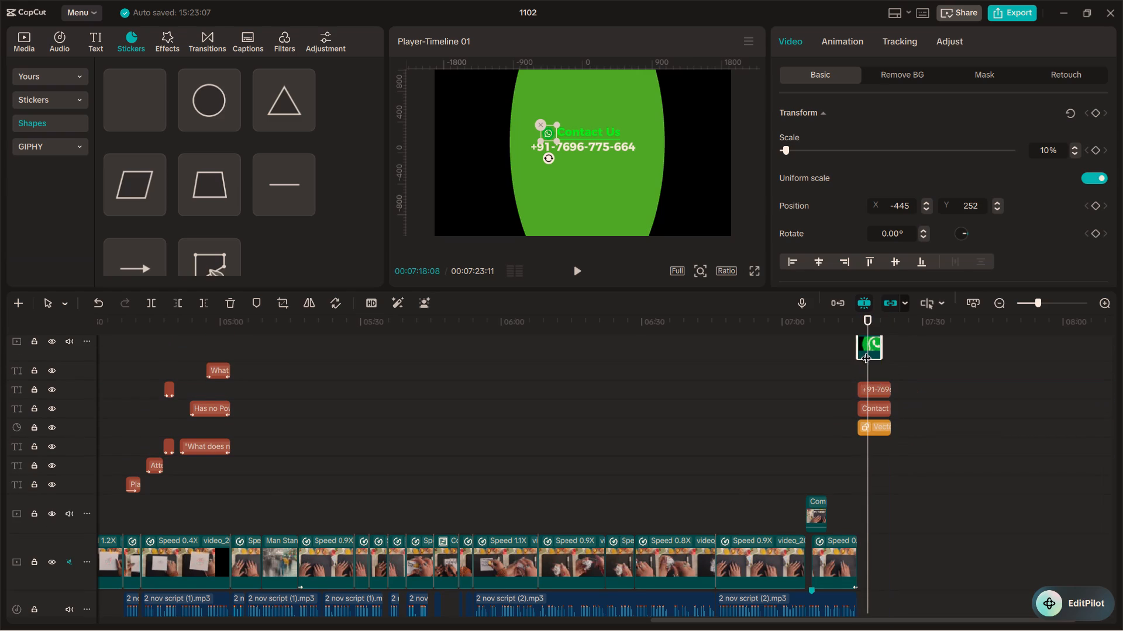
{"action": "scroll", "coordinate": [873, 376], "scroll_direction": "up", "scroll_amount": 4}
Extend the end of the WhatsApp logo clip to match the end of the contact texts.
{"action": "left_click", "coordinate": [852, 390]}
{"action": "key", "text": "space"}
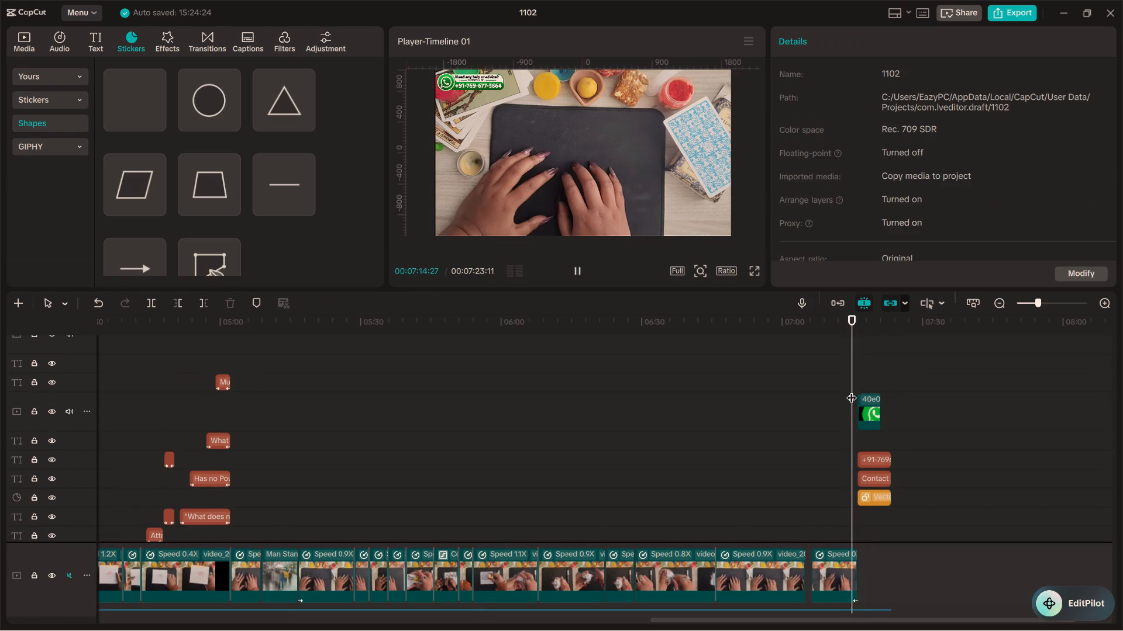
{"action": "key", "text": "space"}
{"action": "left_click", "coordinate": [874, 408]}
{"action": "left_click_drag", "start_coordinate": [879, 416], "coordinate": [886, 416]}
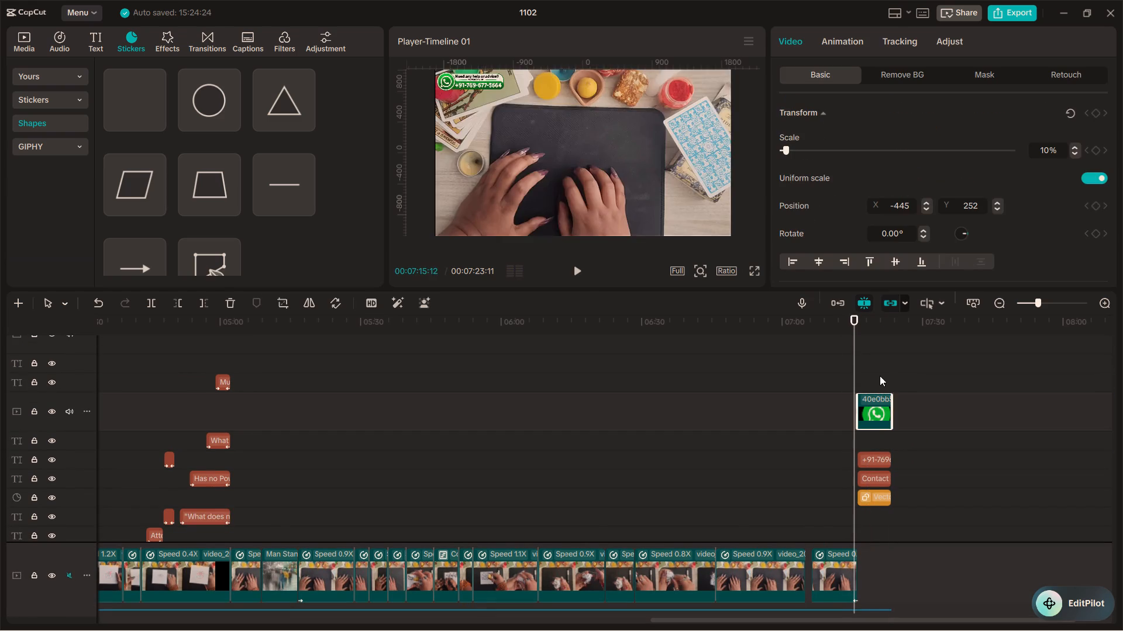
Play the transition into the contact screen, then examine the logo, texts and ellipse in full-screen preview.
{"action": "left_click", "coordinate": [879, 375]}
{"action": "left_click", "coordinate": [855, 375]}
{"action": "left_click", "coordinate": [848, 376]}
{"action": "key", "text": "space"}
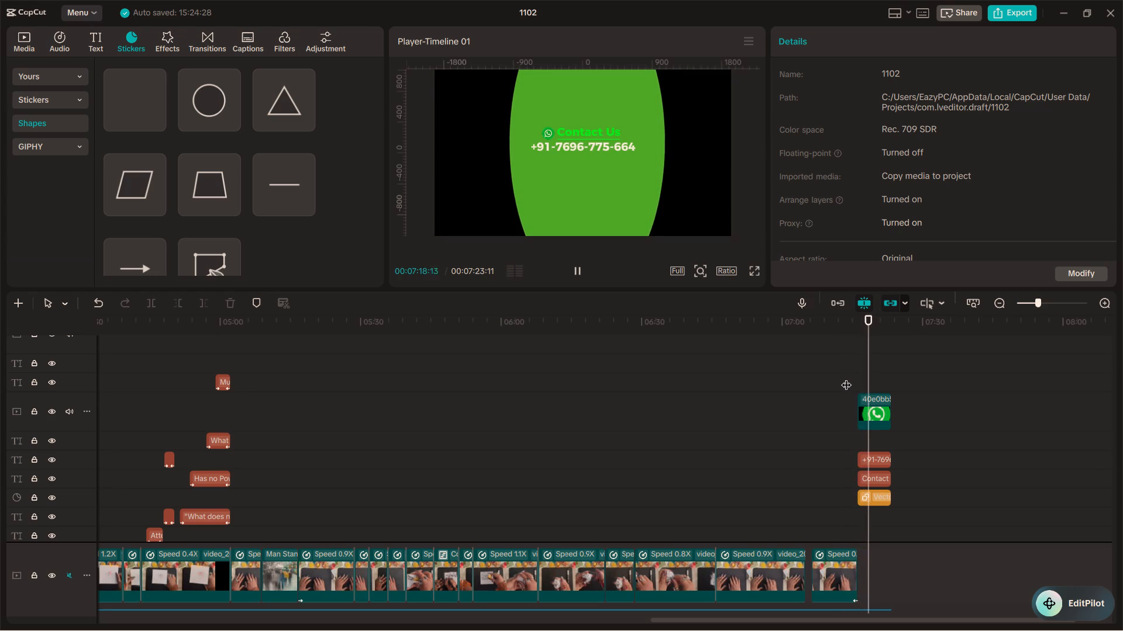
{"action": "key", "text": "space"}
{"action": "left_click", "coordinate": [753, 269]}
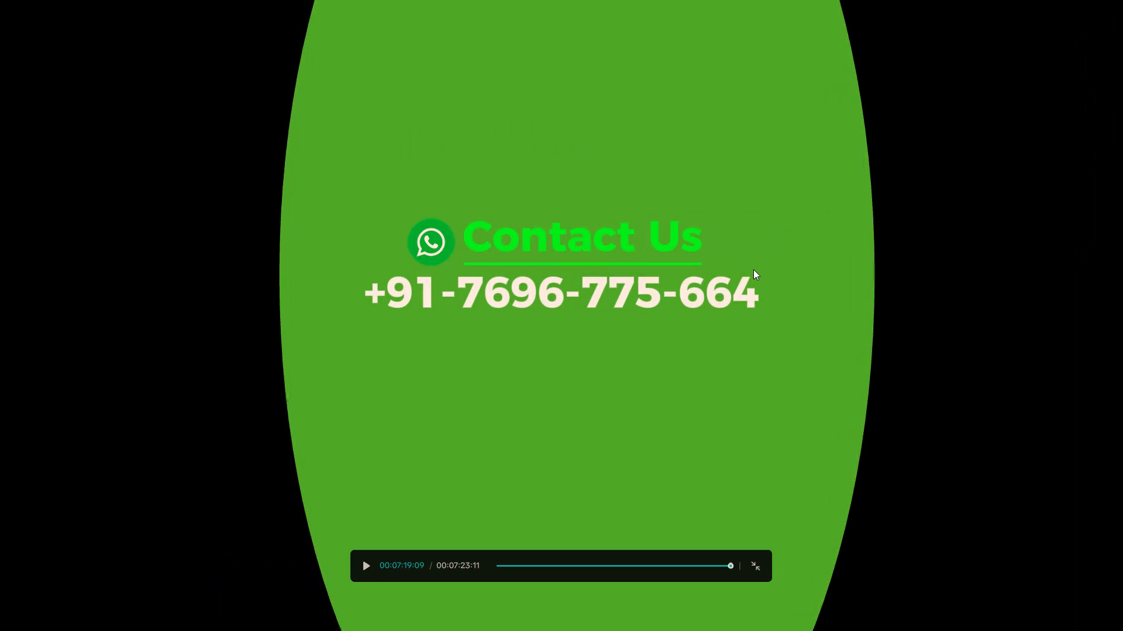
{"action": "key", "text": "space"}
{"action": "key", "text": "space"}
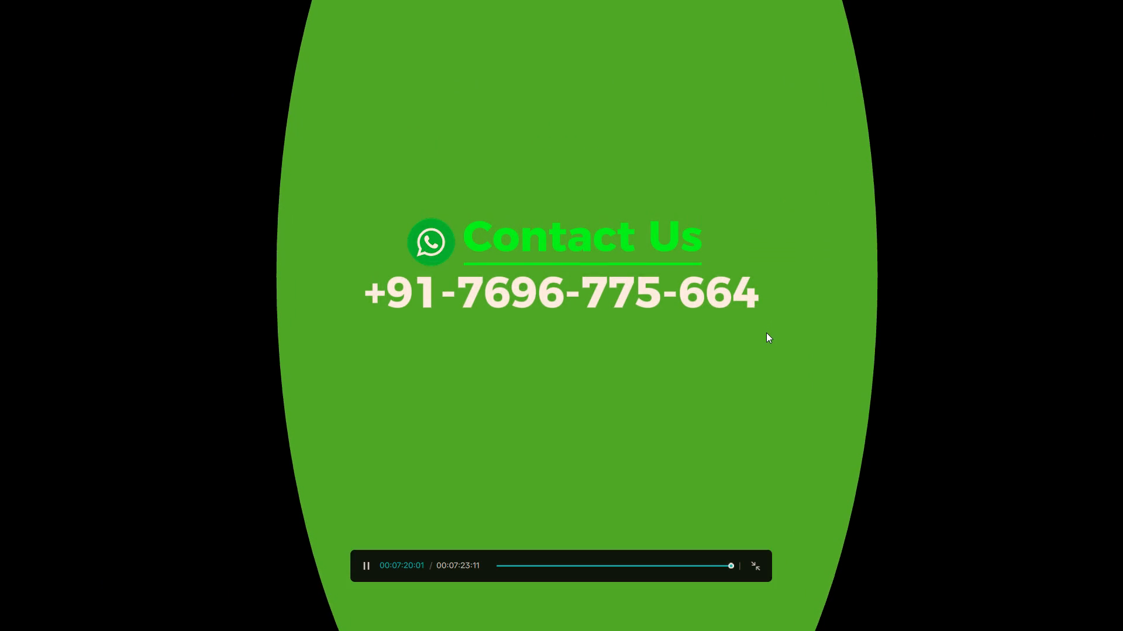
{"action": "key", "text": "grave"}
{"action": "key", "text": "Escape"}
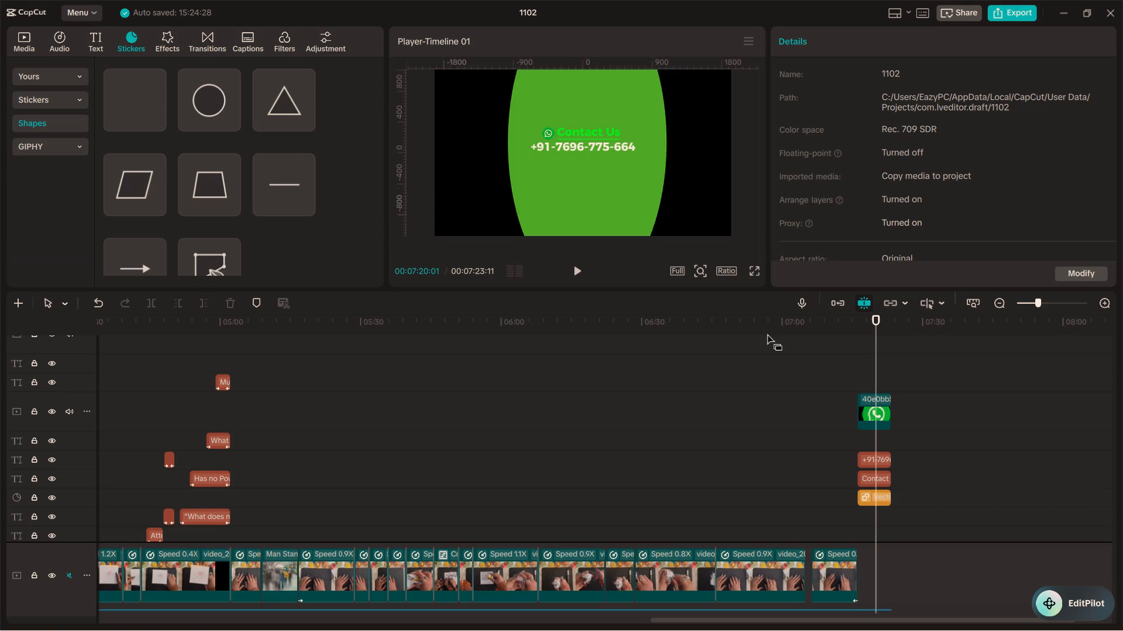
Look through the WhatsApp logo clip's basic transform and blend settings.
{"action": "left_click", "coordinate": [880, 410]}
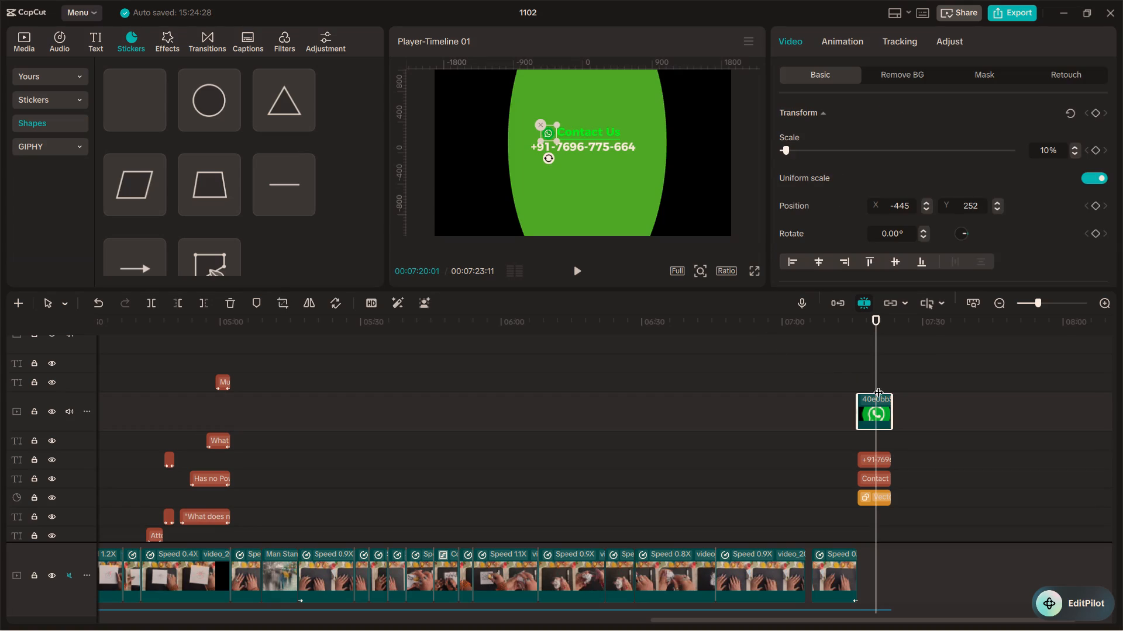
{"action": "scroll", "coordinate": [839, 213], "scroll_direction": "down", "scroll_amount": 8}
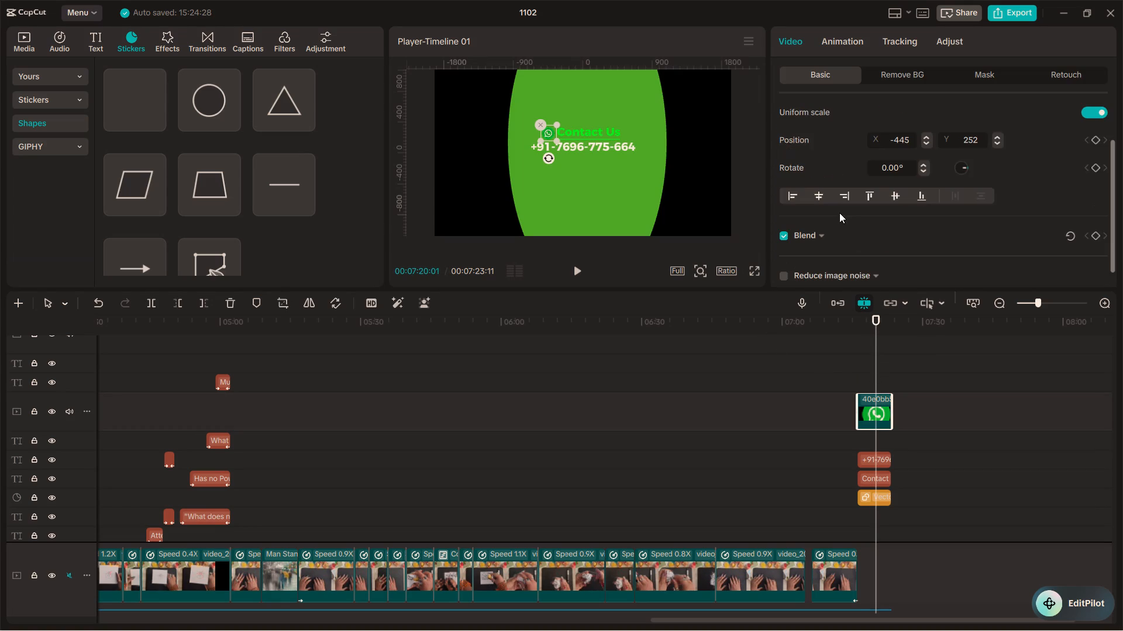
{"action": "scroll", "coordinate": [839, 213], "scroll_direction": "down", "scroll_amount": 7}
{"action": "scroll", "coordinate": [839, 213], "scroll_direction": "up", "scroll_amount": 6}
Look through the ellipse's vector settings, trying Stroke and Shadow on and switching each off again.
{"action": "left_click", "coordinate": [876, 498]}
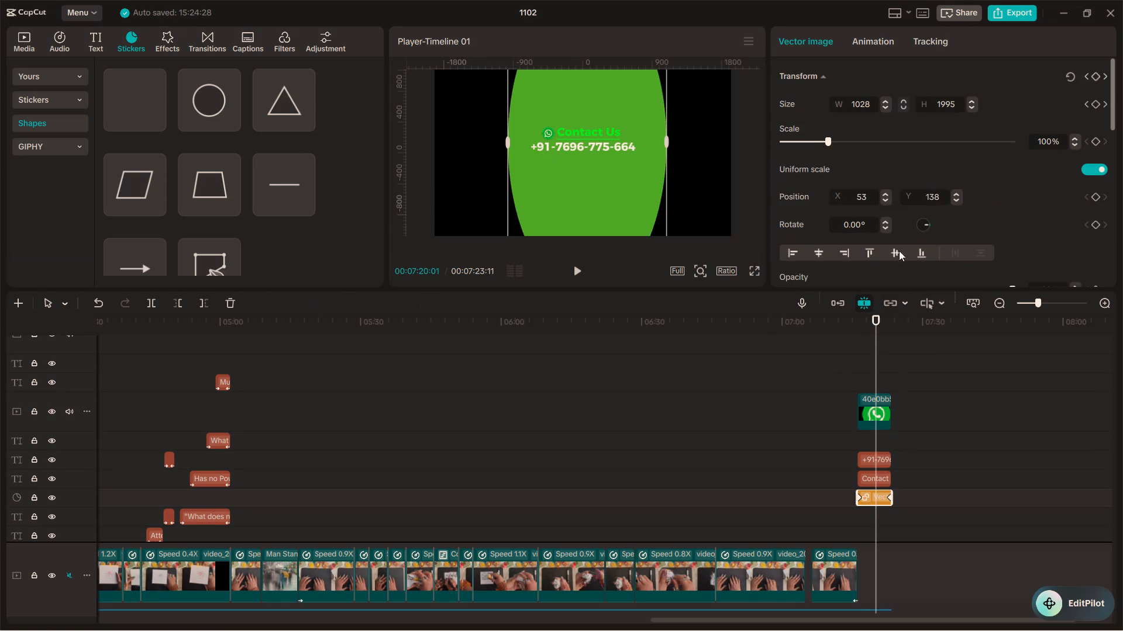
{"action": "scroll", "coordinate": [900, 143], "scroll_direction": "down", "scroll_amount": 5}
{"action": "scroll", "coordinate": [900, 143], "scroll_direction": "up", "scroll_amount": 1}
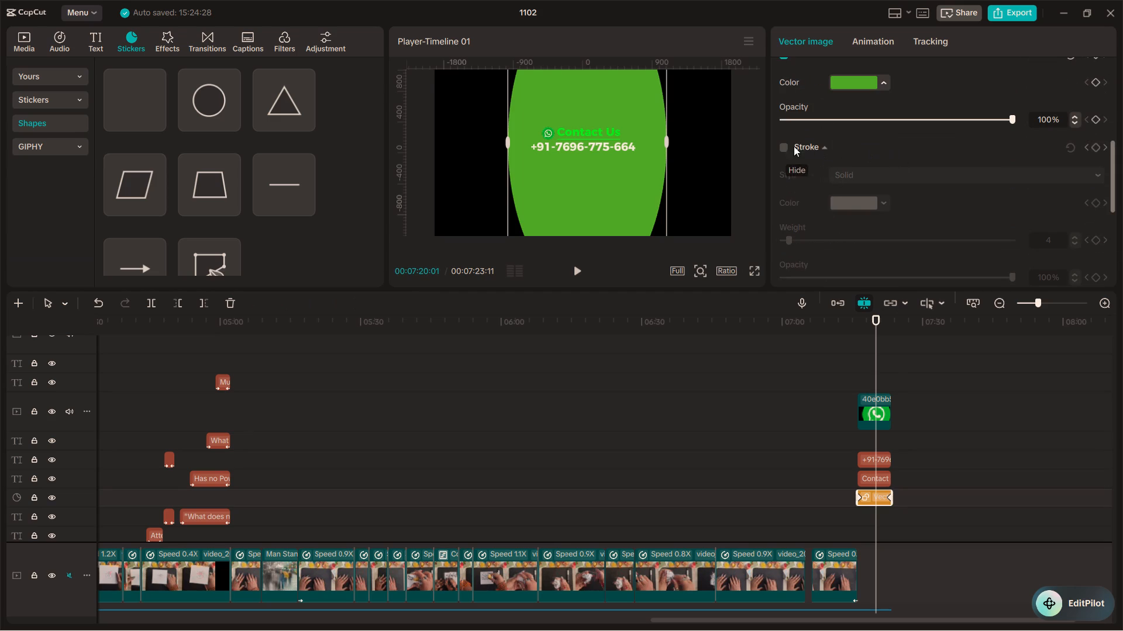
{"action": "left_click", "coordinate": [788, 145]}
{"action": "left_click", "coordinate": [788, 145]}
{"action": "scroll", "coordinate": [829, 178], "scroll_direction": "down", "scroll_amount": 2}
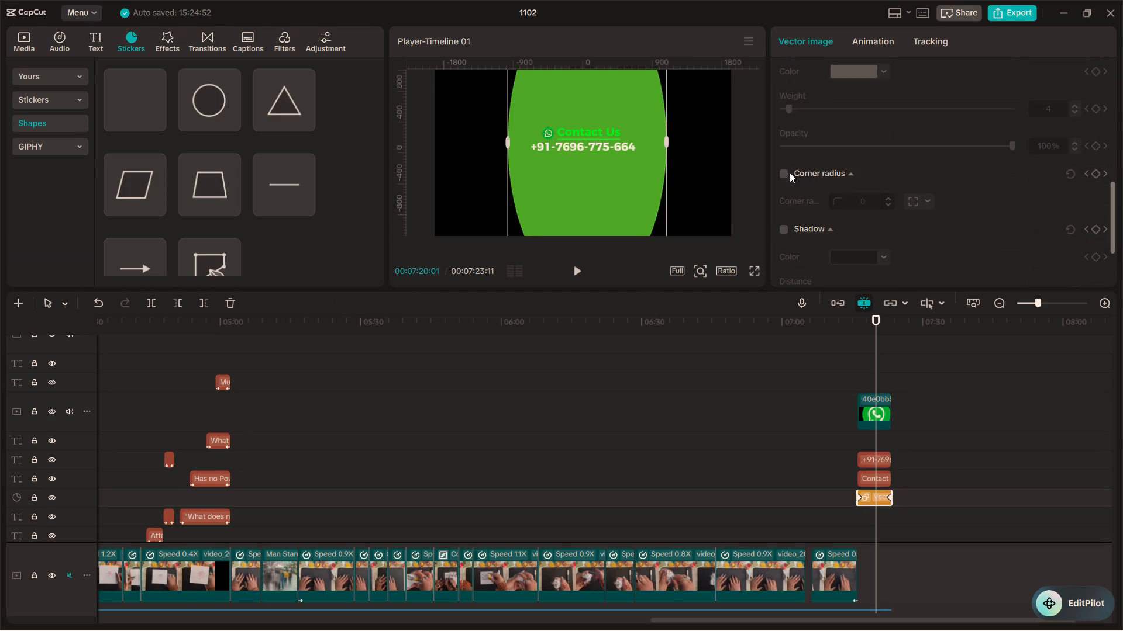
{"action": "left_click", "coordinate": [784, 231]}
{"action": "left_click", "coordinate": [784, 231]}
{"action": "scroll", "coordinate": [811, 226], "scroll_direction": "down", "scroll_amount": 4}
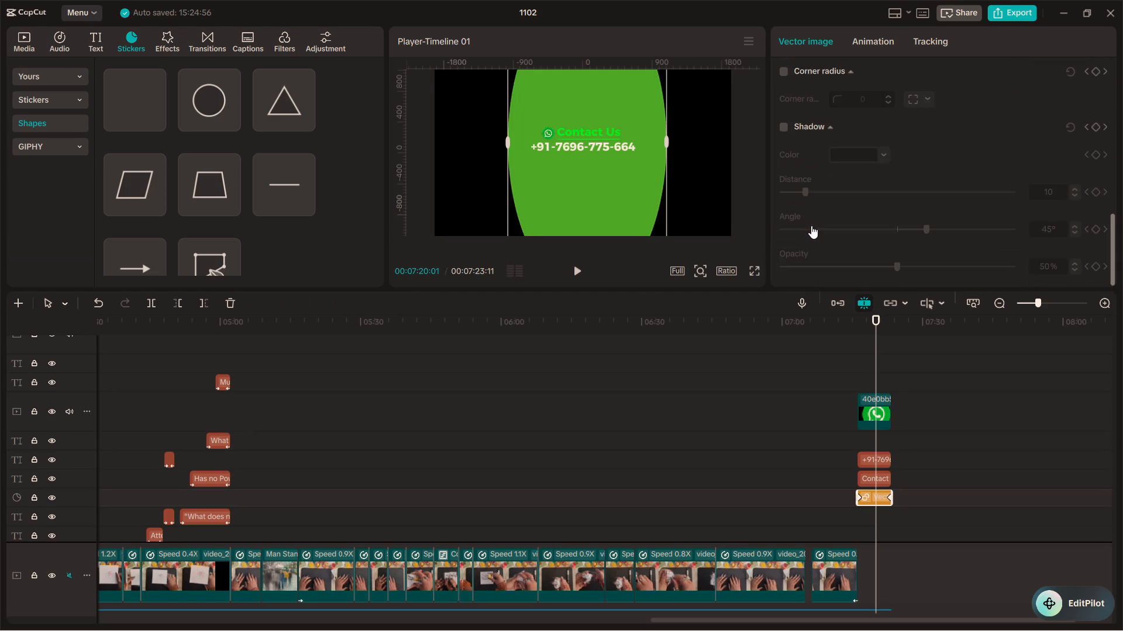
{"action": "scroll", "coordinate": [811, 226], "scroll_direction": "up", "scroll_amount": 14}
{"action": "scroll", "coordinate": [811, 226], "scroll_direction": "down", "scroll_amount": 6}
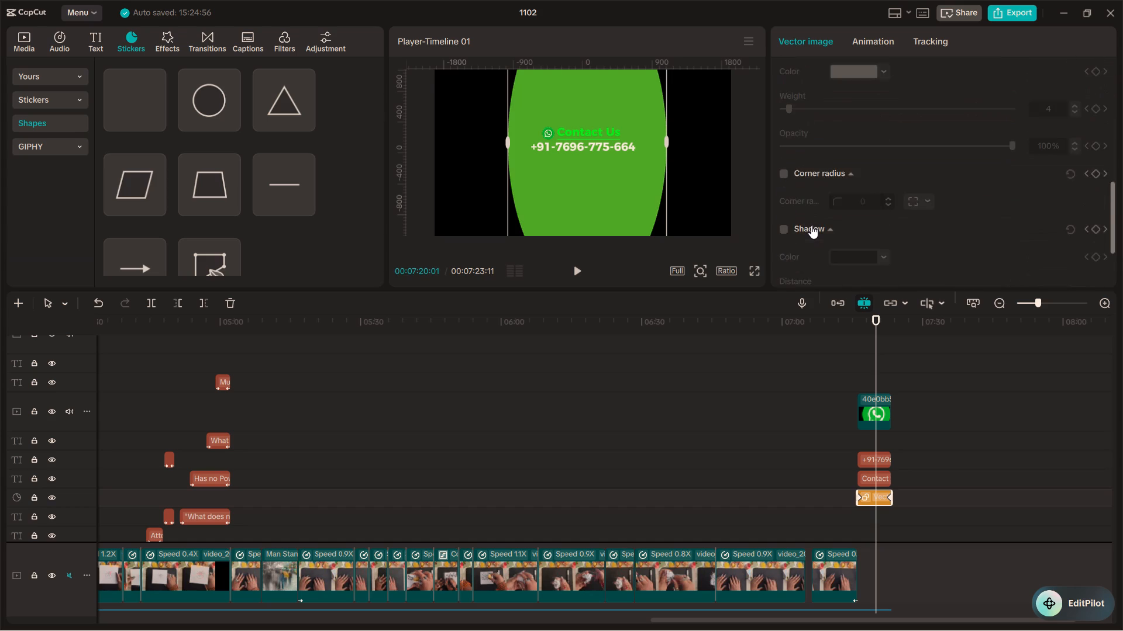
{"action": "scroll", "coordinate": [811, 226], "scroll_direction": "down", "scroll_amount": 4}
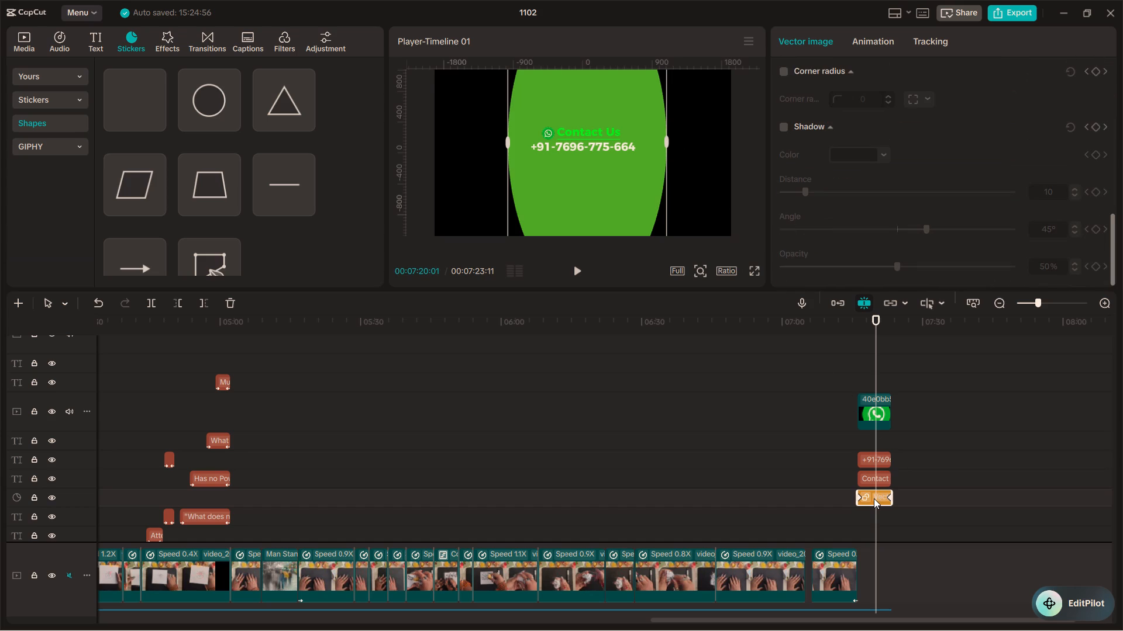
Duplicate the green ellipse clip to an earlier time on a new track just above the original.
{"action": "left_click_drag", "start_coordinate": [874, 498], "coordinate": [825, 487], "text": "alt"}
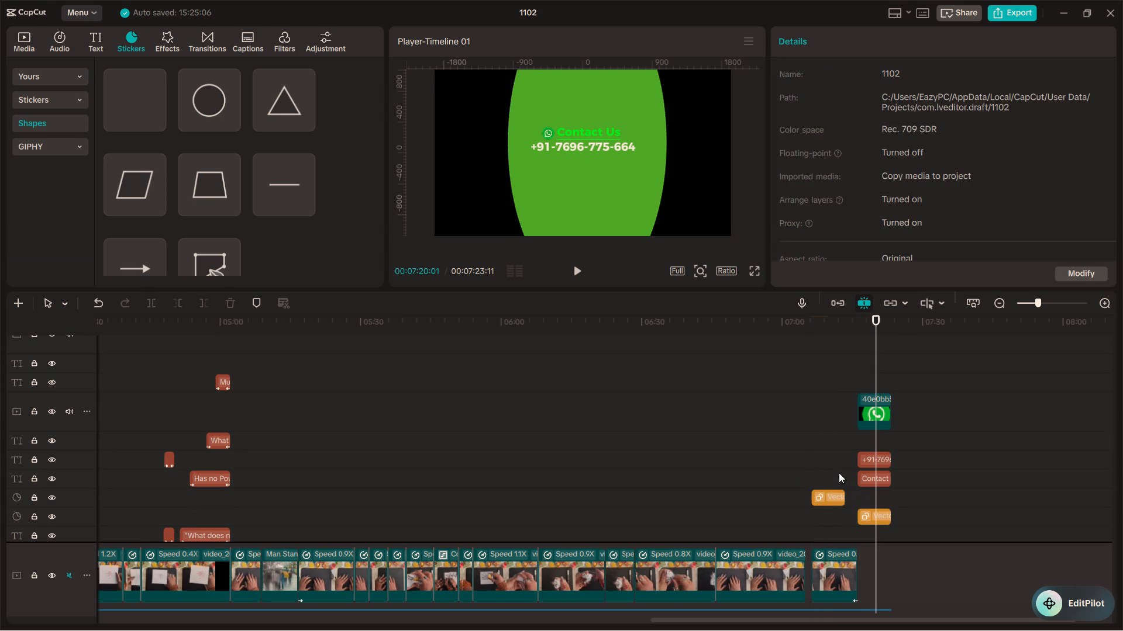
Change the original ellipse's solid fill to black, leaving its green duplicate as is.
{"action": "left_click", "coordinate": [877, 515]}
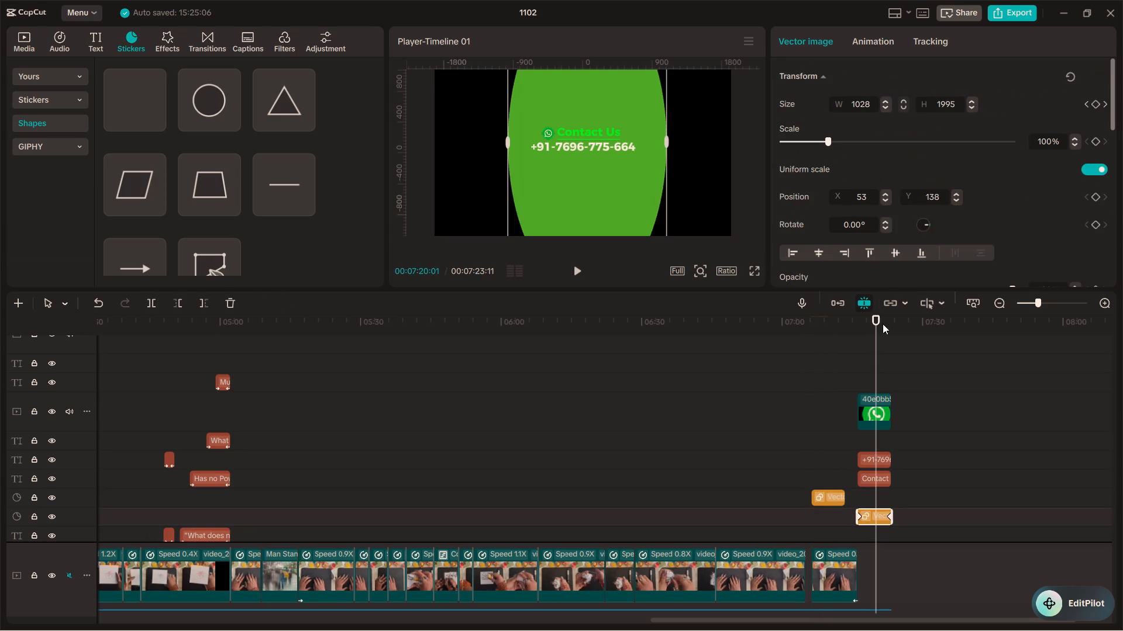
{"action": "scroll", "coordinate": [894, 220], "scroll_direction": "up", "scroll_amount": 4}
{"action": "scroll", "coordinate": [894, 220], "scroll_direction": "down", "scroll_amount": 2}
{"action": "left_click", "coordinate": [883, 210]}
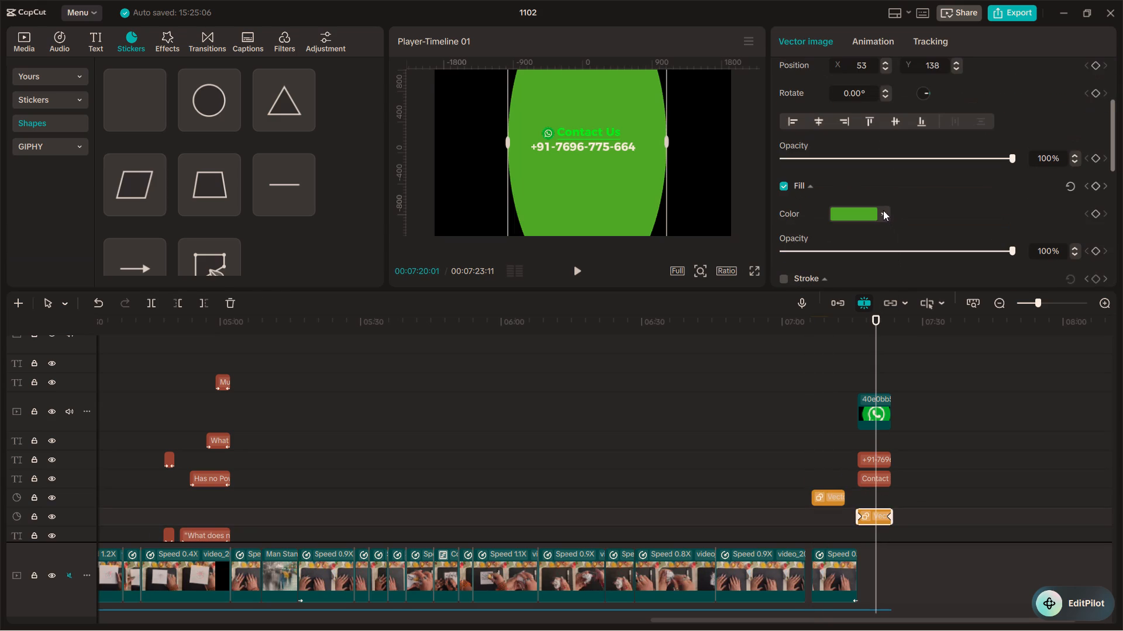
{"action": "left_click", "coordinate": [871, 214]}
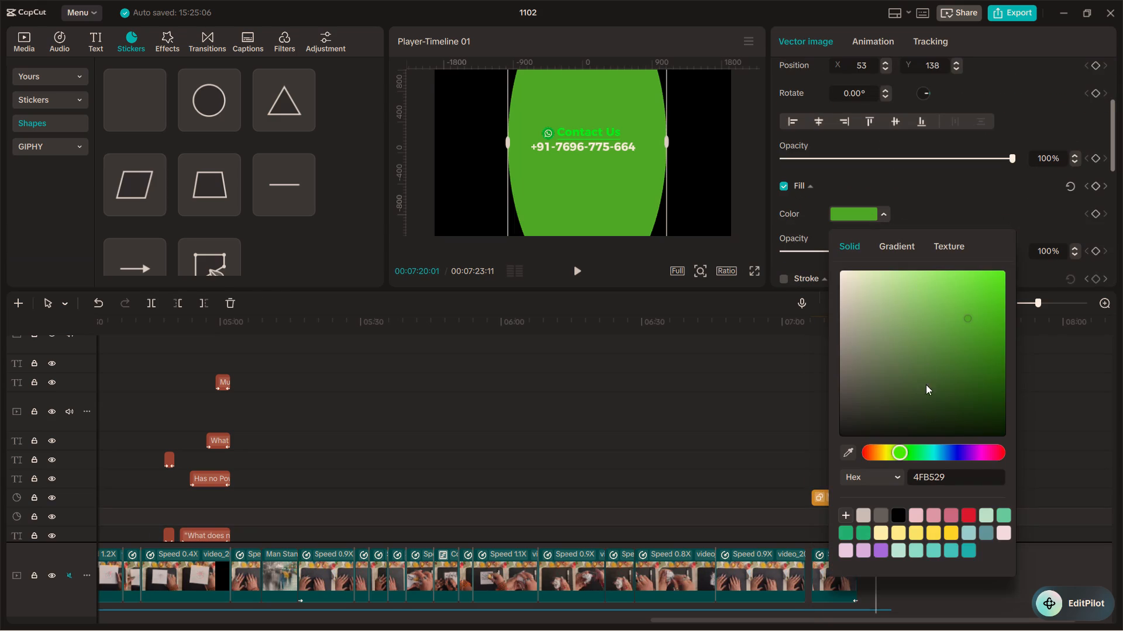
{"action": "left_click", "coordinate": [900, 518]}
{"action": "left_click", "coordinate": [1041, 383]}
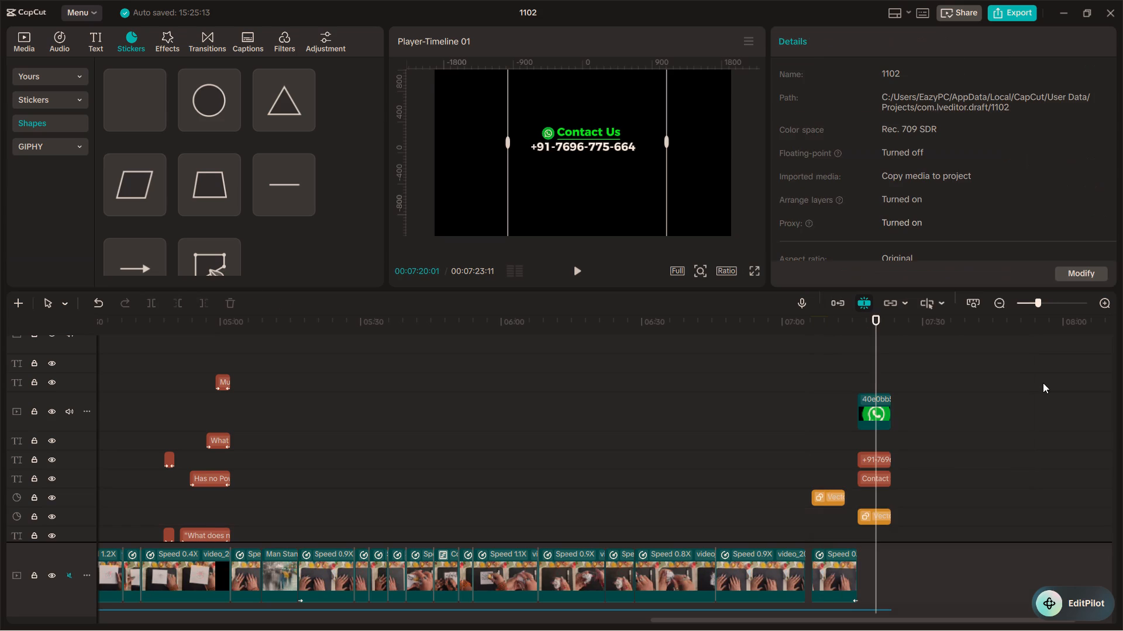
Copy the spare green ellipse clip to a track beneath the black ellipse, aligned with it in time, and delete the spare.
{"action": "scroll", "coordinate": [936, 478], "scroll_direction": "down", "scroll_amount": 3}
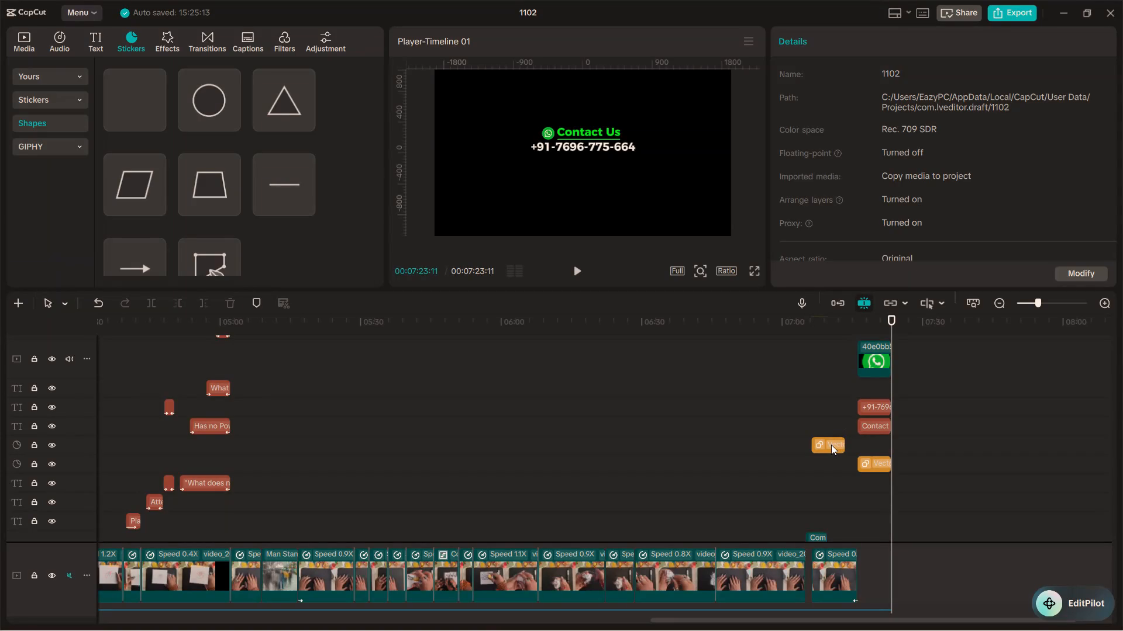
{"action": "left_click_drag", "start_coordinate": [831, 445], "coordinate": [877, 484], "text": "alt"}
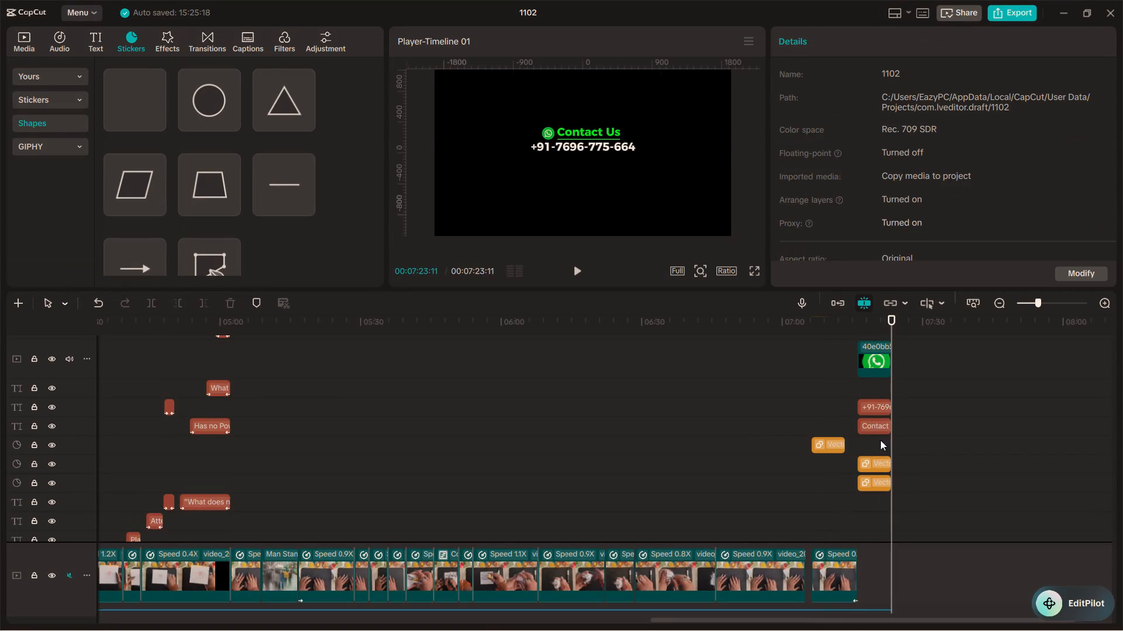
{"action": "left_click", "coordinate": [839, 443]}
{"action": "key", "text": "BackSpace"}
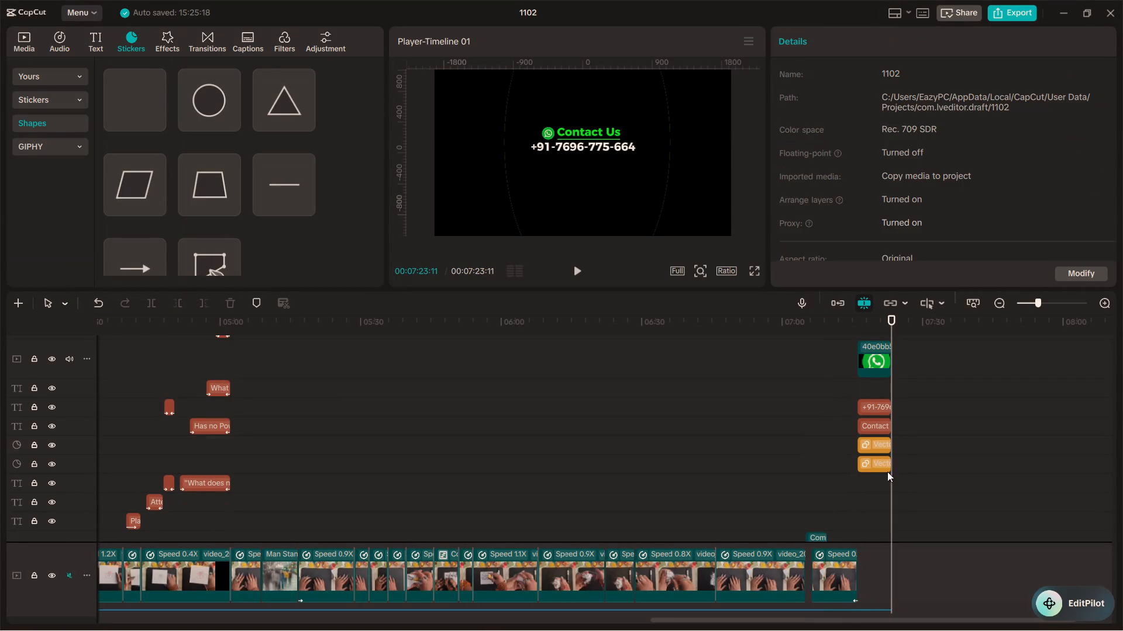
Select the green ellipse clip beneath the black one at 00:07:19:29.
{"action": "double_click", "coordinate": [877, 321]}
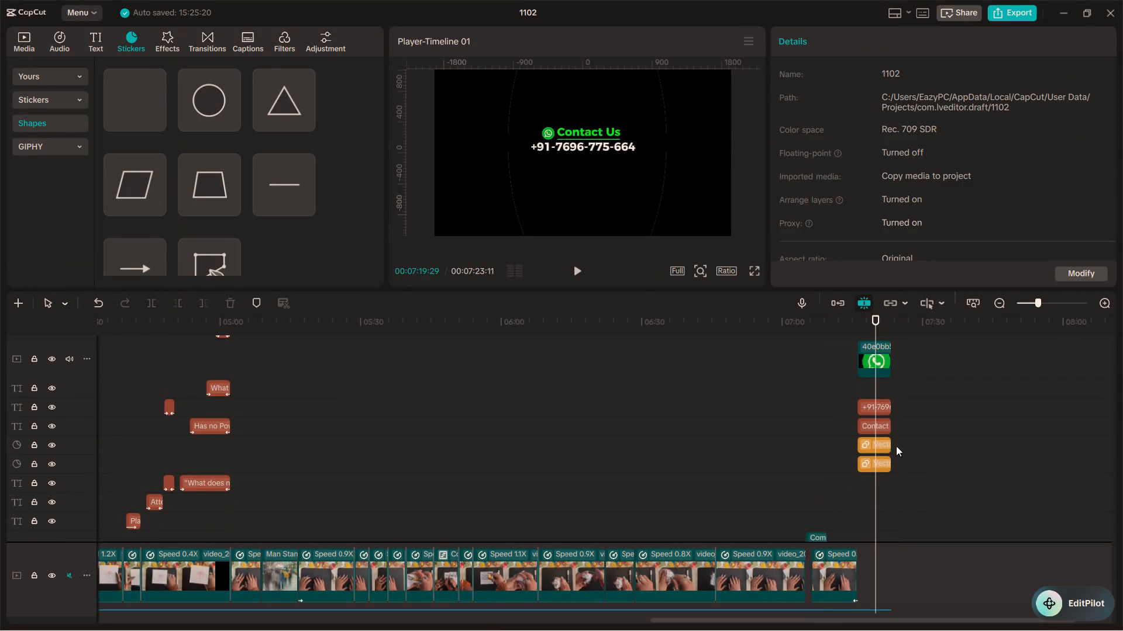
{"action": "left_click", "coordinate": [874, 463]}
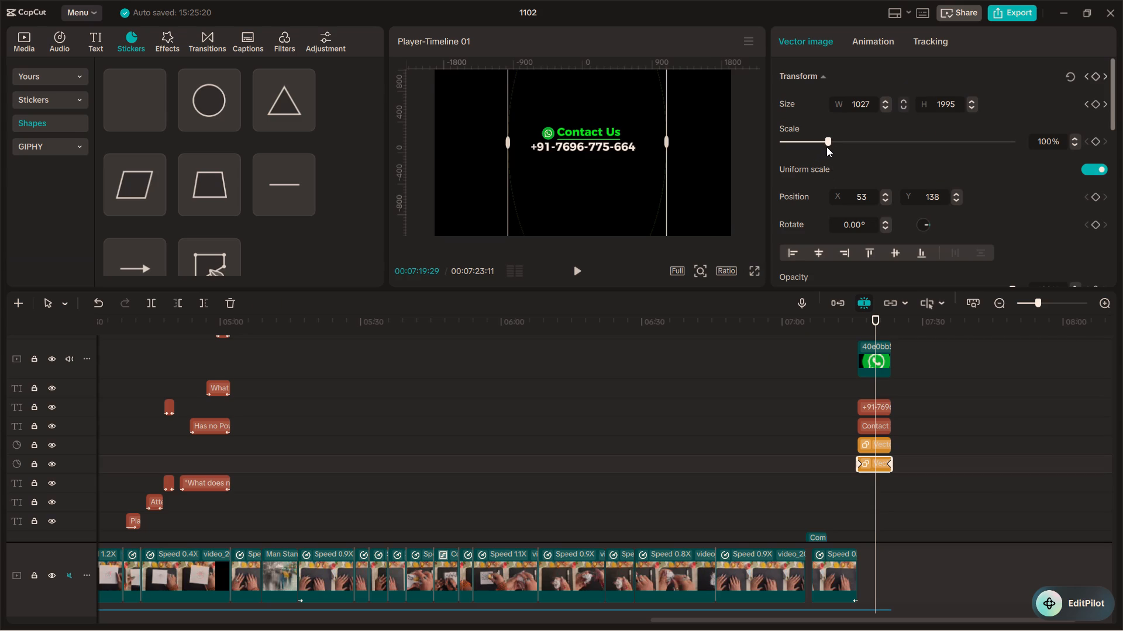
Scale the lower green ellipse up to 293% to fill the frame behind the black one, and play back the contact screen.
{"action": "left_click_drag", "start_coordinate": [829, 140], "coordinate": [847, 144]}
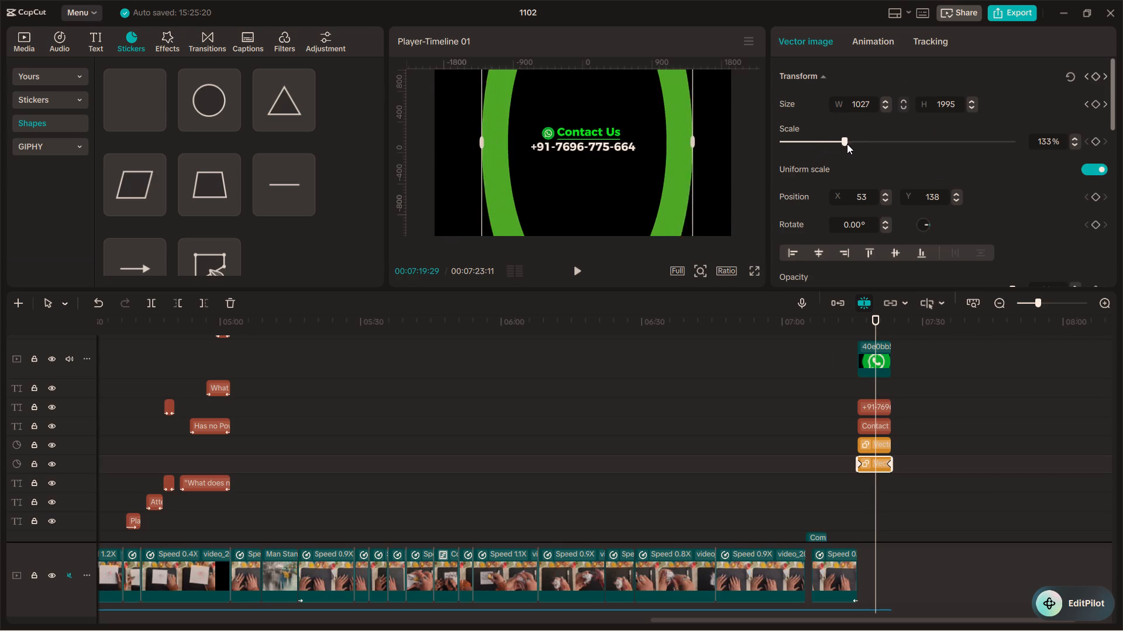
{"action": "left_click_drag", "start_coordinate": [847, 144], "coordinate": [918, 162]}
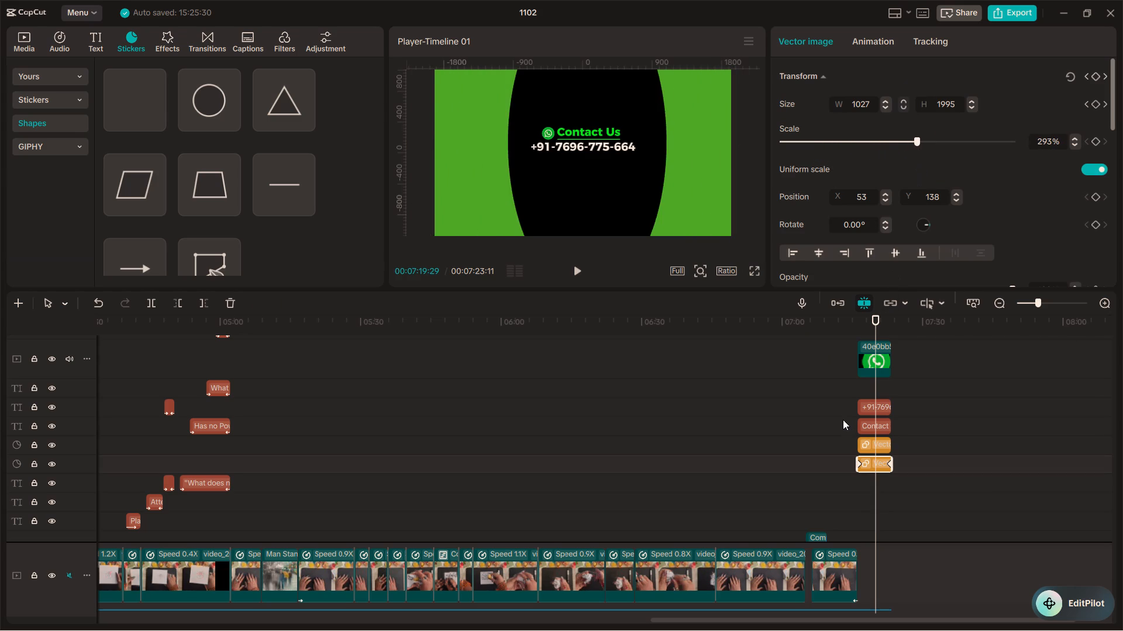
{"action": "left_click", "coordinate": [852, 393]}
{"action": "key", "text": "space"}
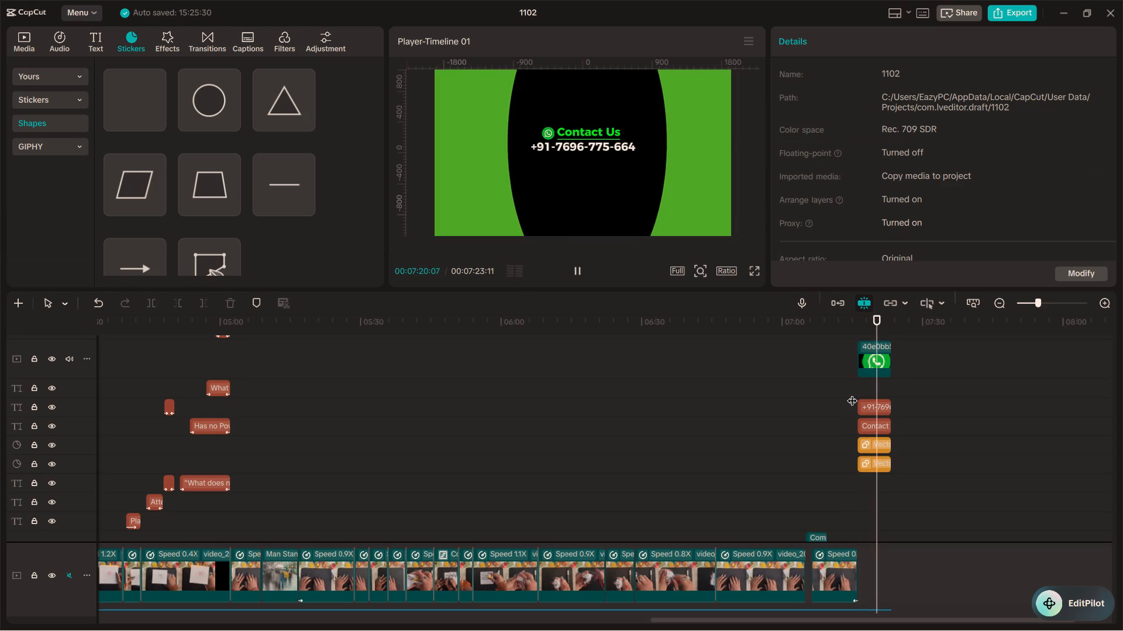
{"action": "key", "text": "space"}
Enable Shadow on the "Contact Us" and phone number texts together, and play back the transition into the contact screen.
{"action": "left_click_drag", "start_coordinate": [897, 392], "coordinate": [880, 428]}
{"action": "scroll", "coordinate": [912, 196], "scroll_direction": "down", "scroll_amount": 9}
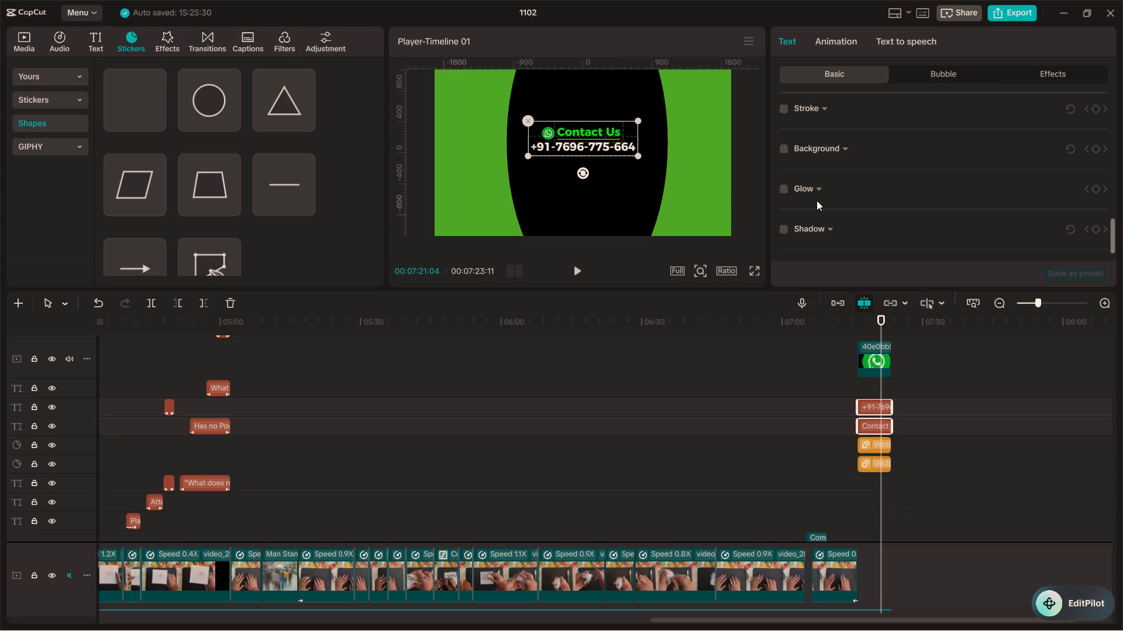
{"action": "left_click", "coordinate": [786, 228]}
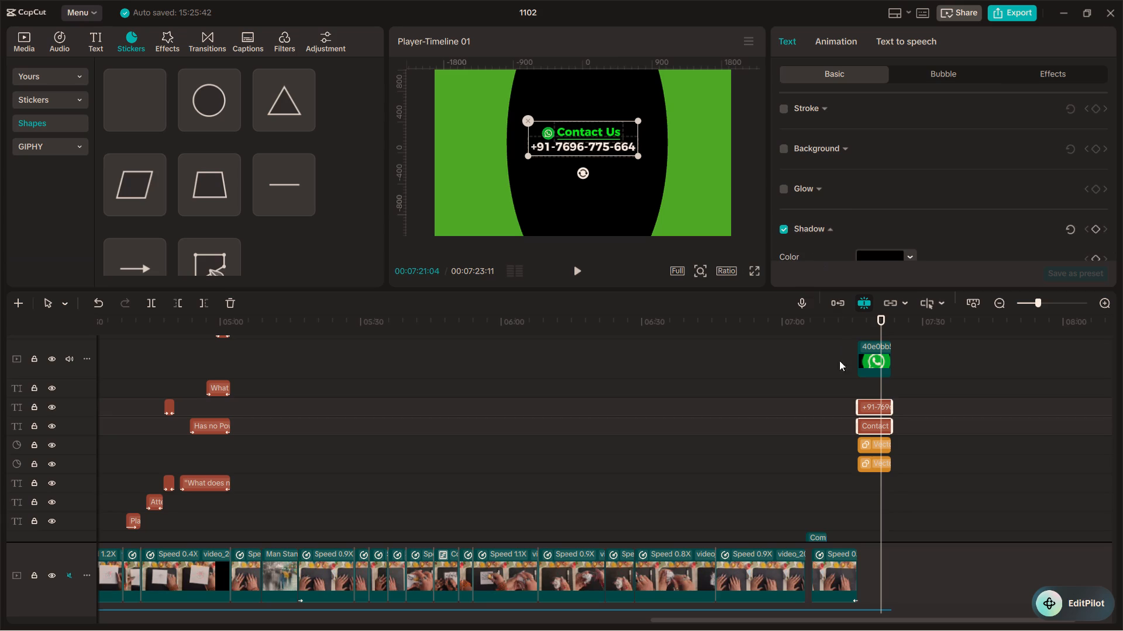
{"action": "left_click", "coordinate": [851, 375]}
{"action": "key", "text": "space"}
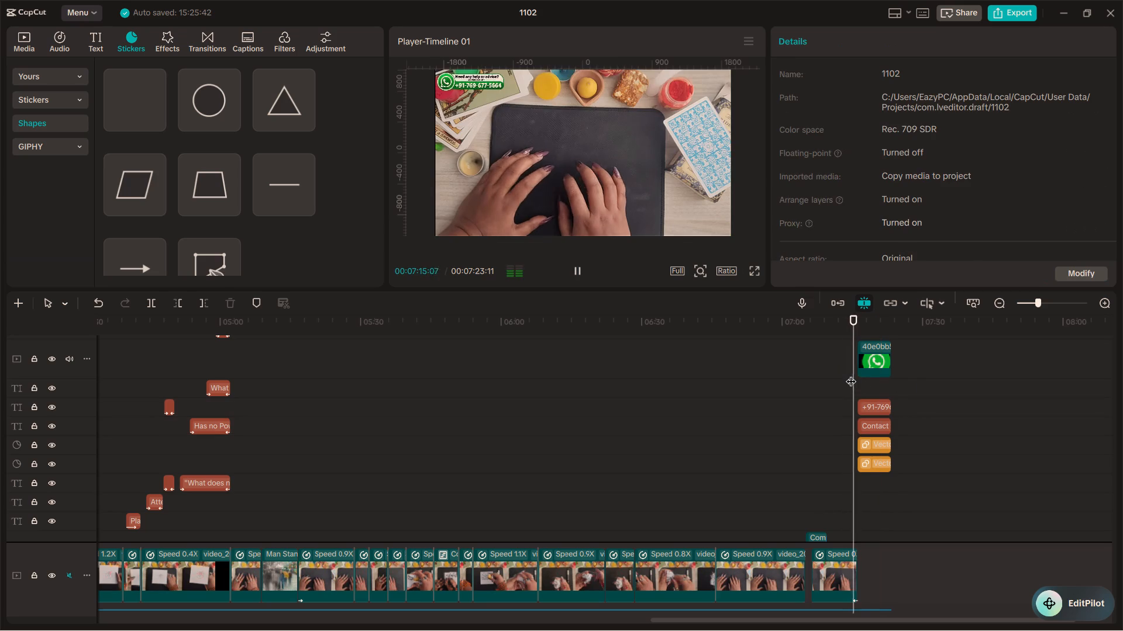
{"action": "key", "text": "space"}
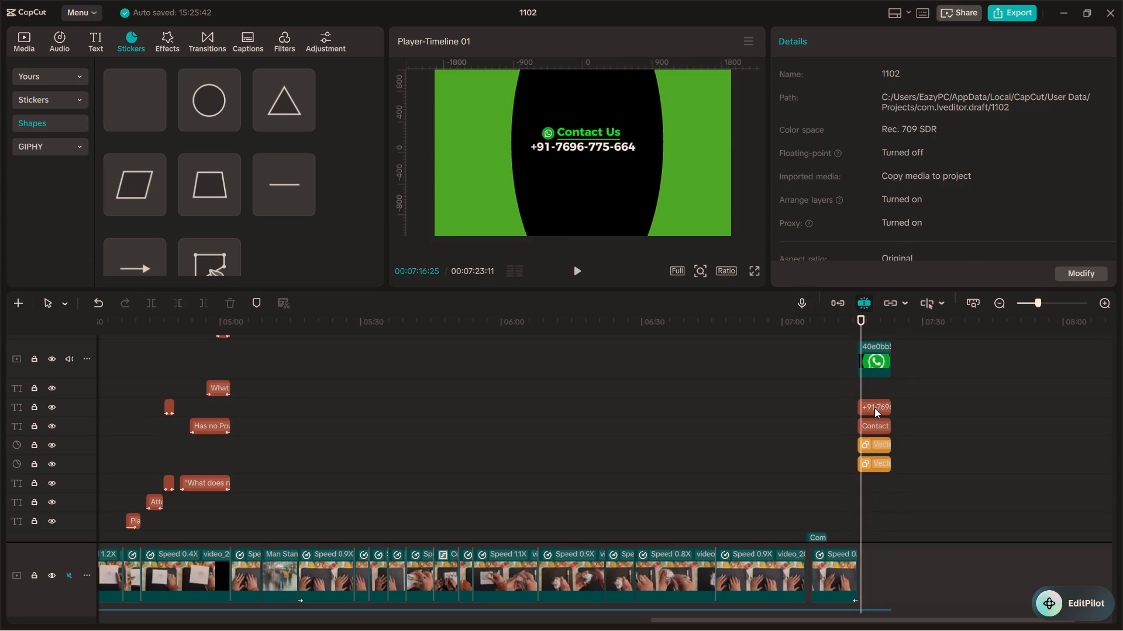
Scrub over the contact screen transition, then play back from around 00:06:29 while adjusting the system volume to hear the audio.
{"action": "left_click", "coordinate": [874, 408]}
{"action": "scroll", "coordinate": [873, 428], "scroll_direction": "down", "scroll_amount": 13}
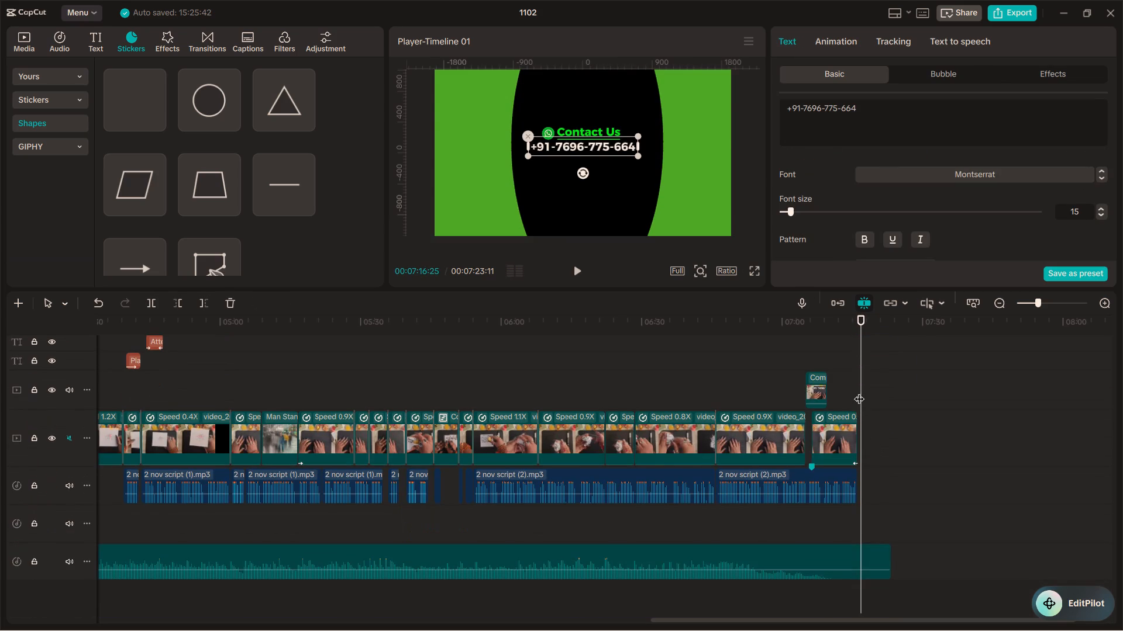
{"action": "left_click_drag", "start_coordinate": [858, 391], "coordinate": [851, 389]}
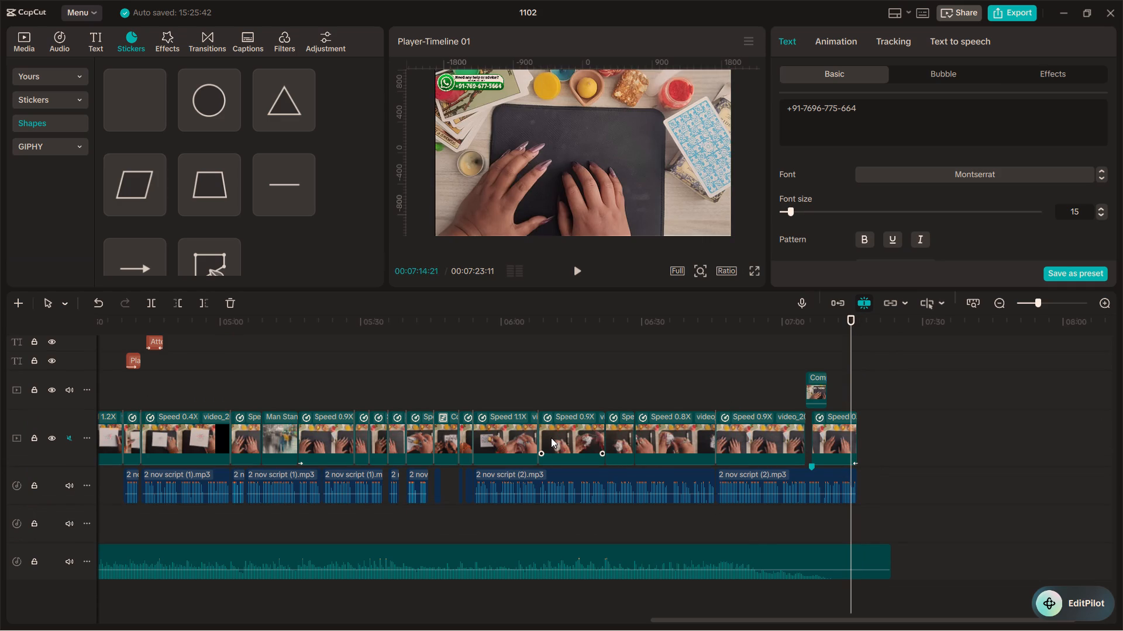
{"action": "left_click_drag", "start_coordinate": [849, 370], "coordinate": [857, 372]}
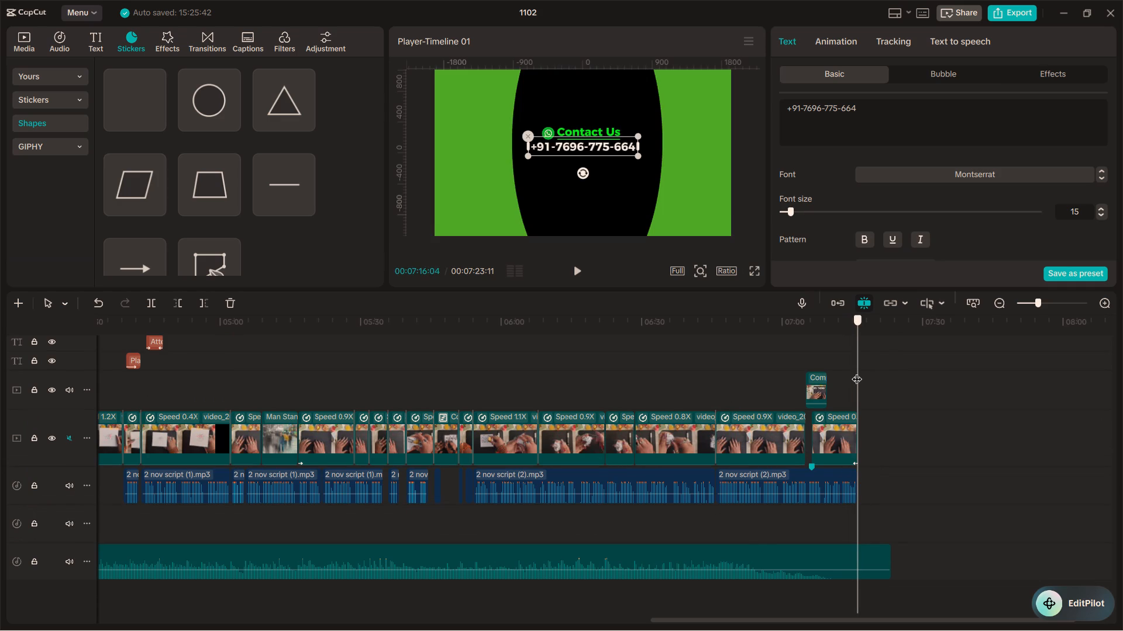
{"action": "left_click_drag", "start_coordinate": [857, 372], "coordinate": [849, 372]}
{"action": "left_click_drag", "start_coordinate": [849, 372], "coordinate": [638, 385]}
{"action": "key", "text": "space"}
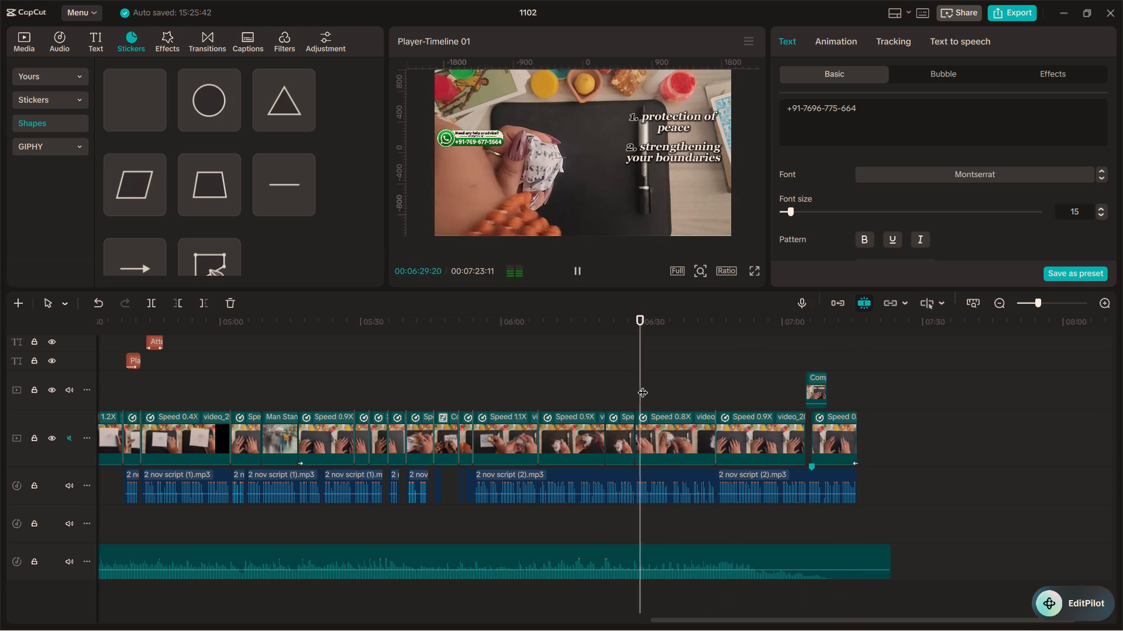
{"action": "scroll", "coordinate": [705, 630], "scroll_direction": "up", "scroll_amount": 12}
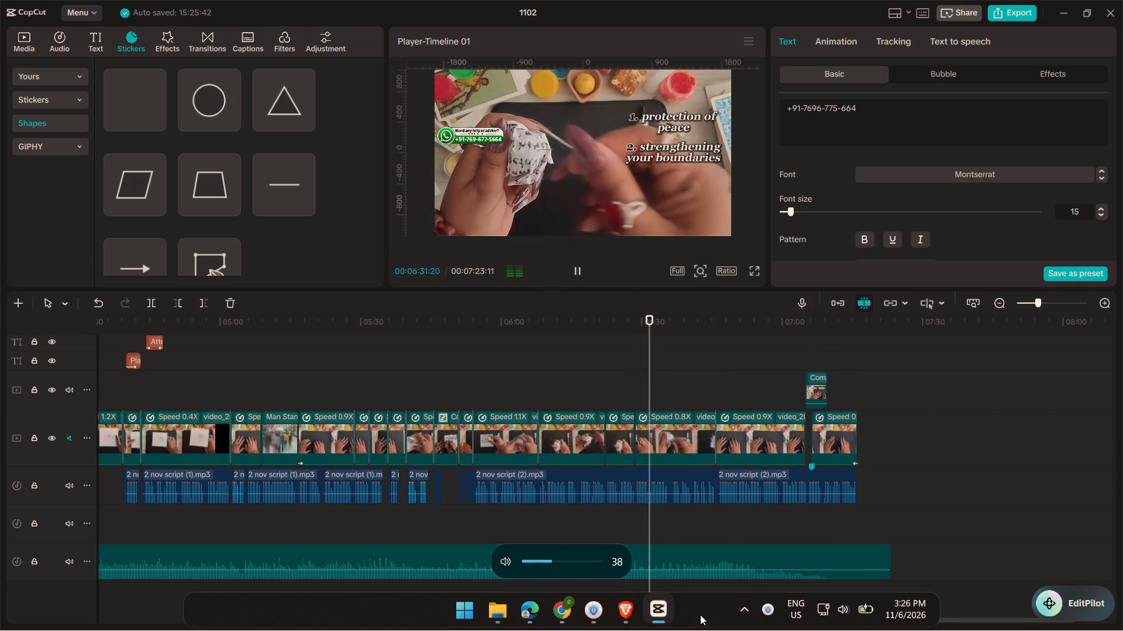
{"action": "scroll", "coordinate": [700, 615], "scroll_direction": "up", "scroll_amount": 3}
{"action": "scroll", "coordinate": [700, 615], "scroll_direction": "down", "scroll_amount": 3}
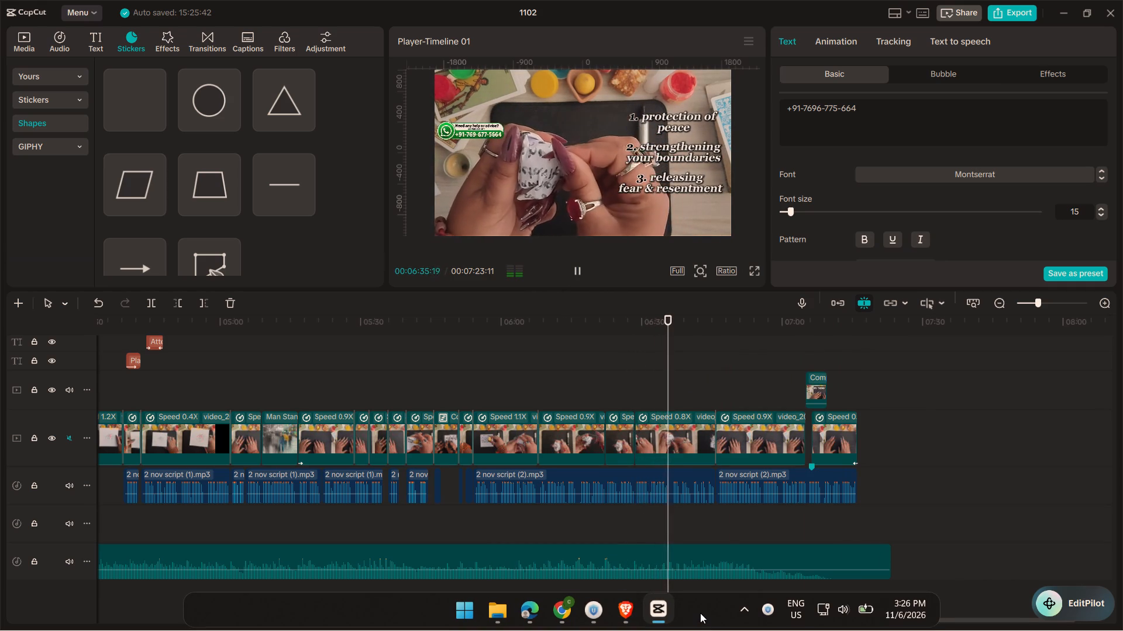
Select the background music clip and play short passages around 00:02:43 and 00:05:54 to judge its level against the voice-over.
{"action": "left_click", "coordinate": [629, 560]}
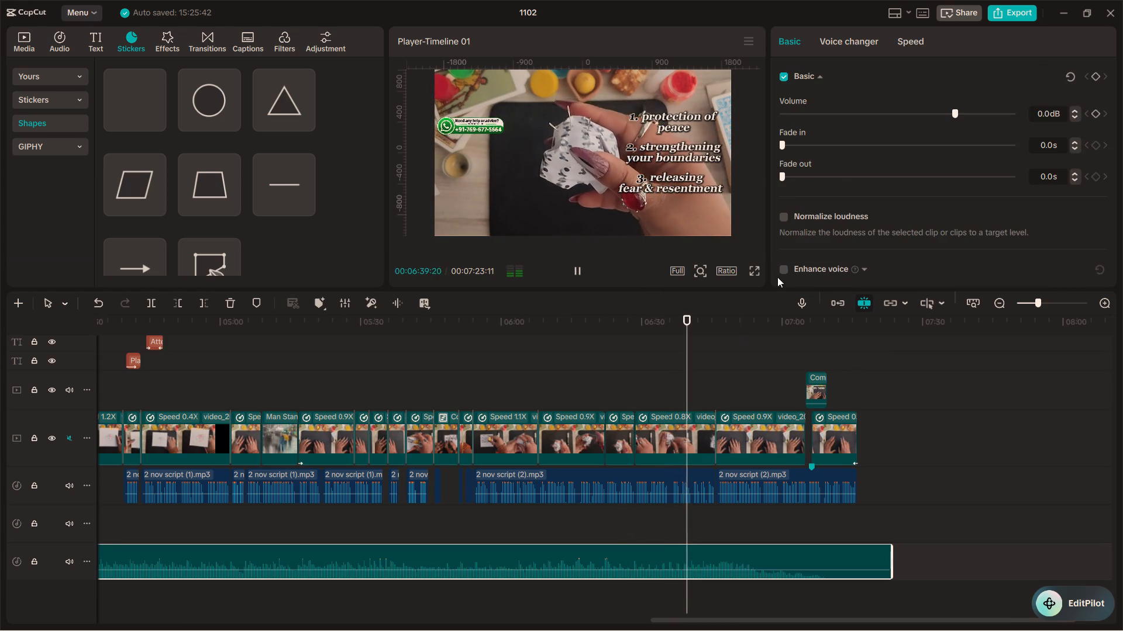
{"action": "scroll", "coordinate": [466, 490], "scroll_direction": "down", "scroll_amount": 10, "text": "ctrl"}
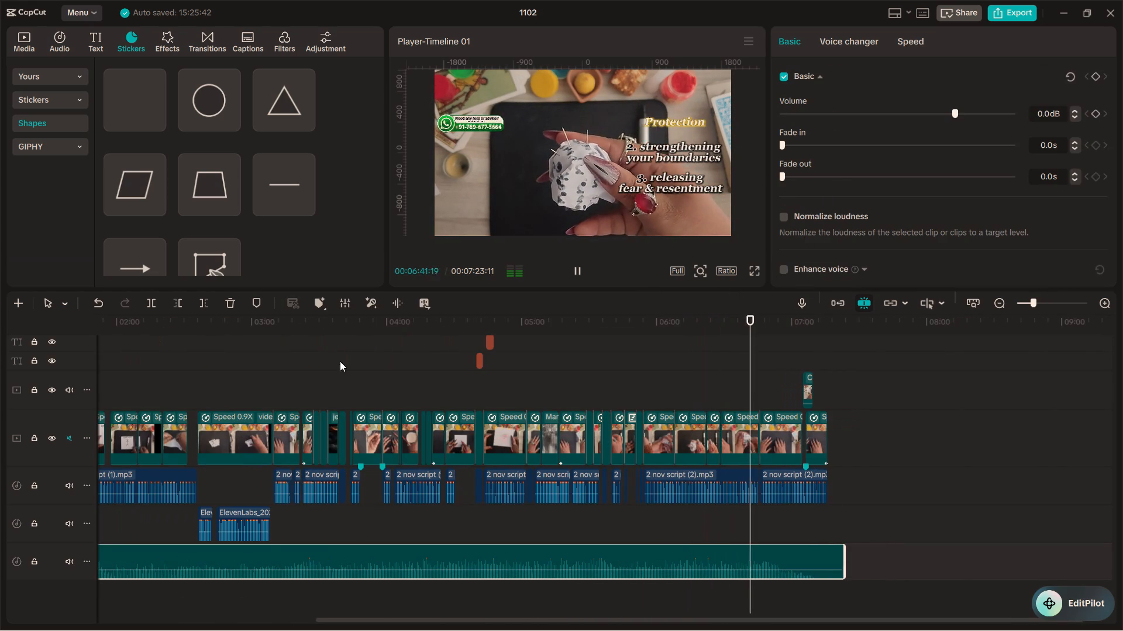
{"action": "left_click_drag", "start_coordinate": [366, 335], "coordinate": [209, 332]}
{"action": "key", "text": "space"}
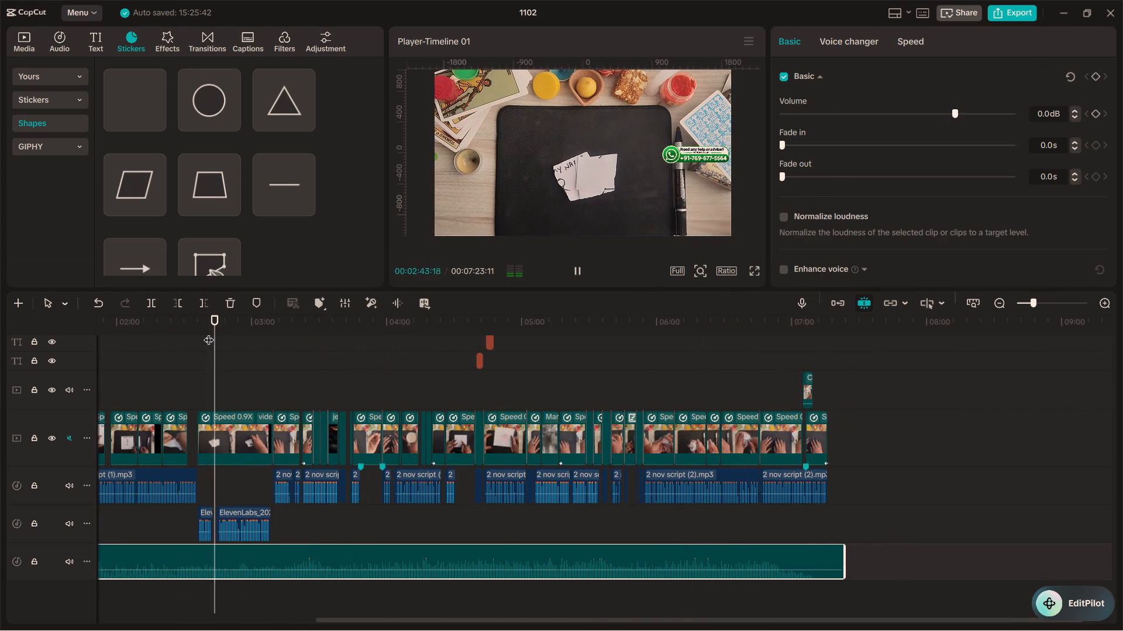
{"action": "left_click", "coordinate": [646, 322]}
{"action": "key", "text": "space"}
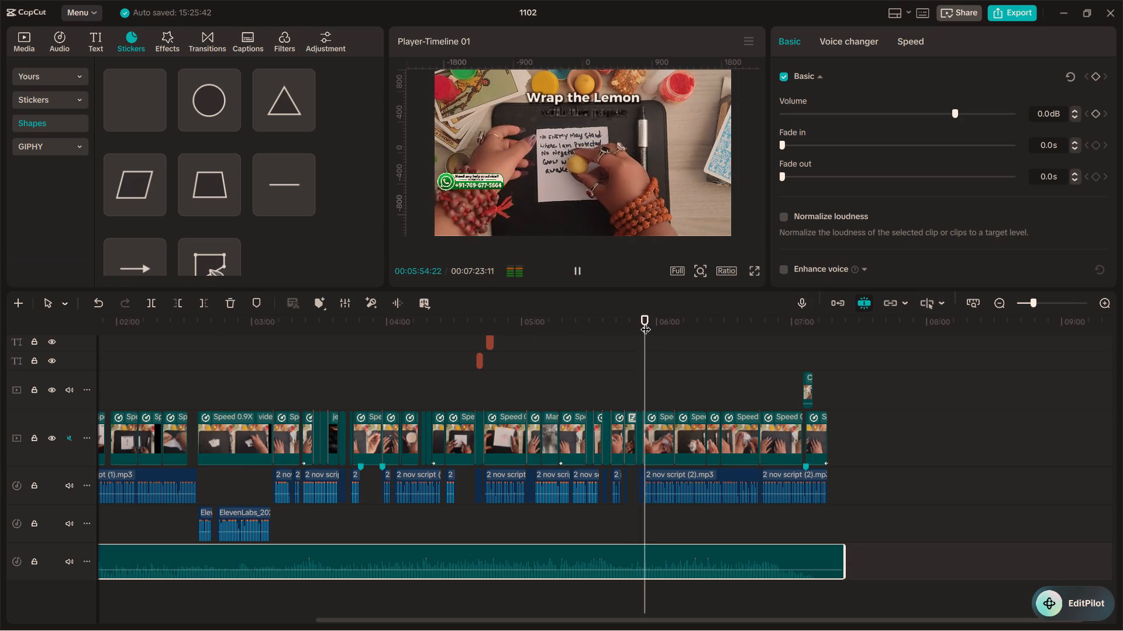
{"action": "scroll", "coordinate": [677, 351], "scroll_direction": "up", "scroll_amount": 16, "text": "ctrl"}
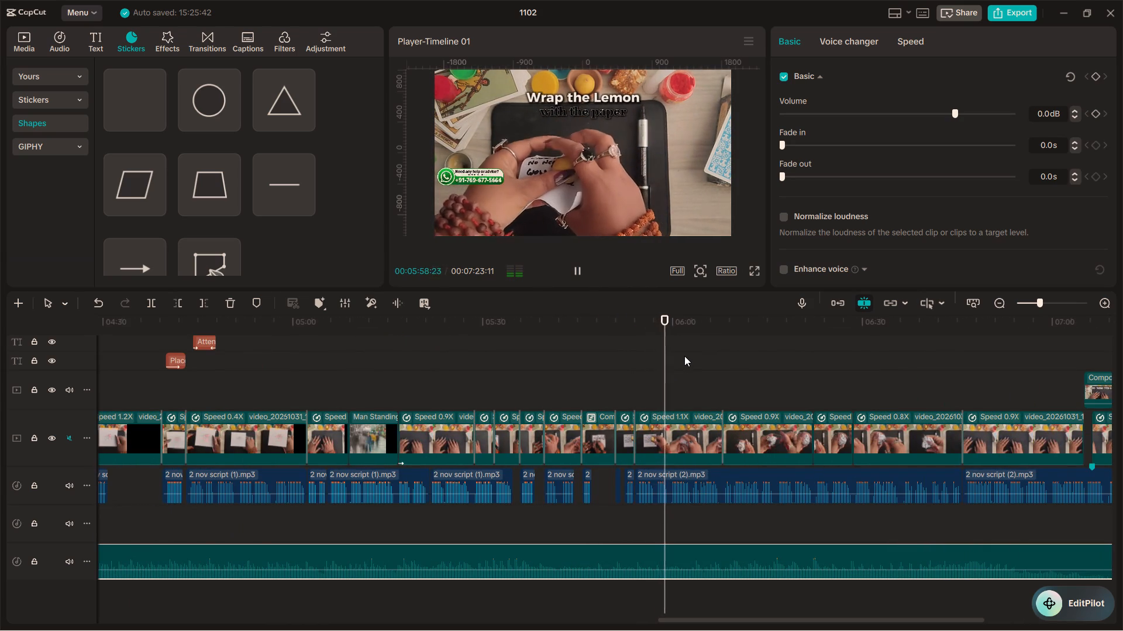
{"action": "key", "text": "space"}
Select all the voice-over clips, mute the background music track, show the audio level meter and play the voice alone from 00:06:32:16.
{"action": "scroll", "coordinate": [717, 436], "scroll_direction": "down", "scroll_amount": 17, "text": "ctrl"}
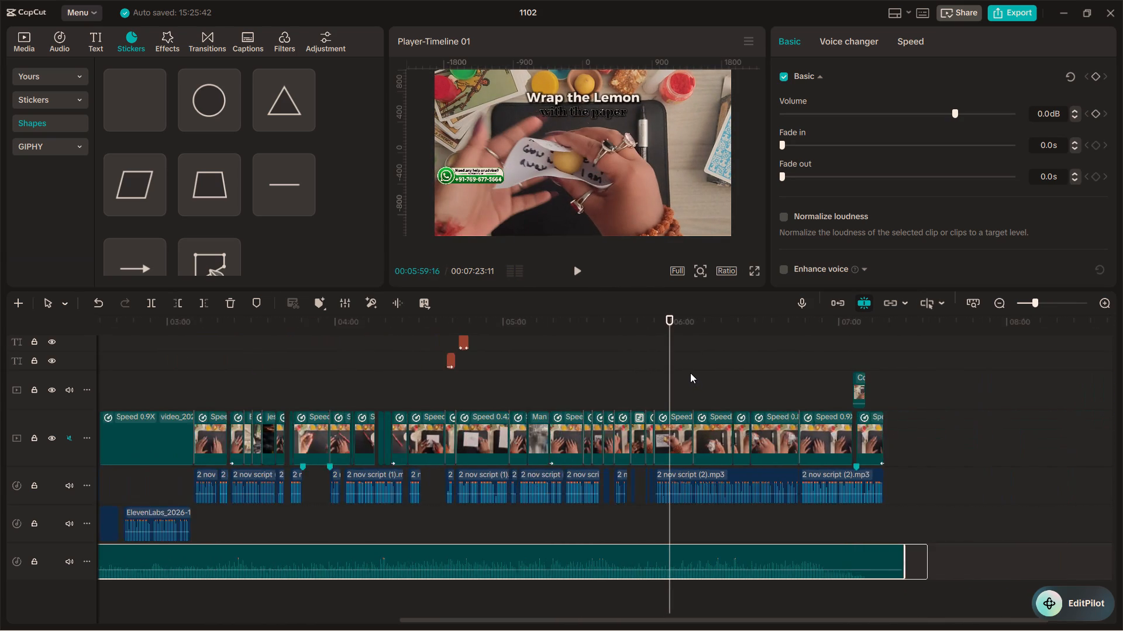
{"action": "scroll", "coordinate": [690, 373], "scroll_direction": "down", "scroll_amount": 7, "text": "ctrl"}
{"action": "left_click_drag", "start_coordinate": [810, 505], "coordinate": [257, 493]}
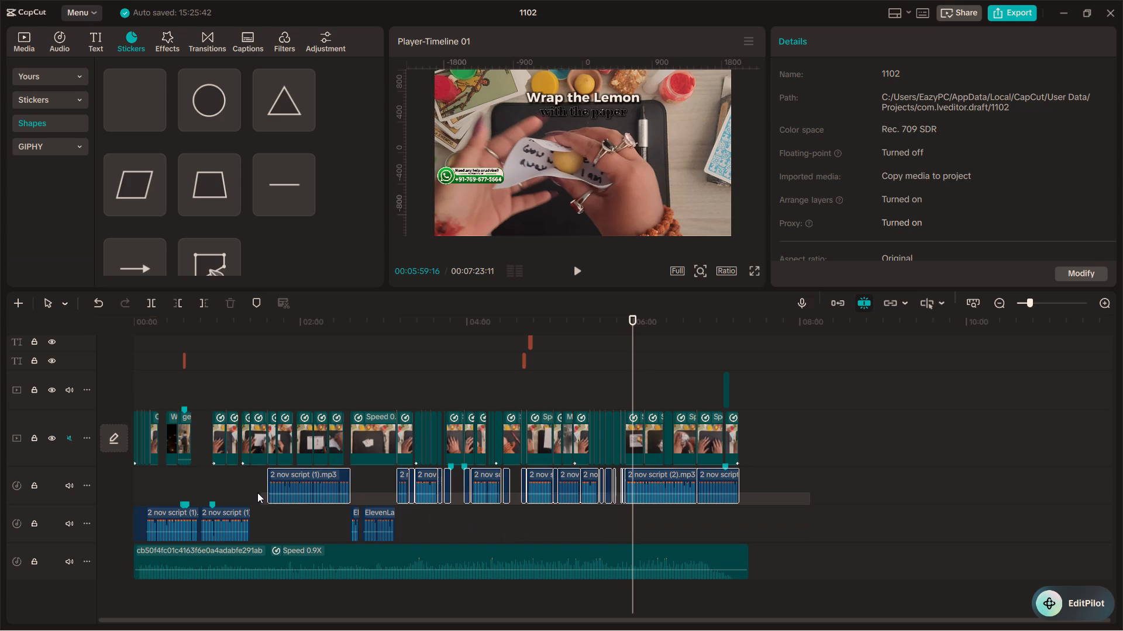
{"action": "left_click_drag", "start_coordinate": [257, 493], "coordinate": [604, 491]}
{"action": "left_click", "coordinate": [678, 520]}
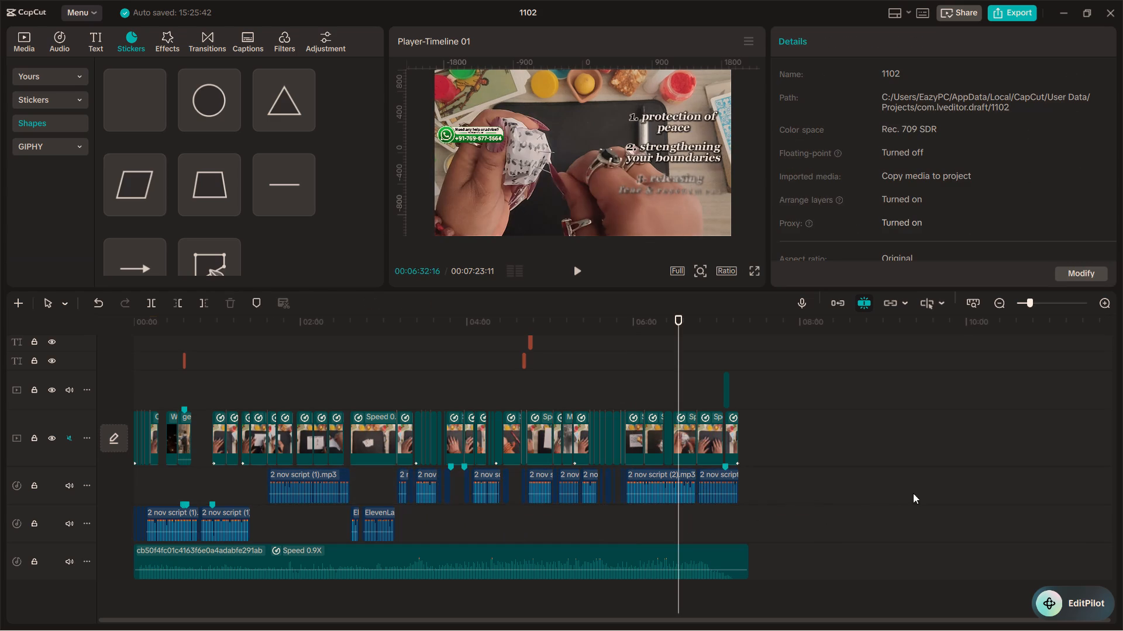
{"action": "left_click_drag", "start_coordinate": [912, 493], "coordinate": [144, 519]}
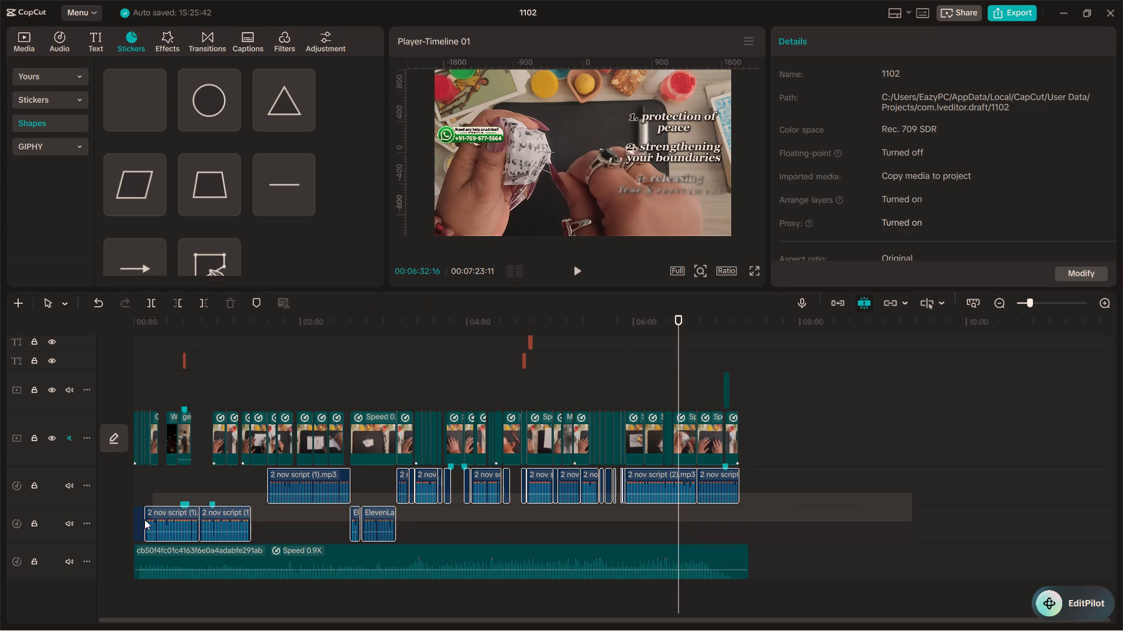
{"action": "left_click_drag", "start_coordinate": [144, 519], "coordinate": [120, 522]}
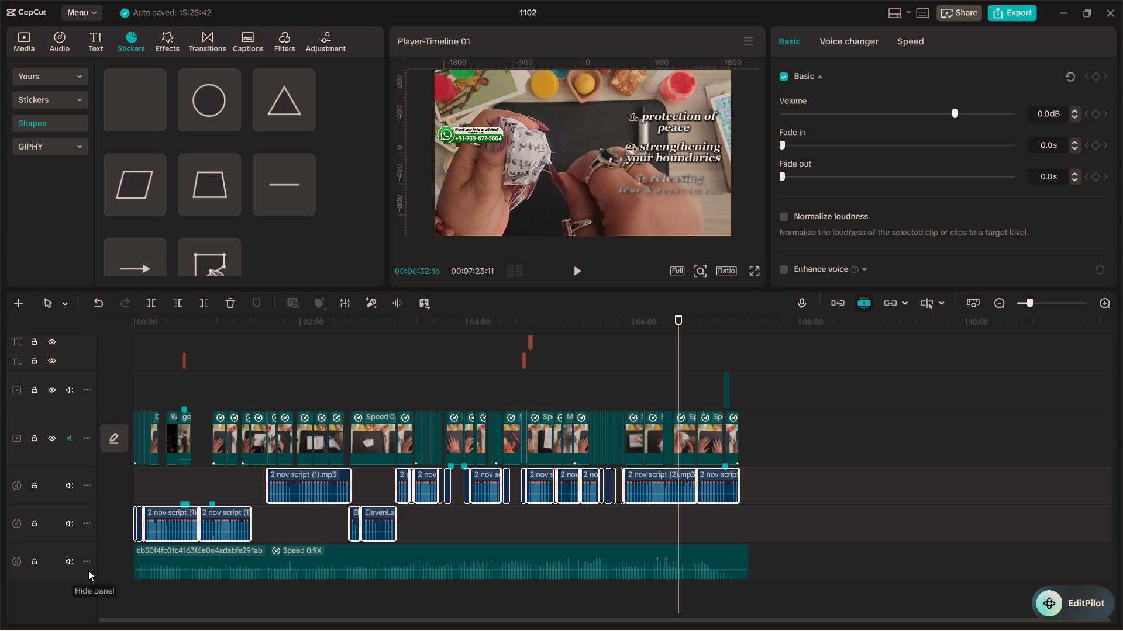
{"action": "left_click", "coordinate": [67, 556]}
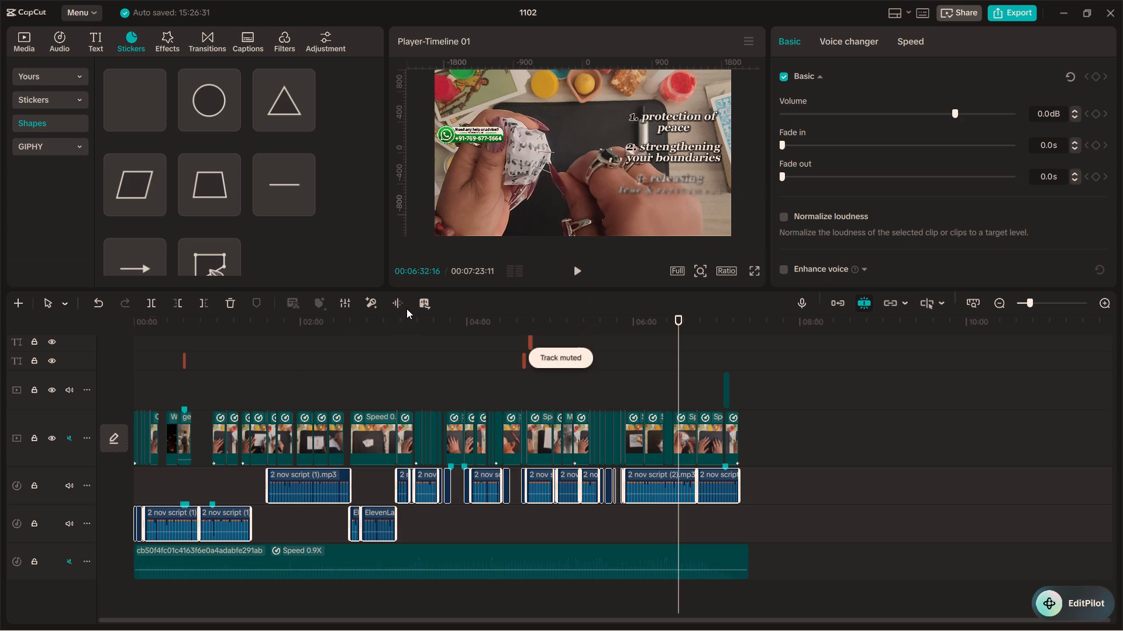
{"action": "left_click", "coordinate": [508, 273]}
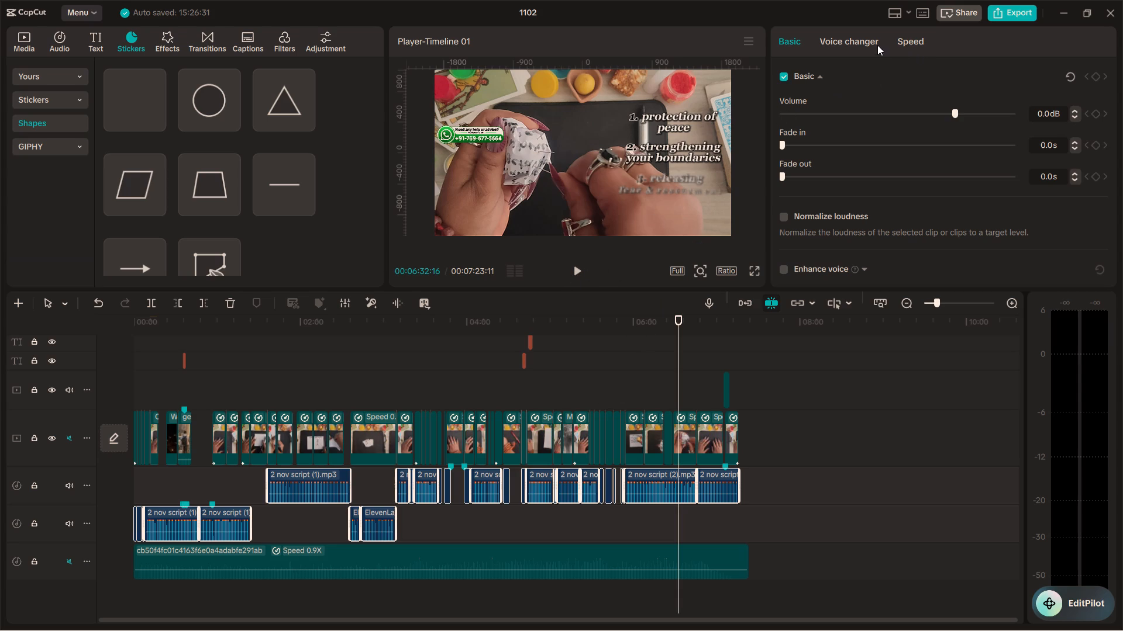
{"action": "left_click", "coordinate": [582, 264]}
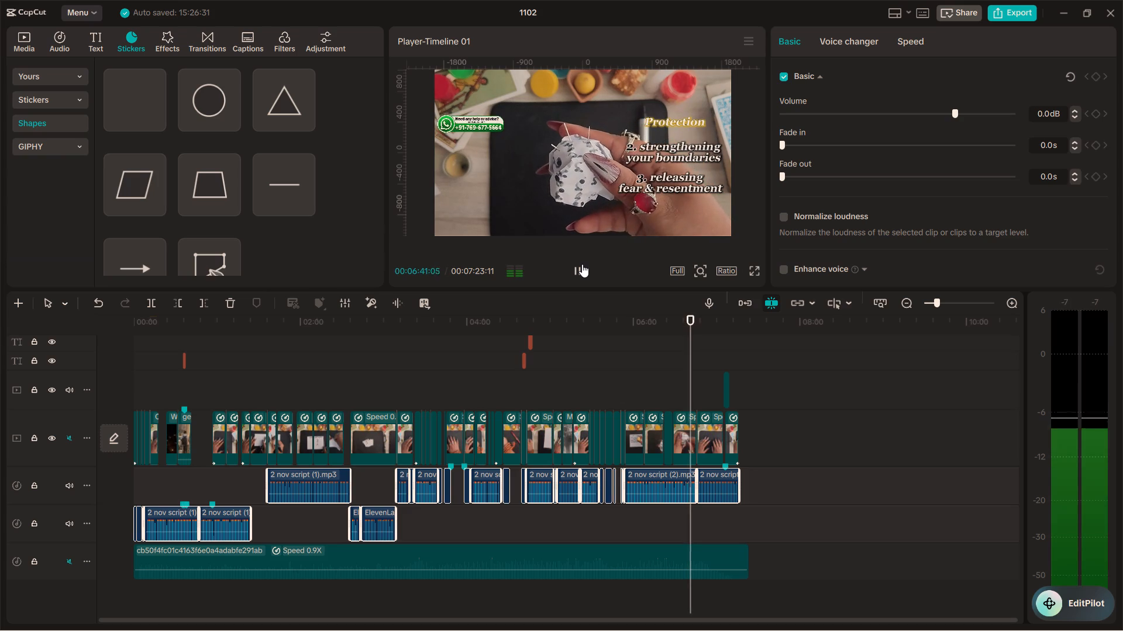
{"action": "left_click", "coordinate": [582, 264]}
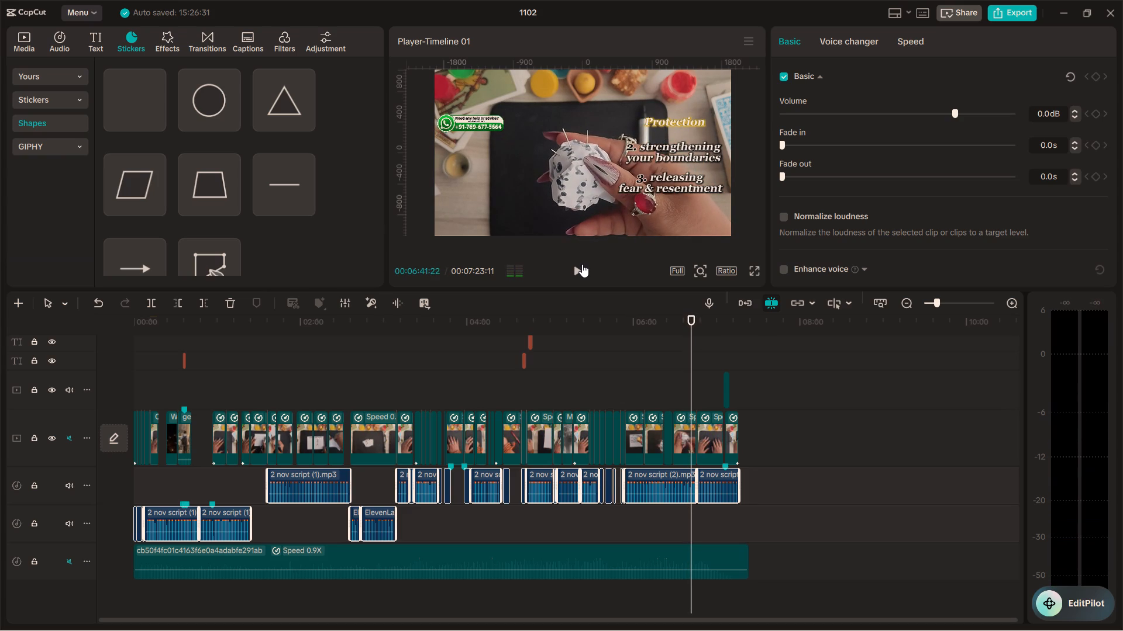
{"action": "left_click", "coordinate": [582, 264]}
{"action": "left_click", "coordinate": [578, 265]}
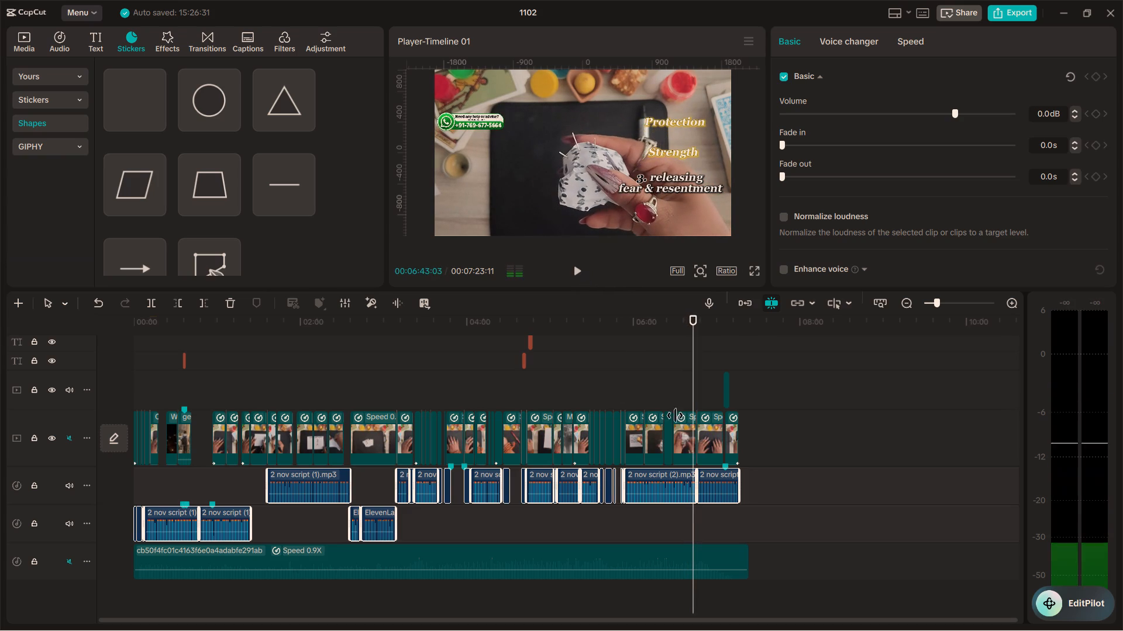
Select the background music clip and unmute its track, mute both voice-over tracks, and play the music alone from 00:06:44:01.
{"action": "left_click", "coordinate": [681, 550]}
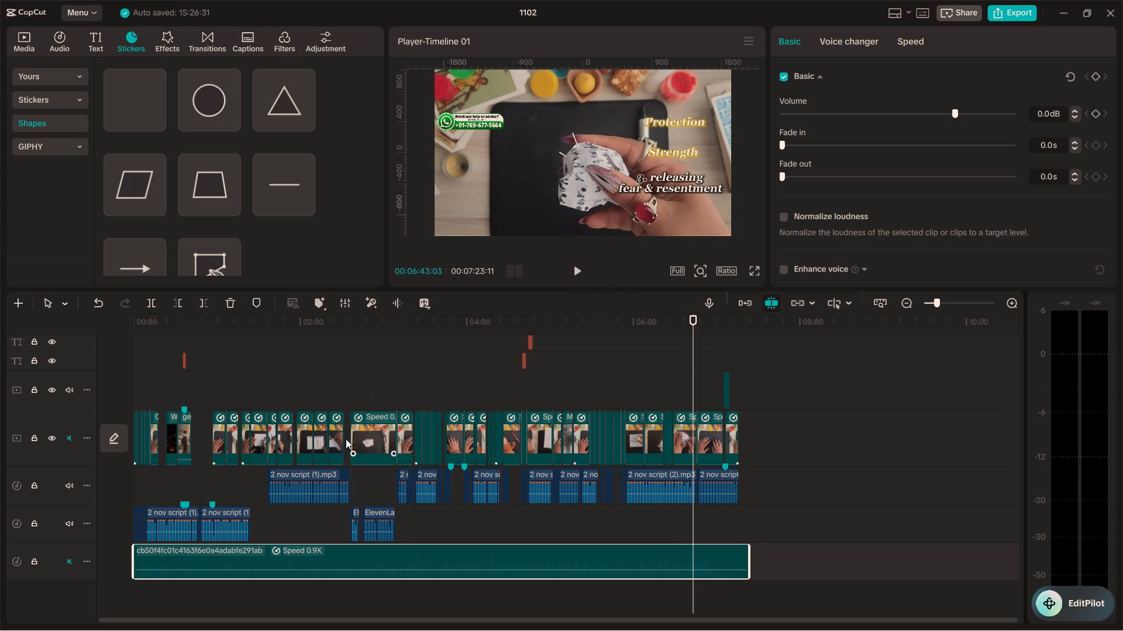
{"action": "left_click", "coordinate": [67, 559]}
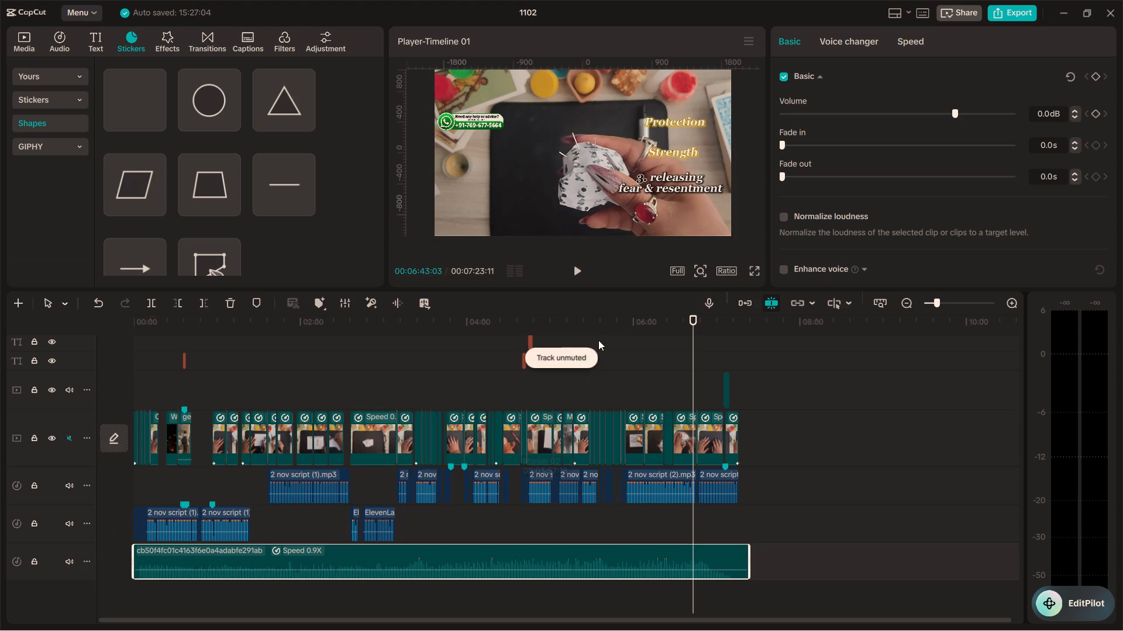
{"action": "left_click", "coordinate": [579, 276]}
{"action": "left_click", "coordinate": [579, 267]}
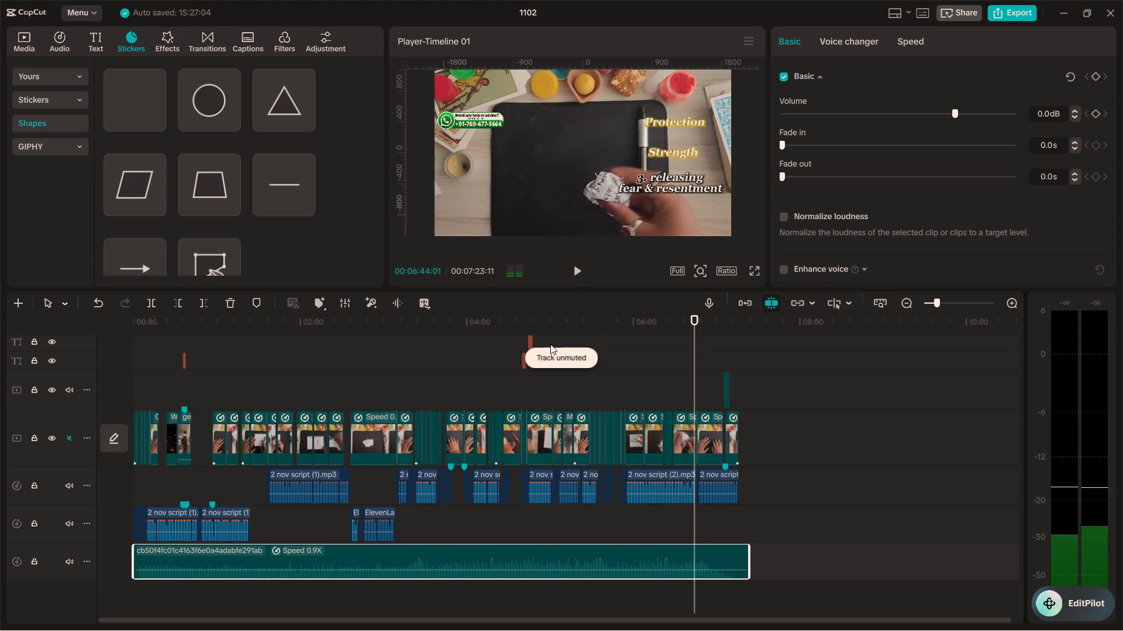
{"action": "left_click", "coordinate": [68, 521]}
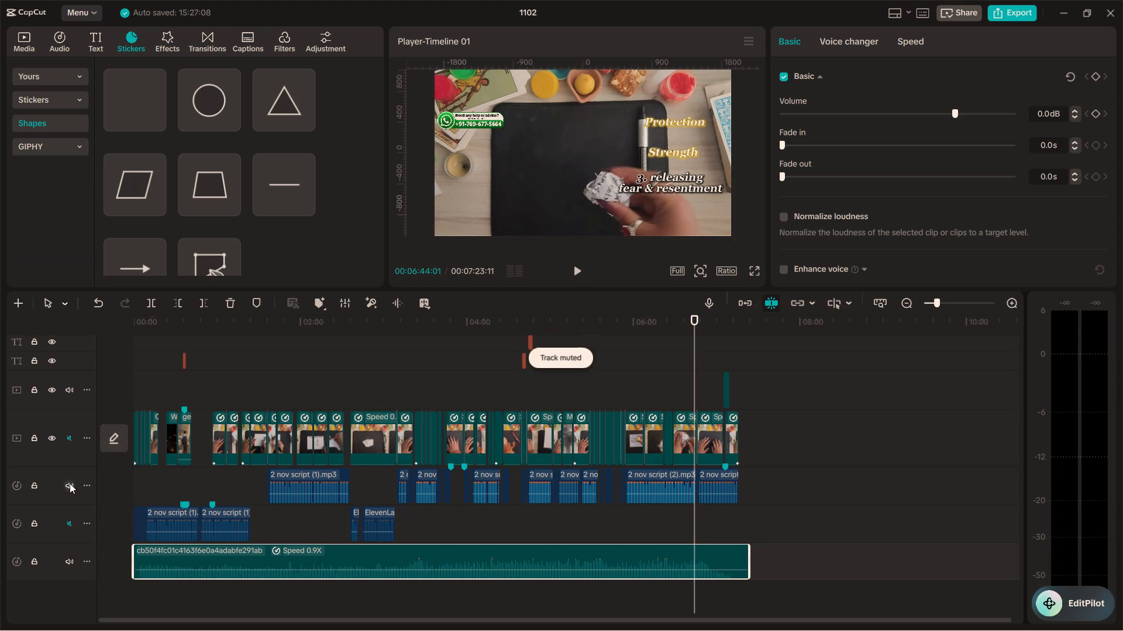
{"action": "left_click", "coordinate": [70, 483]}
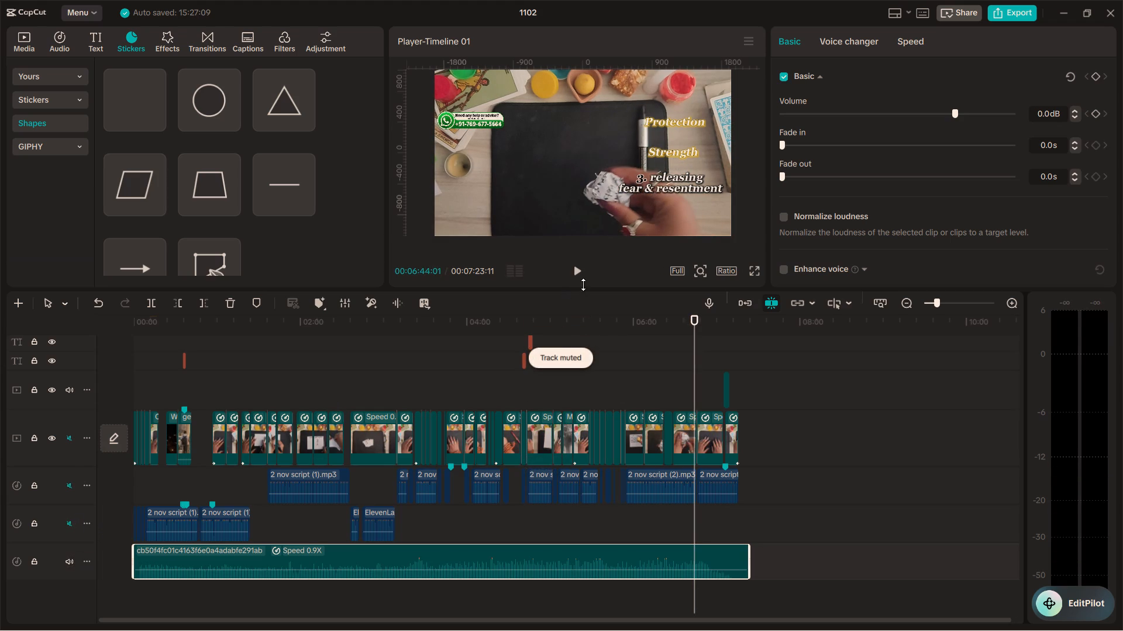
{"action": "left_click", "coordinate": [580, 273]}
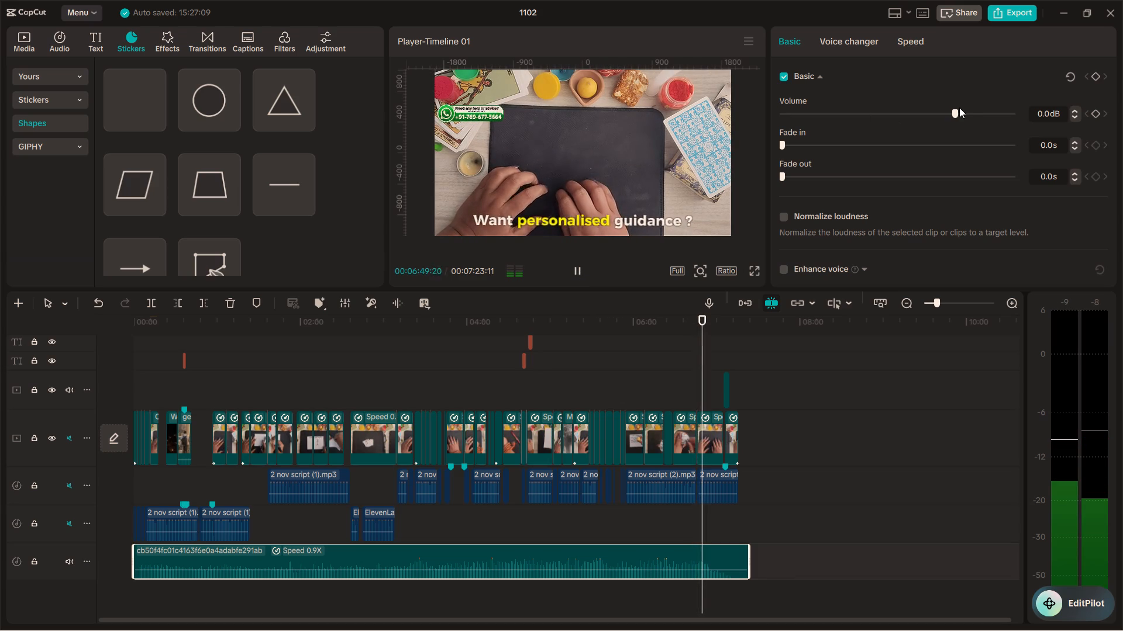
Raise the background music clip's volume to 3.7 dB.
{"action": "left_click_drag", "start_coordinate": [956, 109], "coordinate": [957, 111]}
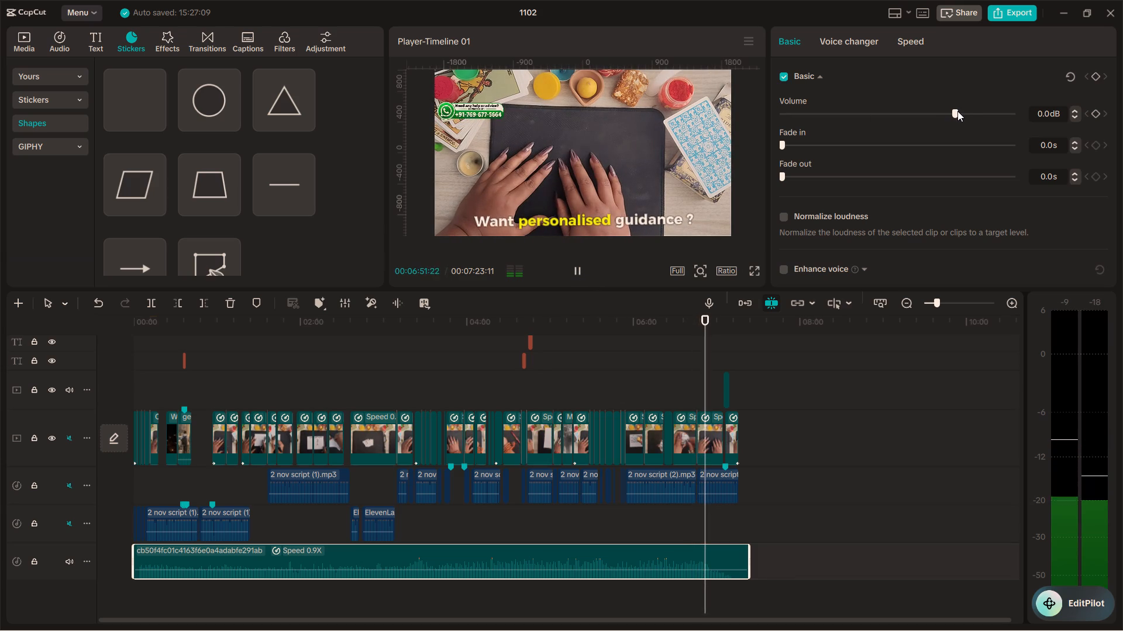
{"action": "left_click_drag", "start_coordinate": [957, 111], "coordinate": [962, 112]}
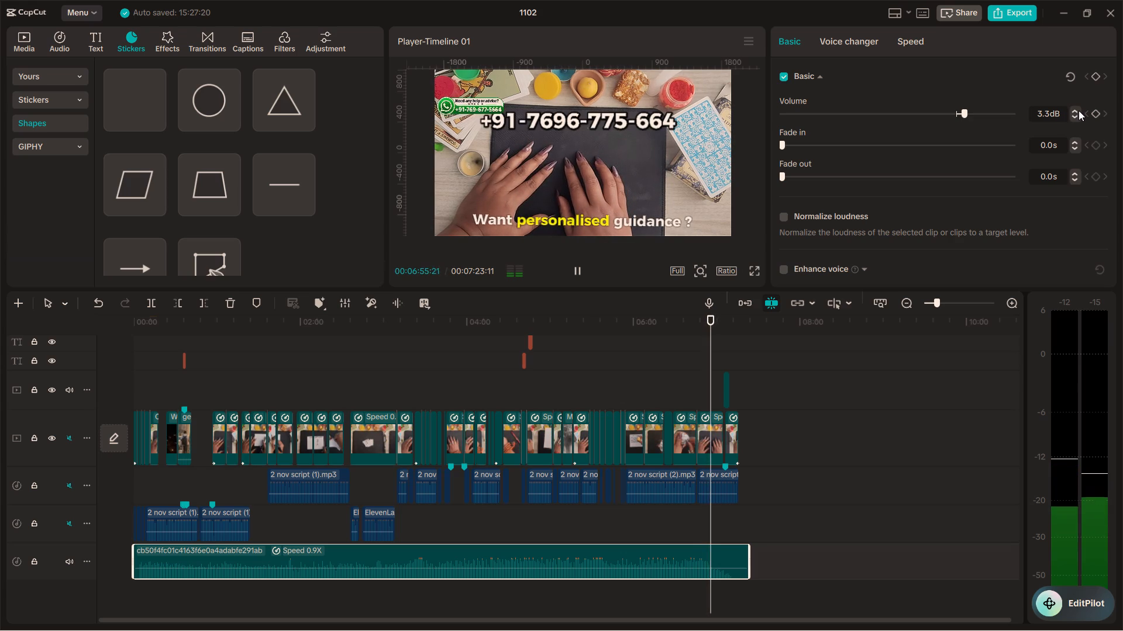
{"action": "double_click", "coordinate": [1072, 112]}
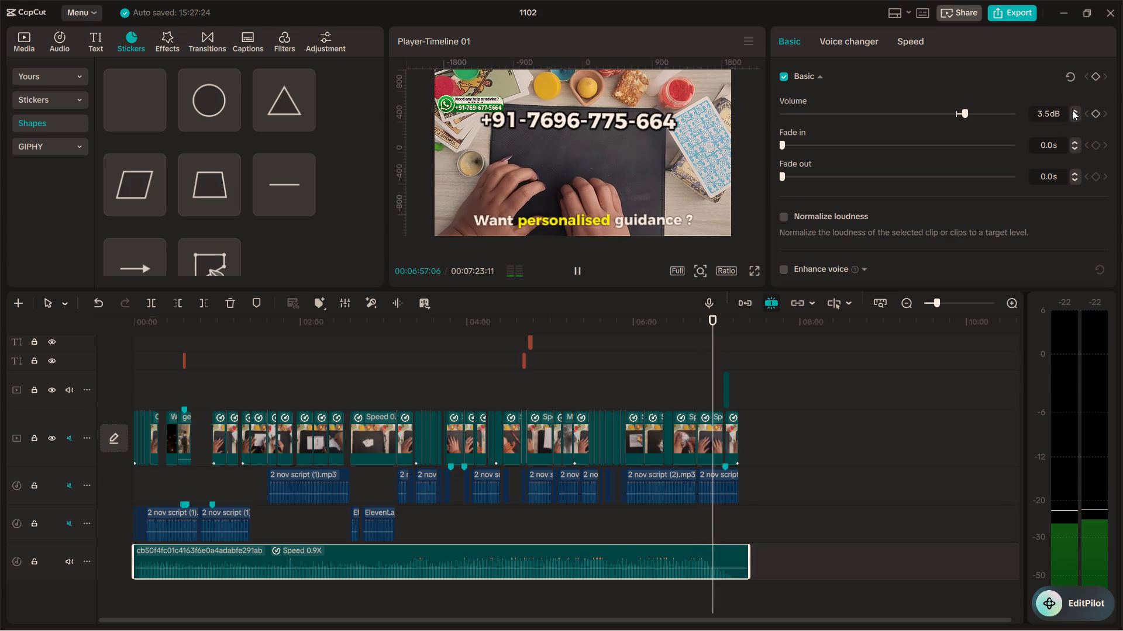
{"action": "double_click", "coordinate": [1072, 110]}
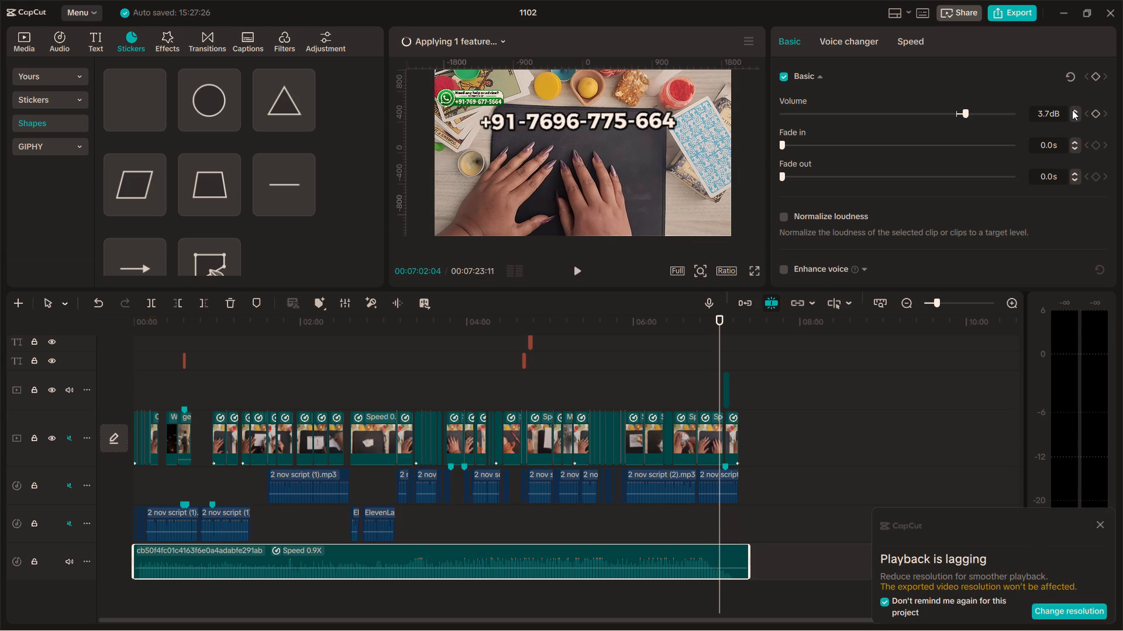
Play back the music by itself around 00:06:23 and 00:06:28 to check its level on the audio meter.
{"action": "left_click", "coordinate": [594, 373]}
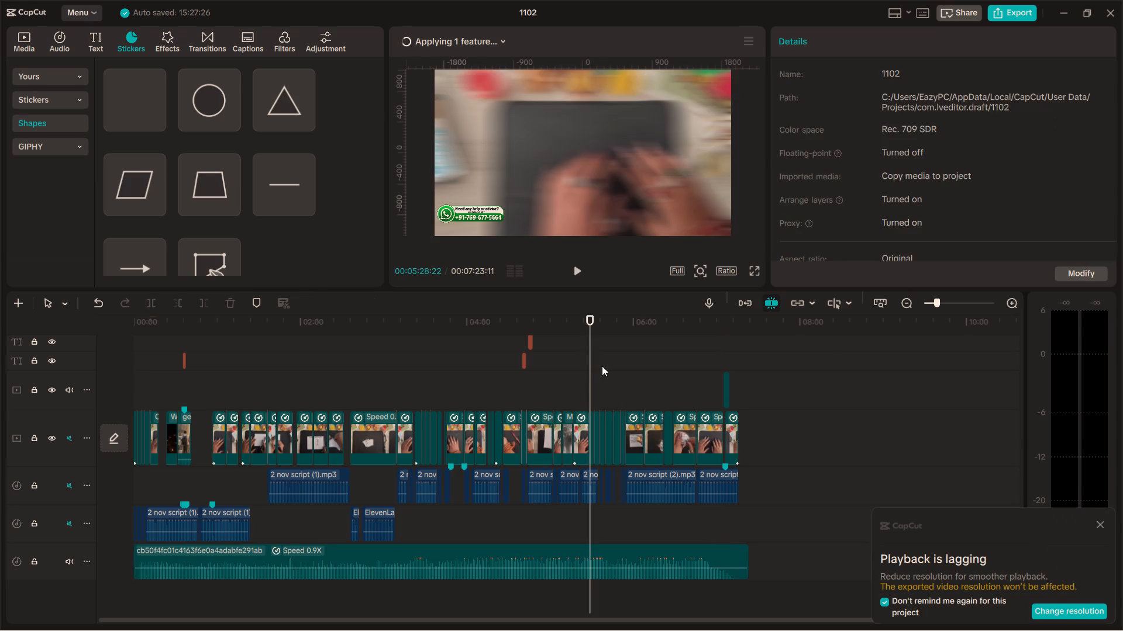
{"action": "left_click_drag", "start_coordinate": [591, 363], "coordinate": [652, 375]}
{"action": "key", "text": "space"}
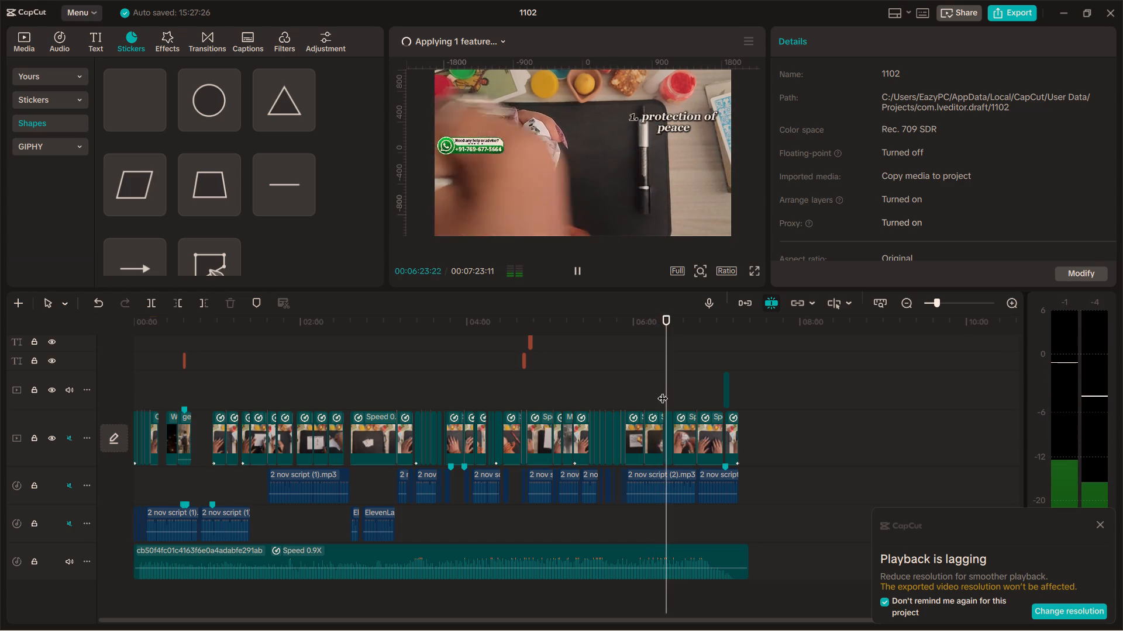
{"action": "left_click_drag", "start_coordinate": [669, 383], "coordinate": [675, 383]}
{"action": "key", "text": "space"}
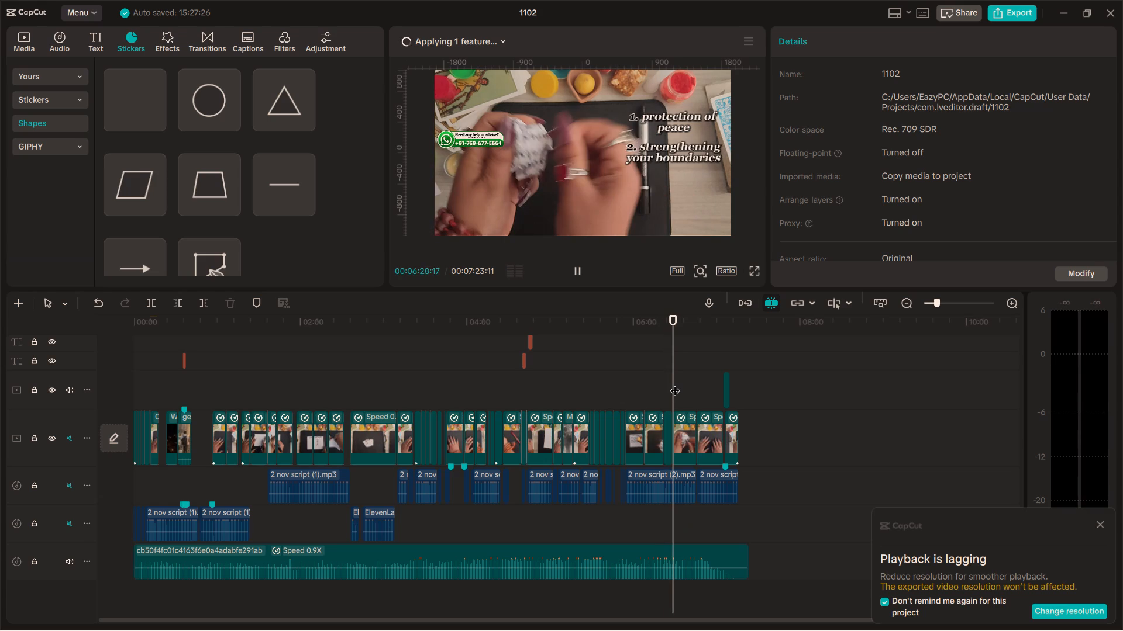
Play the background music alone around 00:06:44 to 00:06:46 to find where to cut it.
{"action": "left_click_drag", "start_coordinate": [675, 383], "coordinate": [695, 387]}
{"action": "key", "text": "space"}
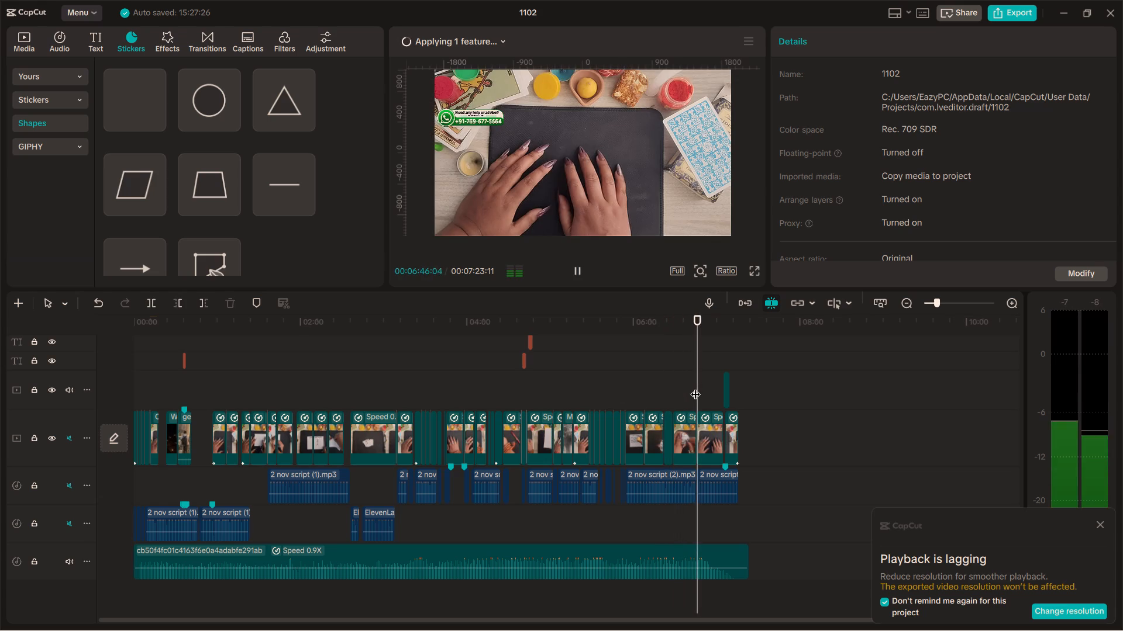
{"action": "key", "text": "space"}
{"action": "scroll", "coordinate": [697, 388], "scroll_direction": "up", "scroll_amount": 20}
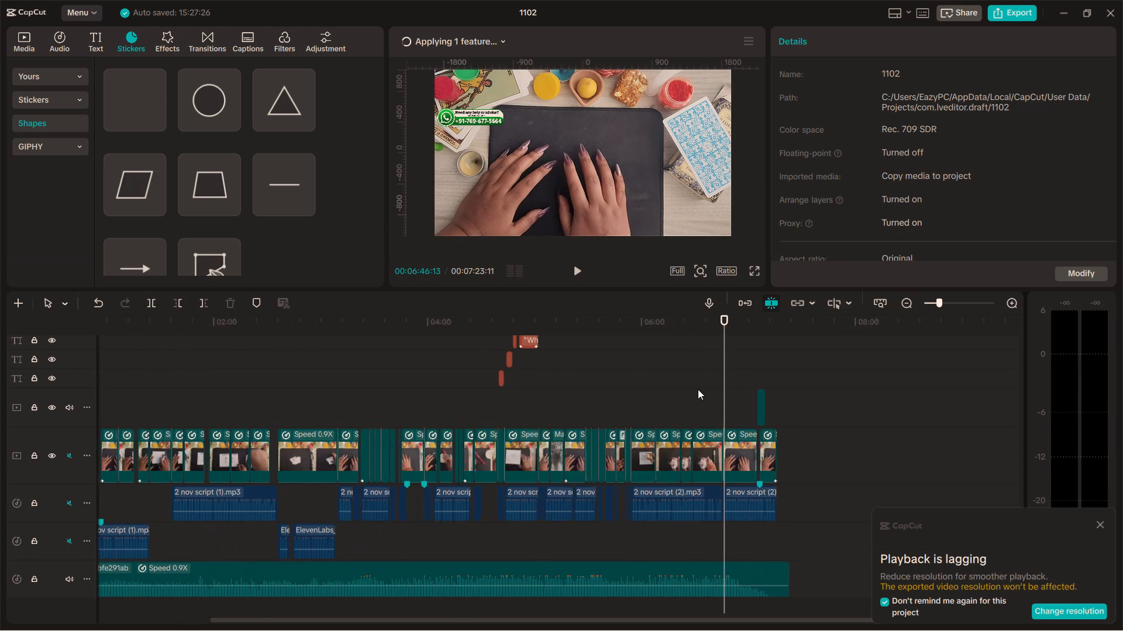
{"action": "scroll", "coordinate": [698, 389], "scroll_direction": "up", "scroll_amount": 7}
{"action": "left_click", "coordinate": [688, 404]}
{"action": "key", "text": "space"}
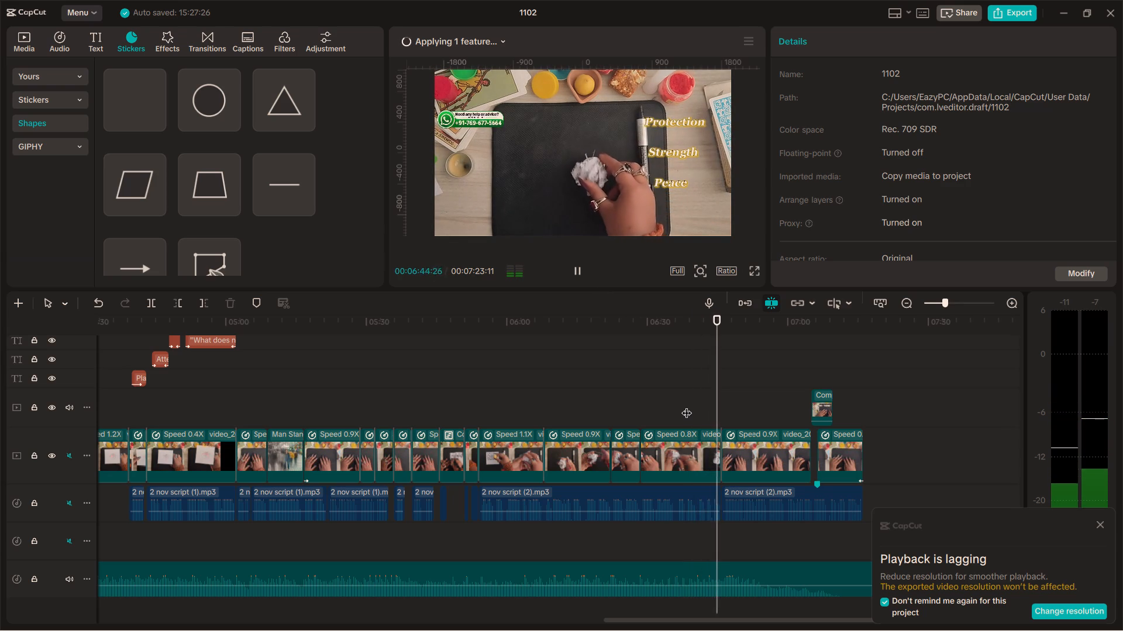
{"action": "key", "text": "space"}
Split the background music clip at 00:06:45:26 and dismiss the playback lag notice.
{"action": "scroll", "coordinate": [732, 411], "scroll_direction": "up", "scroll_amount": 5, "text": "ctrl"}
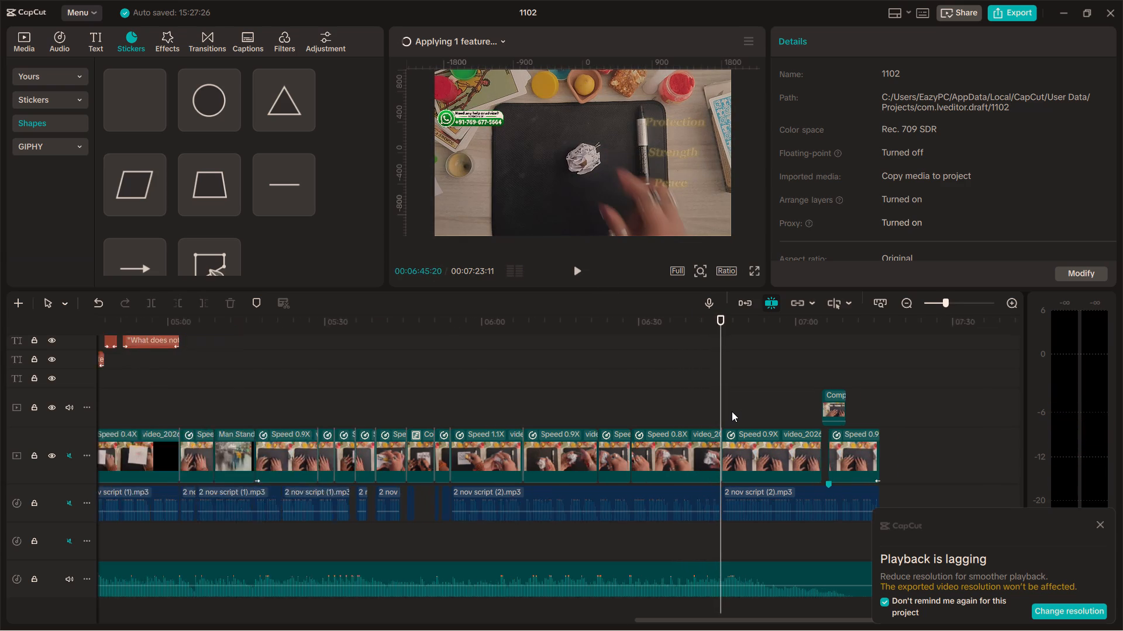
{"action": "scroll", "coordinate": [732, 411], "scroll_direction": "up", "scroll_amount": 5, "text": "ctrl"}
{"action": "left_click", "coordinate": [723, 397]}
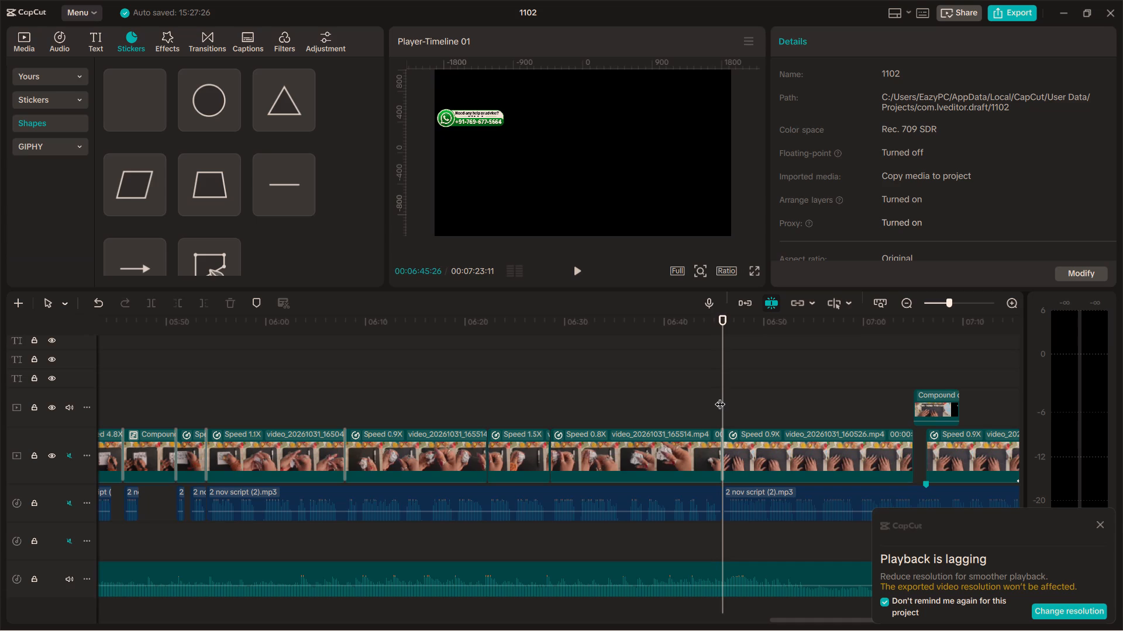
{"action": "left_click", "coordinate": [746, 574]}
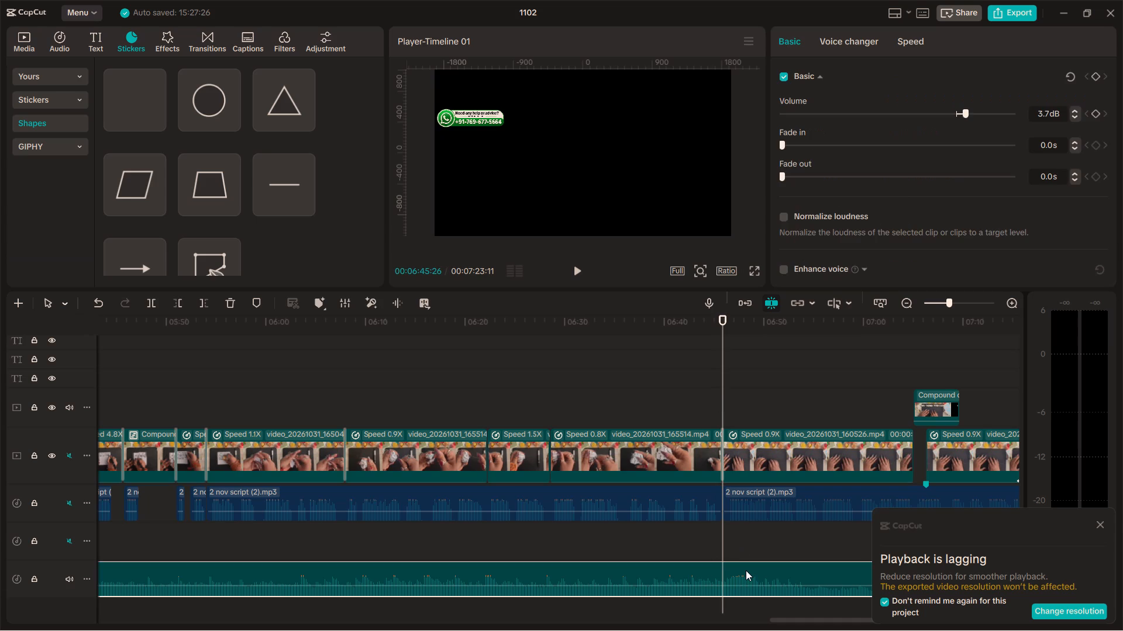
{"action": "key", "text": "ctrl+b"}
{"action": "scroll", "coordinate": [746, 570], "scroll_direction": "down", "scroll_amount": 13, "text": "ctrl"}
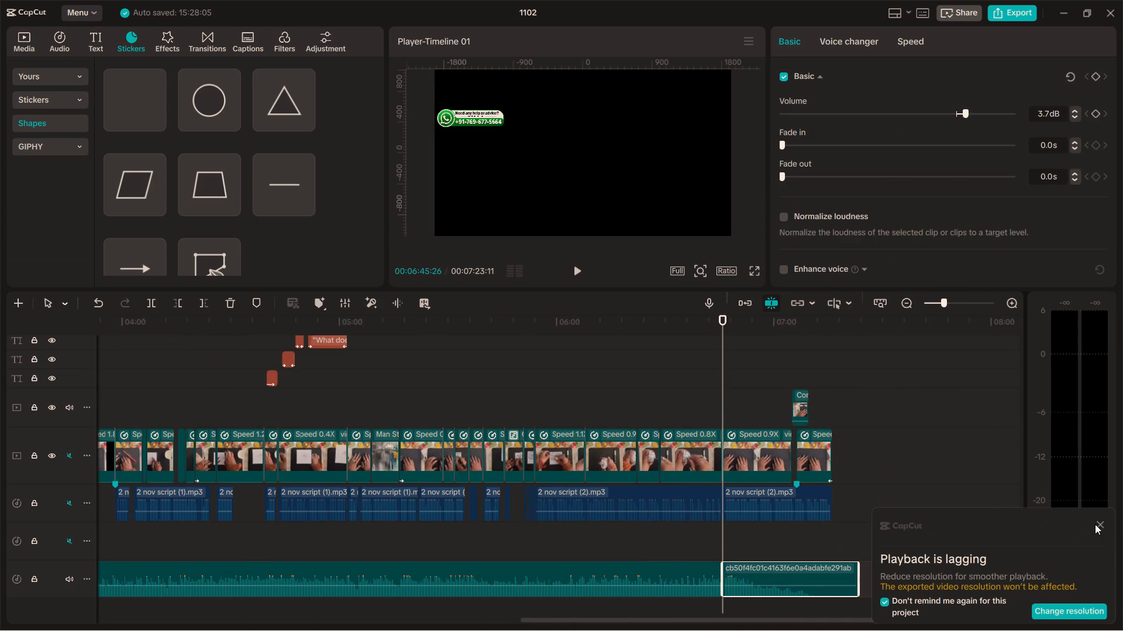
{"action": "left_click", "coordinate": [1098, 525]}
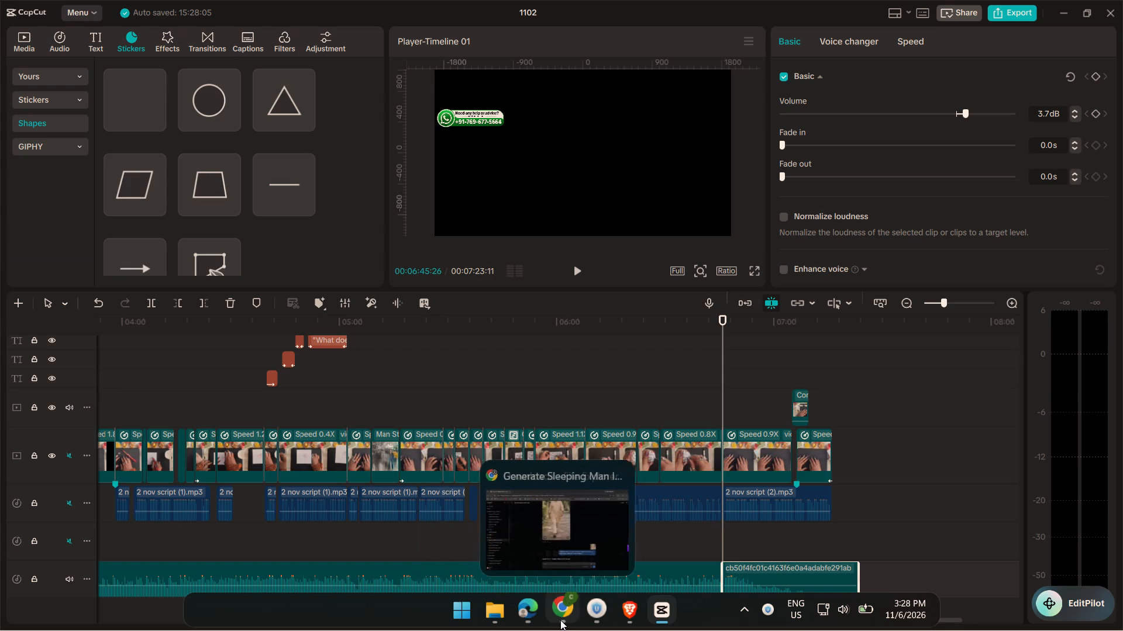
Switch to Brave and bring up the Lightless Dawn track page on YouTube.
{"action": "left_click", "coordinate": [627, 611]}
{"action": "left_click", "coordinate": [216, 0]}
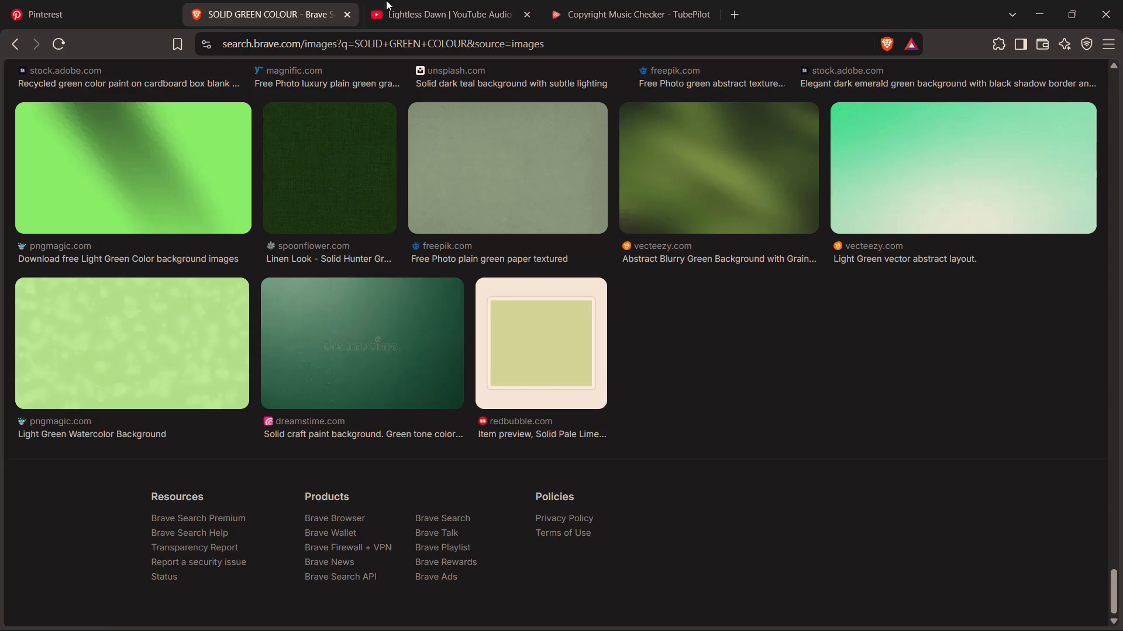
{"action": "left_click", "coordinate": [403, 0]}
{"action": "left_click", "coordinate": [707, 242]}
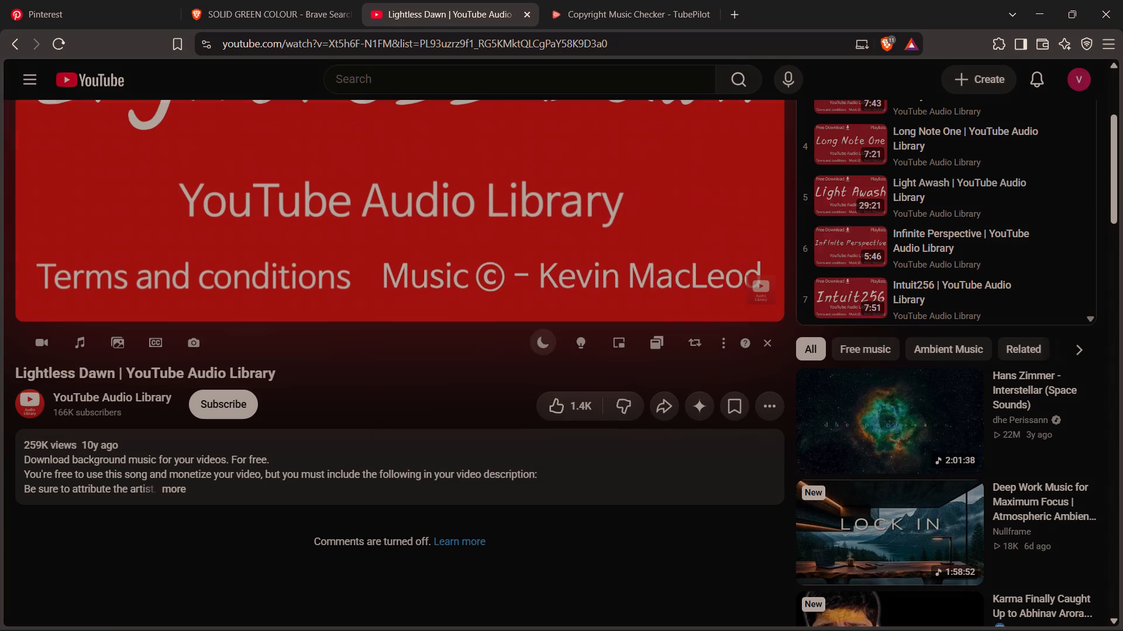
{"action": "scroll", "coordinate": [807, 262], "scroll_direction": "down", "scroll_amount": 3}
{"action": "scroll", "coordinate": [874, 243], "scroll_direction": "up", "scroll_amount": 10}
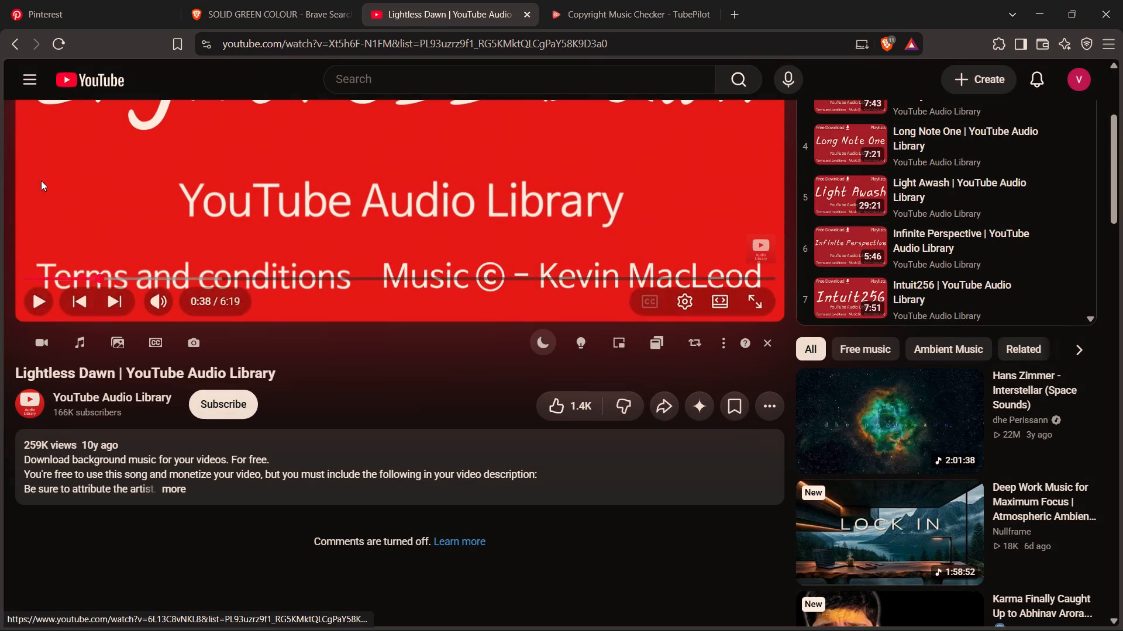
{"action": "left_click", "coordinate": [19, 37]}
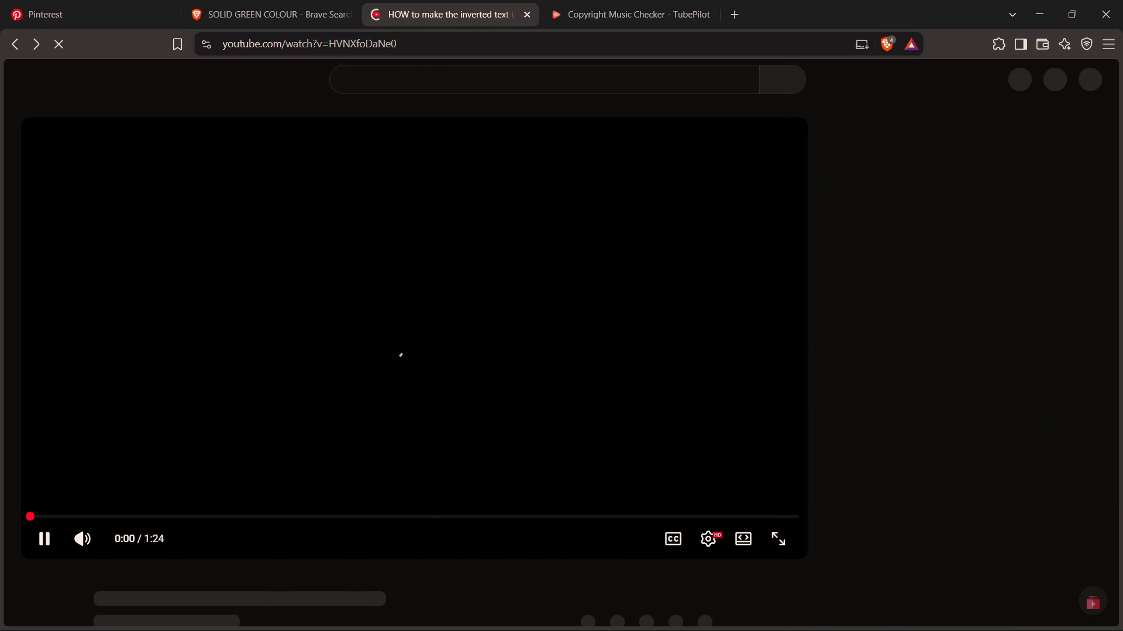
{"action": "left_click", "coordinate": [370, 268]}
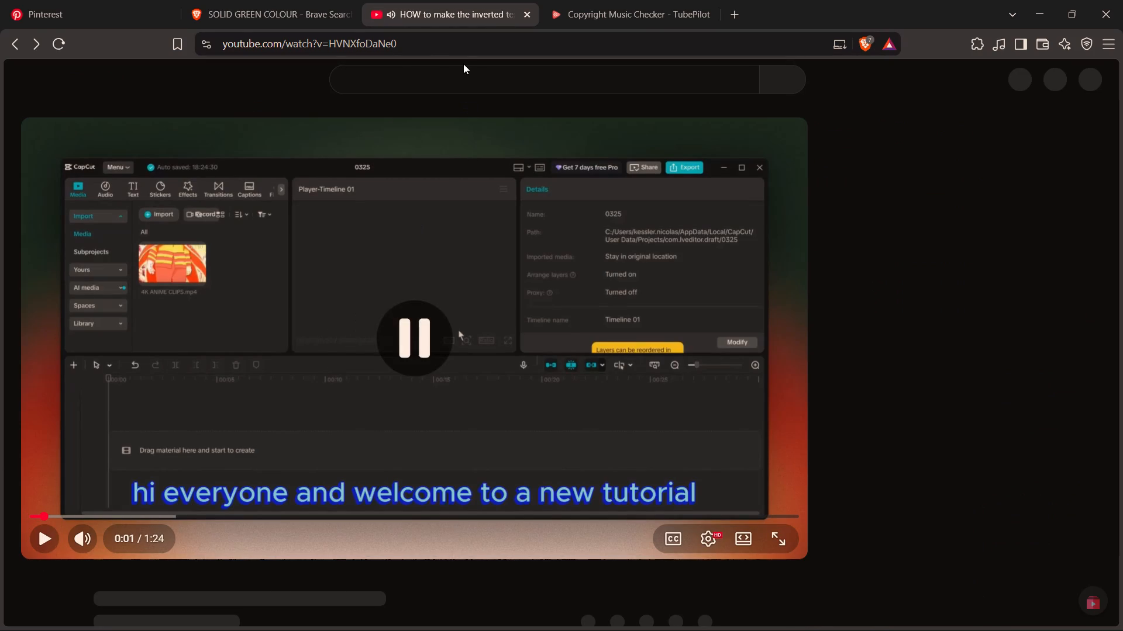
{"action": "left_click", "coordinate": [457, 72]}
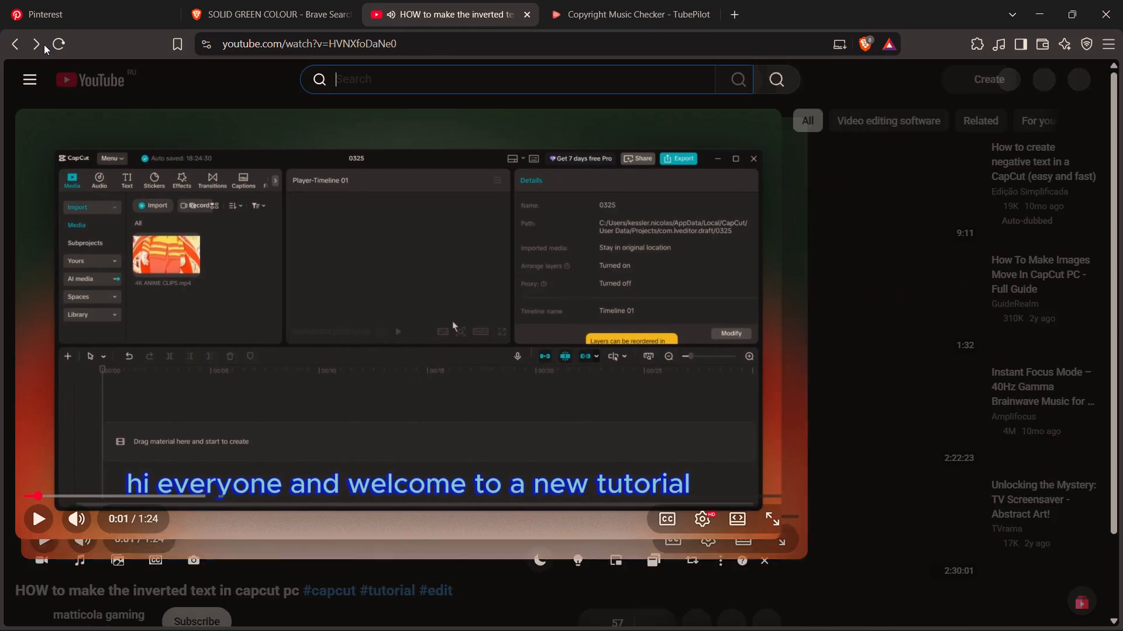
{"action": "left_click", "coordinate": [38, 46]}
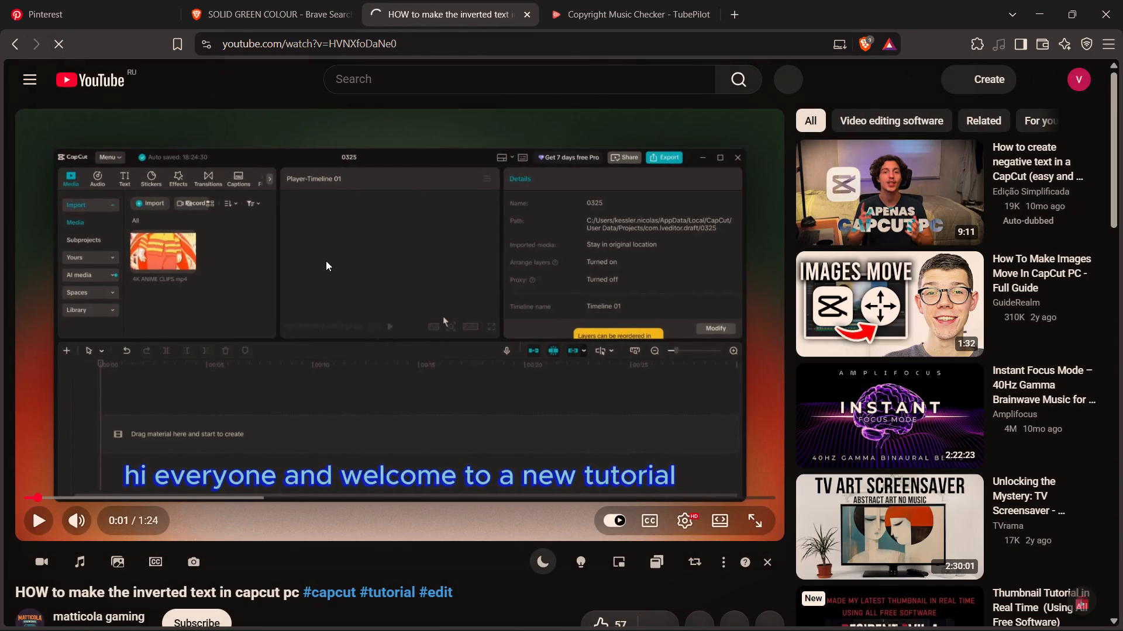
From the Lightless Dawn page, open the YouTube Audio Library channel and look through its home page for music.
{"action": "scroll", "coordinate": [321, 342], "scroll_direction": "down", "scroll_amount": 5}
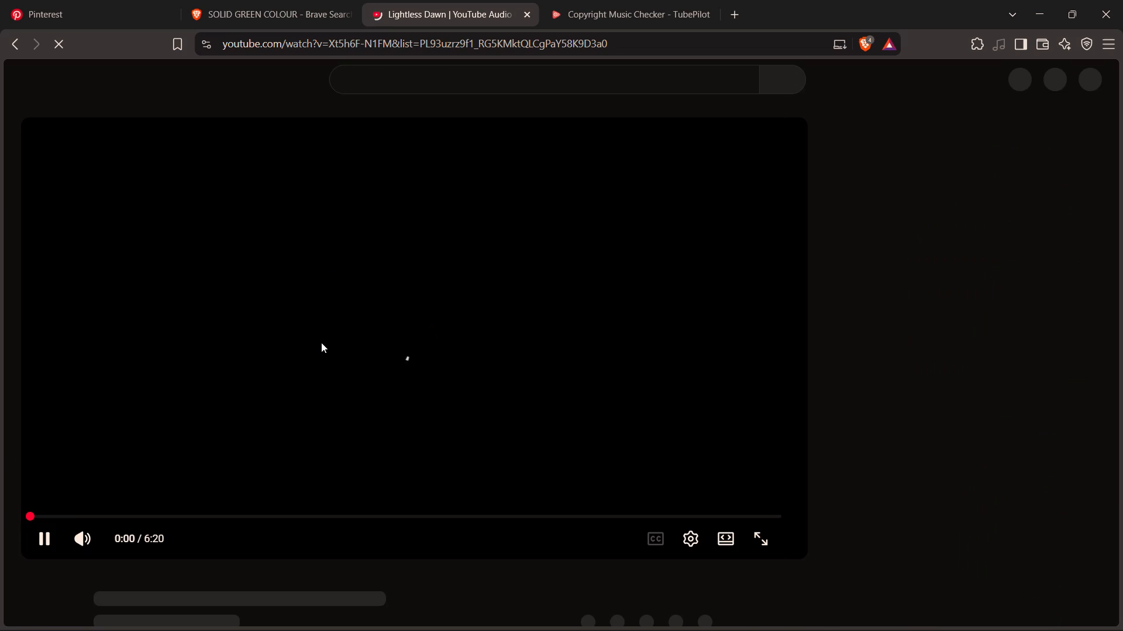
{"action": "scroll", "coordinate": [321, 342], "scroll_direction": "down", "scroll_amount": 2}
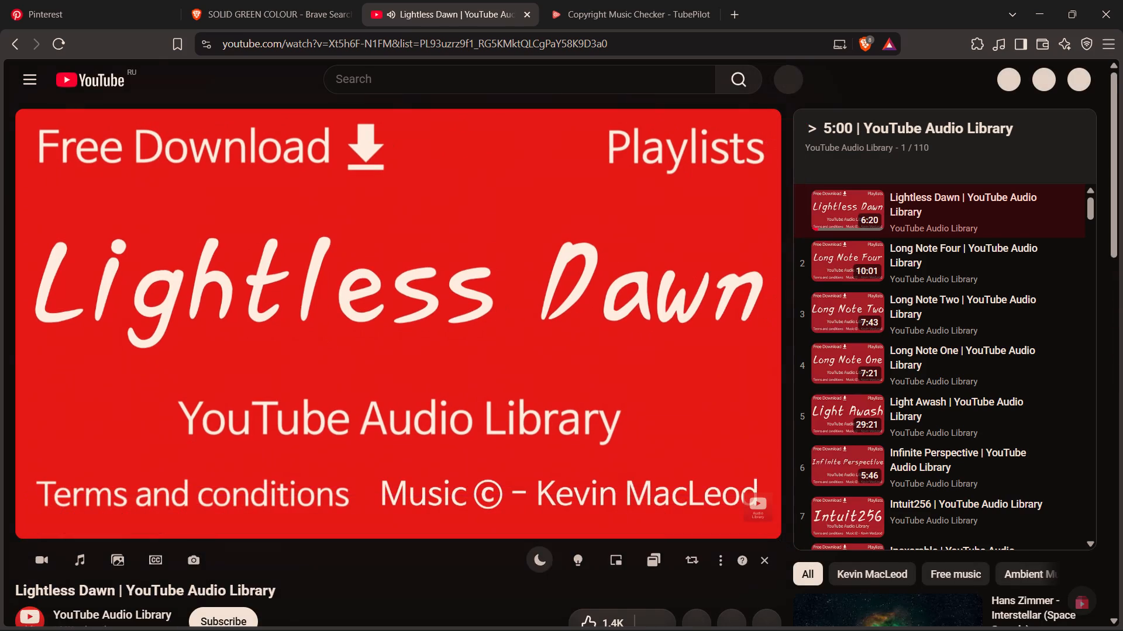
{"action": "scroll", "coordinate": [326, 337], "scroll_direction": "down", "scroll_amount": 4}
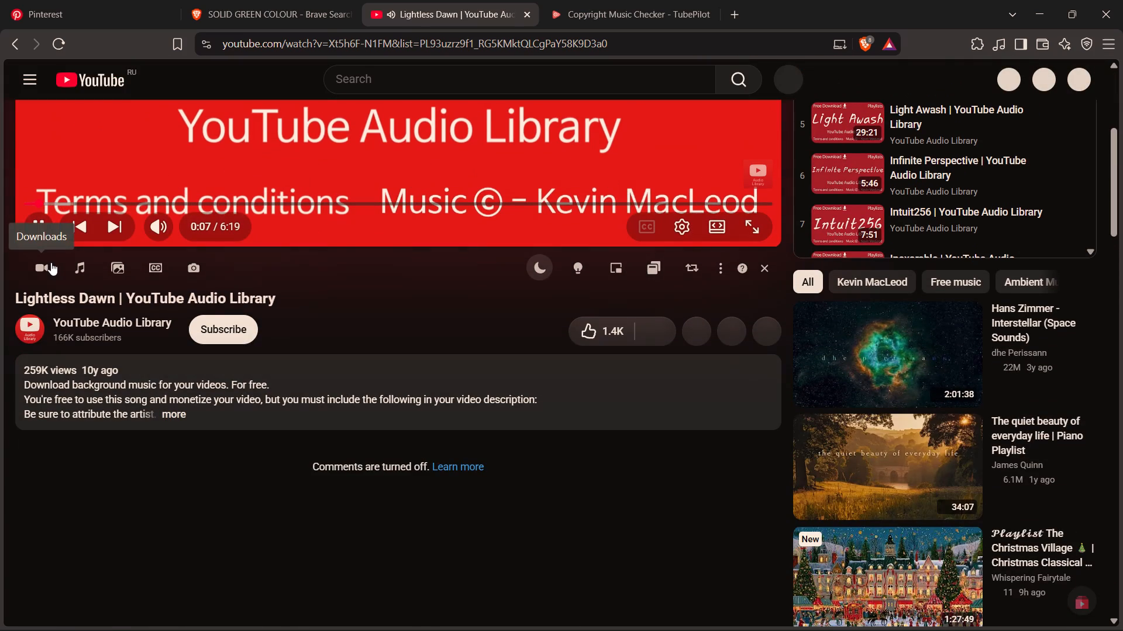
{"action": "left_click", "coordinate": [82, 328]}
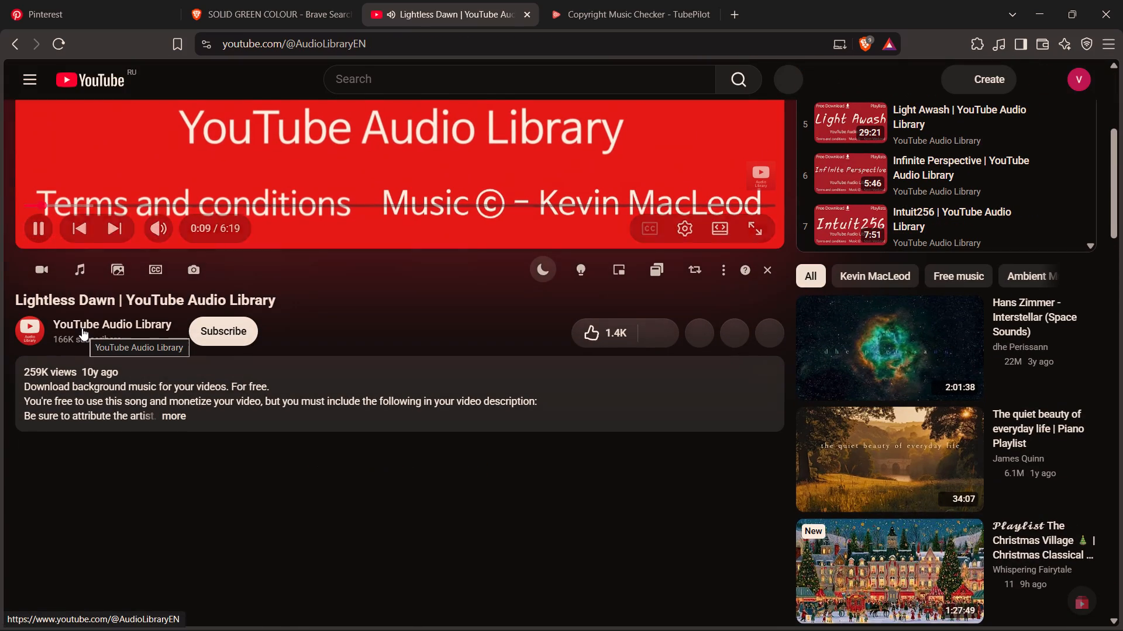
{"action": "scroll", "coordinate": [347, 335], "scroll_direction": "down", "scroll_amount": 4}
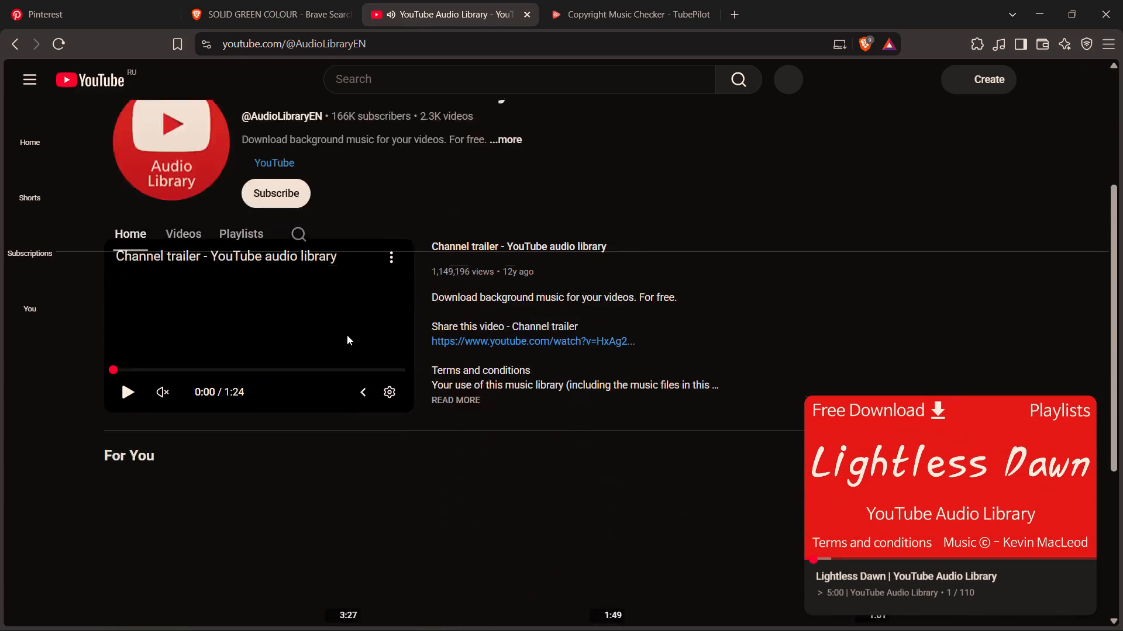
{"action": "scroll", "coordinate": [347, 335], "scroll_direction": "up", "scroll_amount": 2}
{"action": "scroll", "coordinate": [347, 335], "scroll_direction": "down", "scroll_amount": 4}
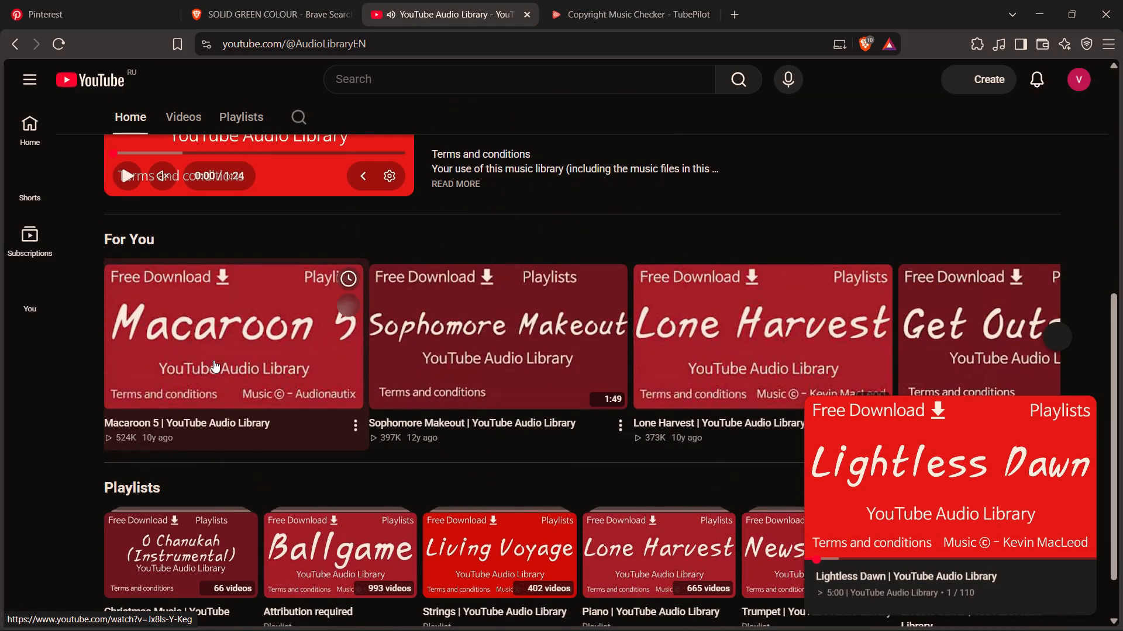
{"action": "scroll", "coordinate": [213, 360], "scroll_direction": "up", "scroll_amount": 5}
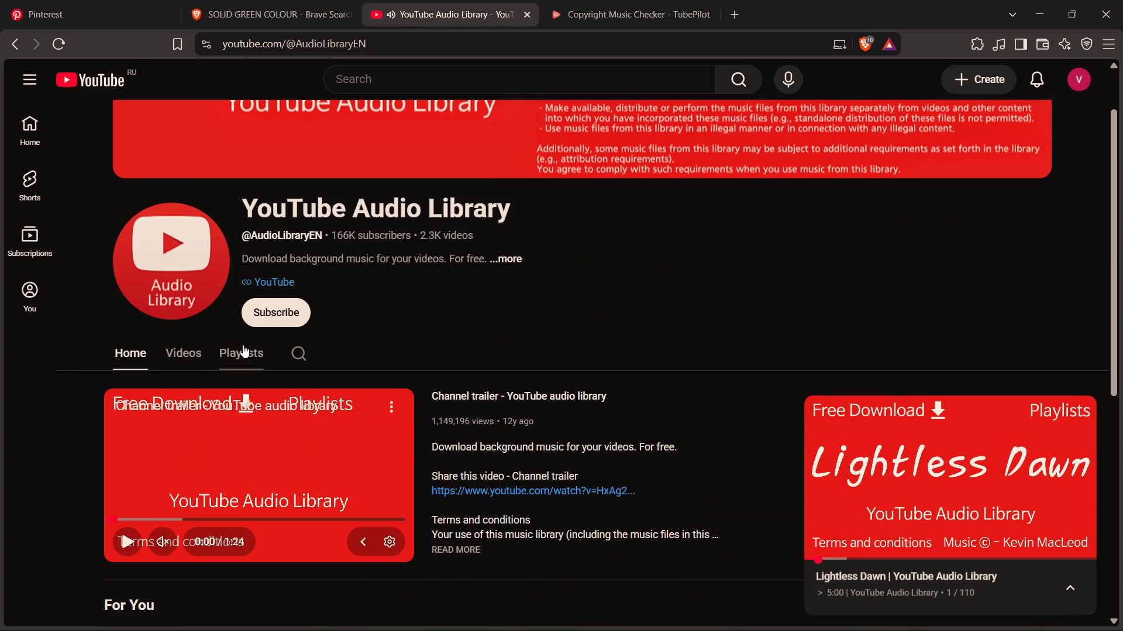
List the YouTube Audio Library channel's videos by popularity.
{"action": "left_click", "coordinate": [177, 353]}
{"action": "left_click", "coordinate": [174, 471]}
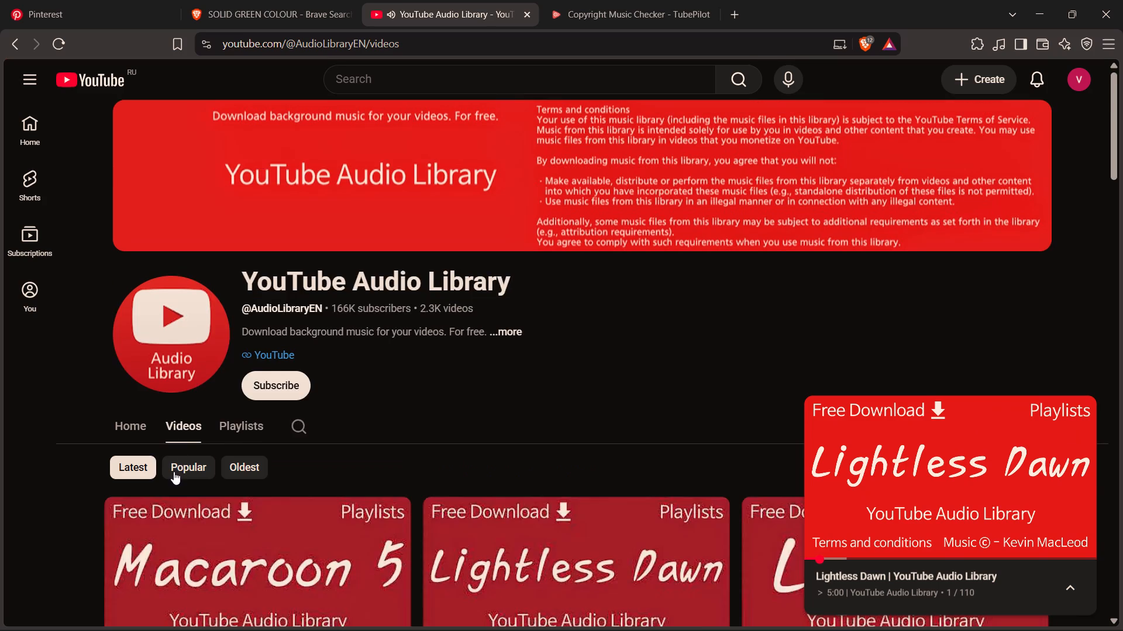
{"action": "scroll", "coordinate": [254, 443], "scroll_direction": "down", "scroll_amount": 4}
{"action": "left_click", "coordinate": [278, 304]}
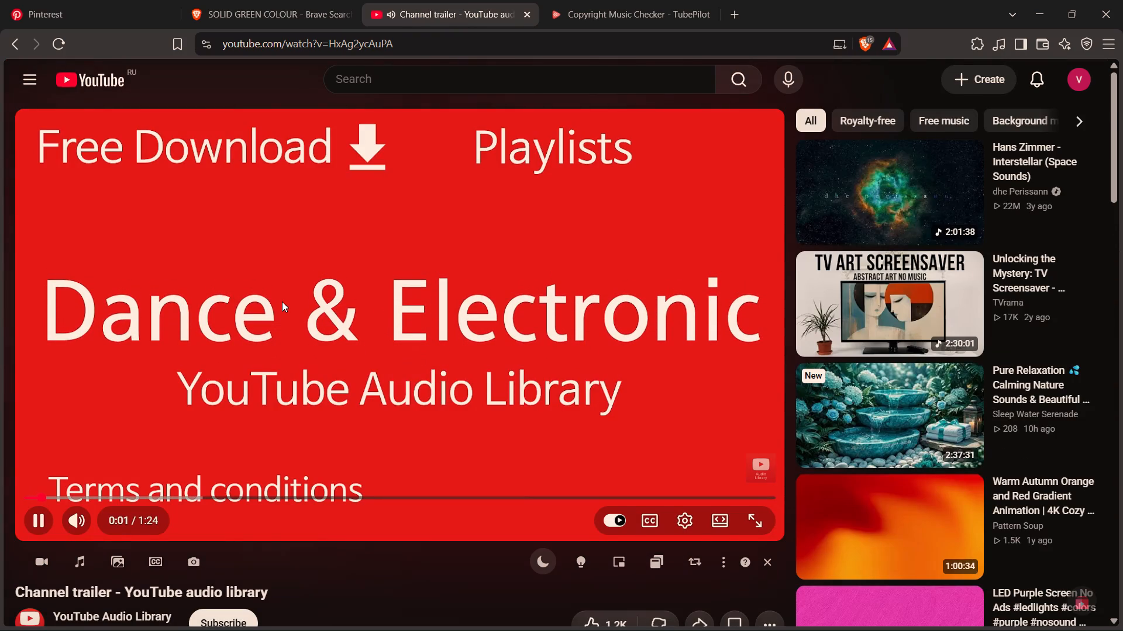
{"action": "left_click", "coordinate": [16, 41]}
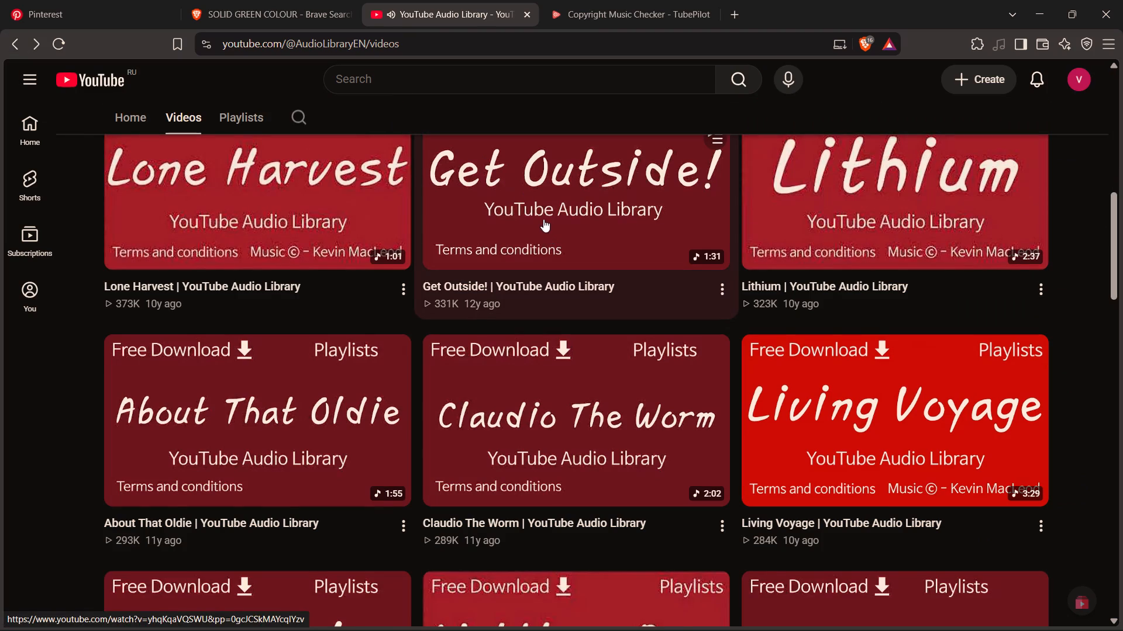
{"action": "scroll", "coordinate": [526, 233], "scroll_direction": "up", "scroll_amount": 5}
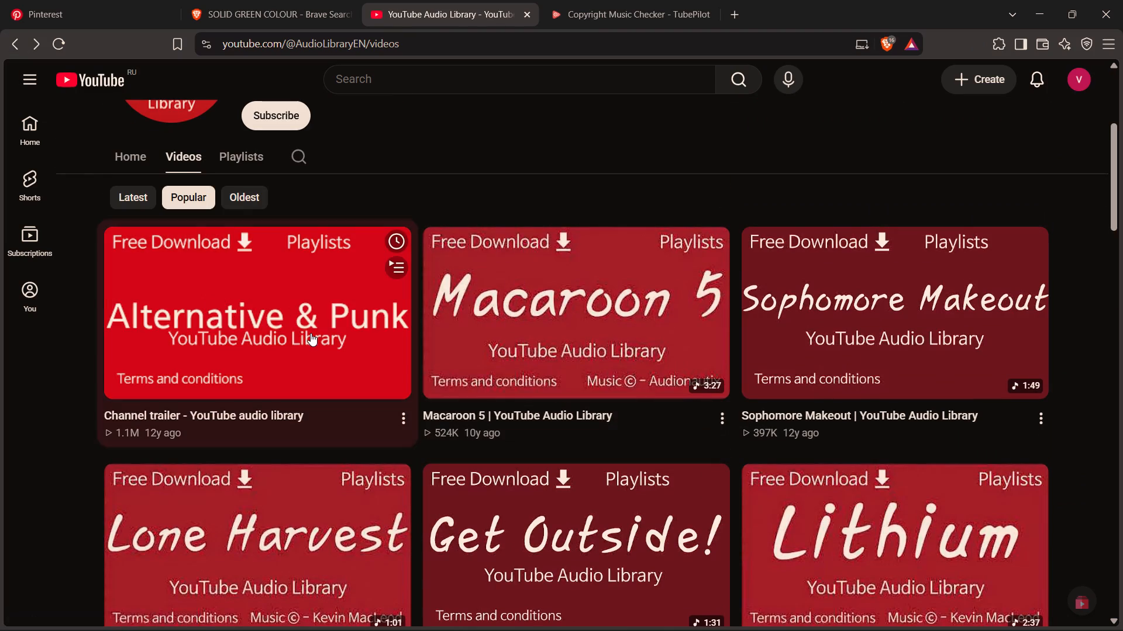
Open the channel trailer, sample its genre previews from start to end, and return to the popular videos list.
{"action": "left_click", "coordinate": [311, 333]}
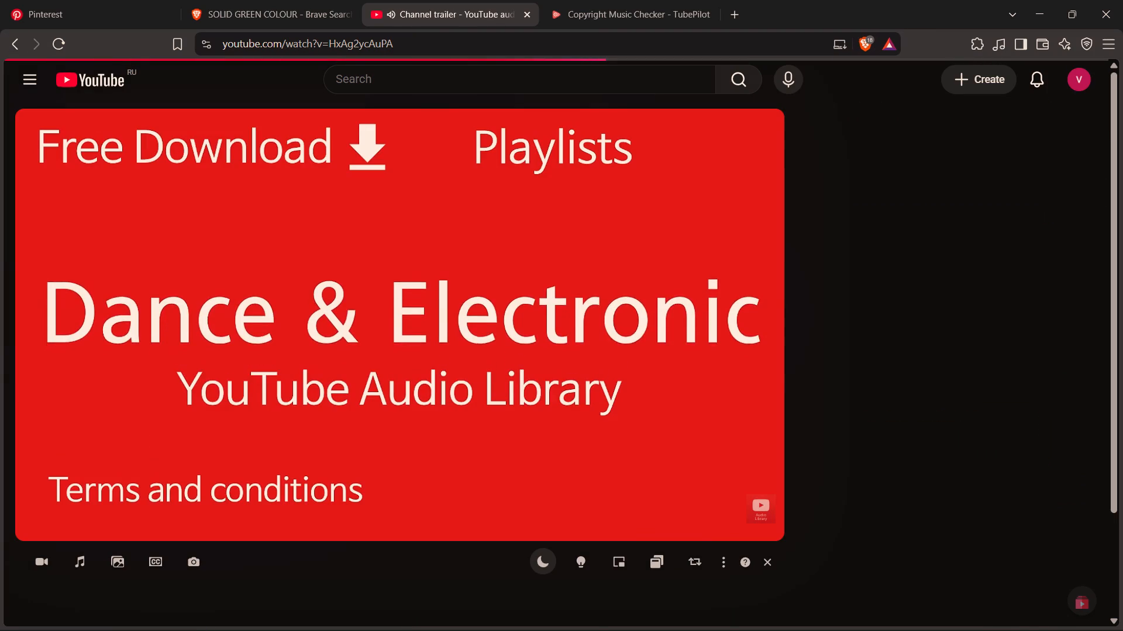
{"action": "left_click", "coordinate": [174, 492]}
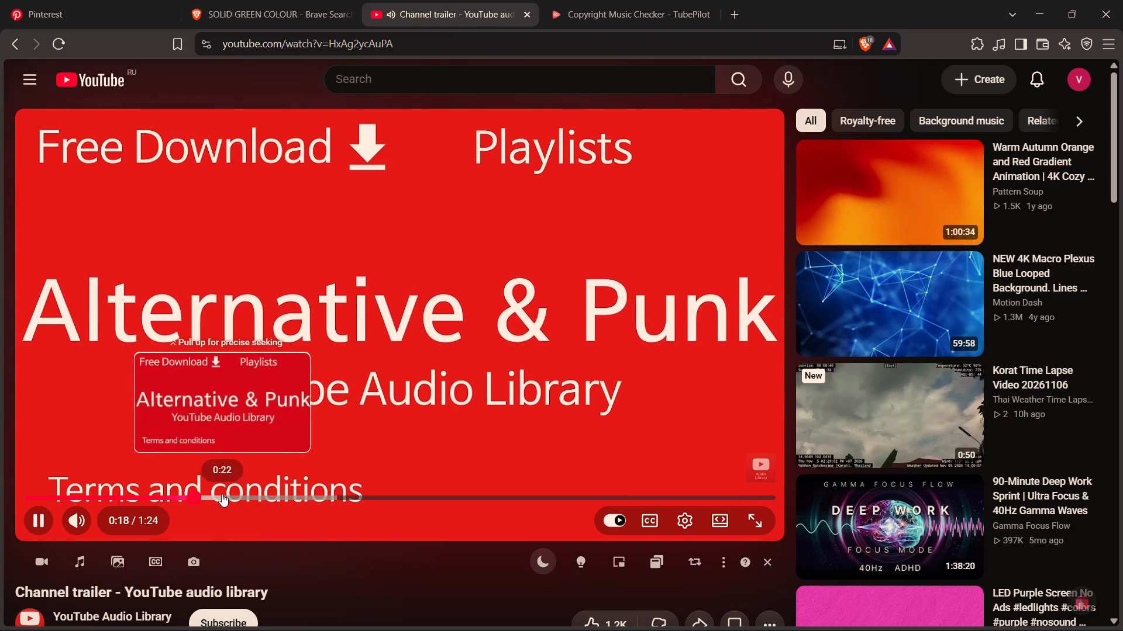
{"action": "left_click", "coordinate": [222, 493]}
{"action": "left_click", "coordinate": [265, 491]}
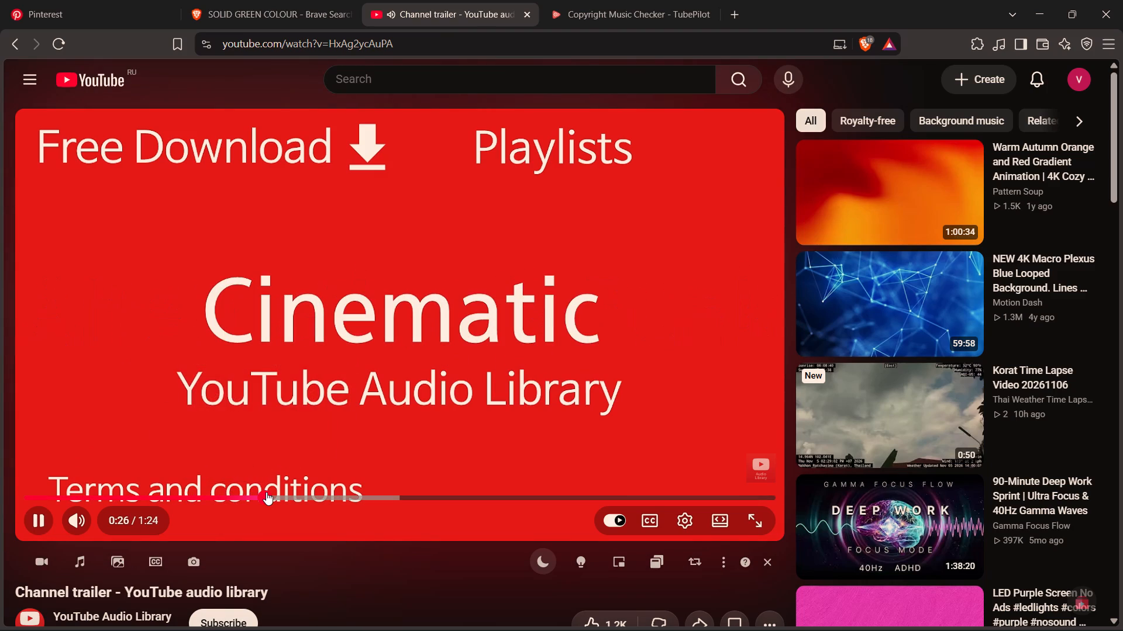
{"action": "left_click", "coordinate": [266, 492]}
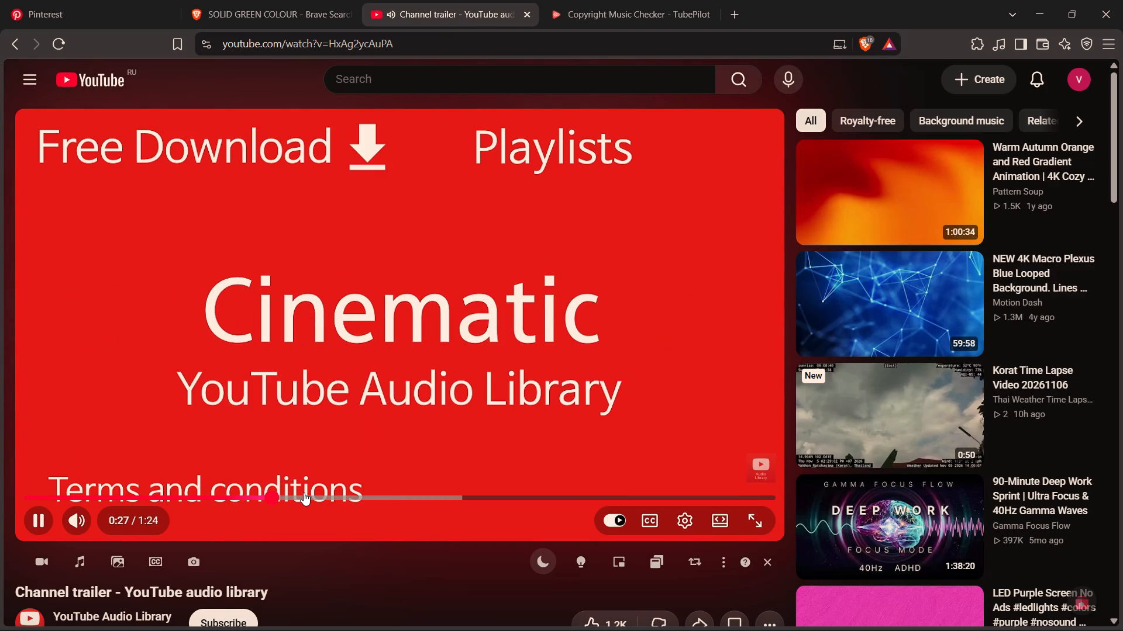
{"action": "left_click", "coordinate": [304, 493]}
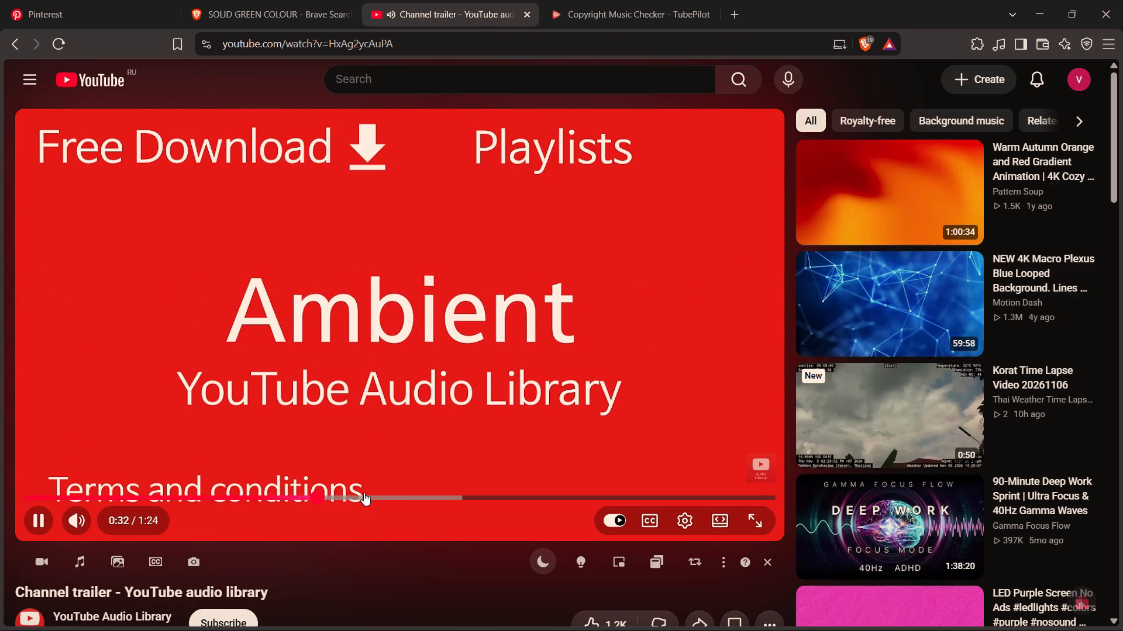
{"action": "left_click", "coordinate": [364, 493]}
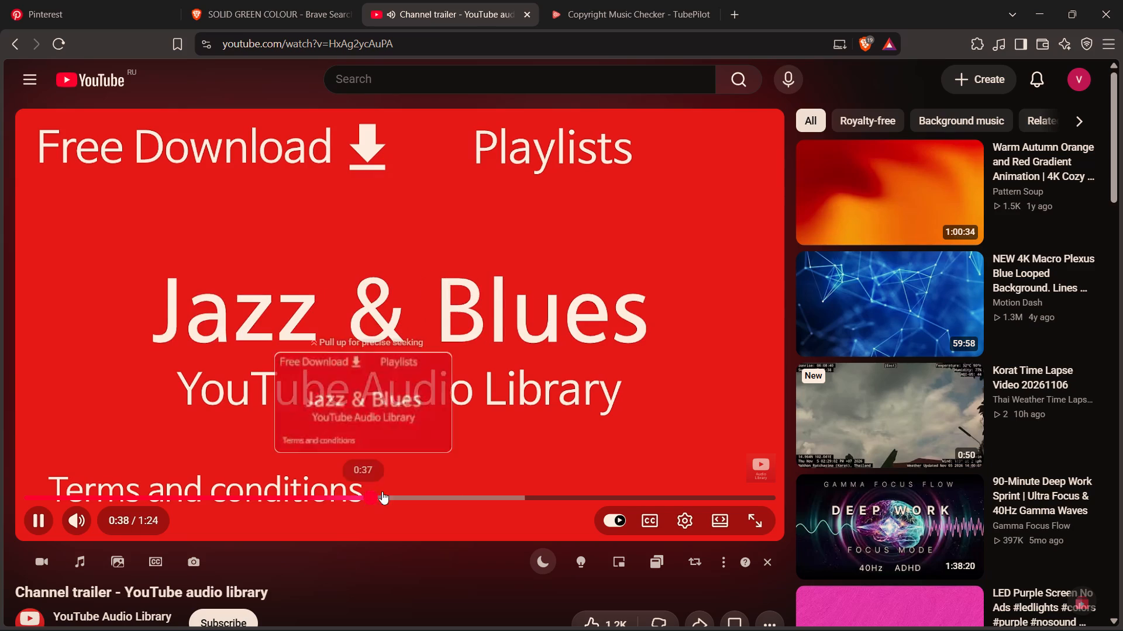
{"action": "left_click", "coordinate": [414, 491]}
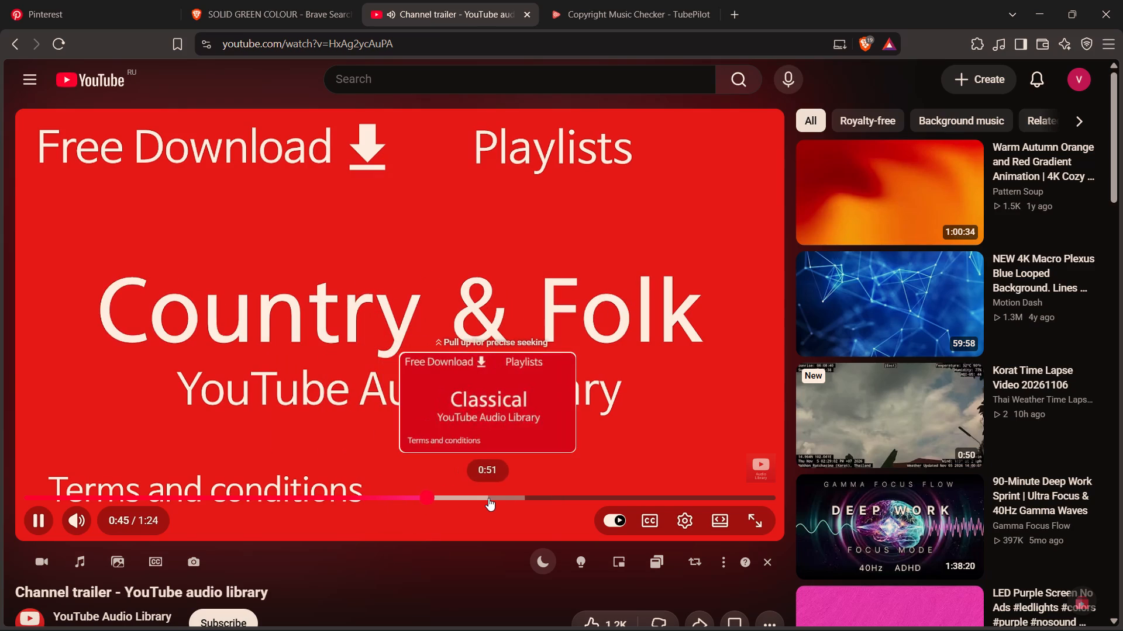
{"action": "left_click", "coordinate": [488, 498]}
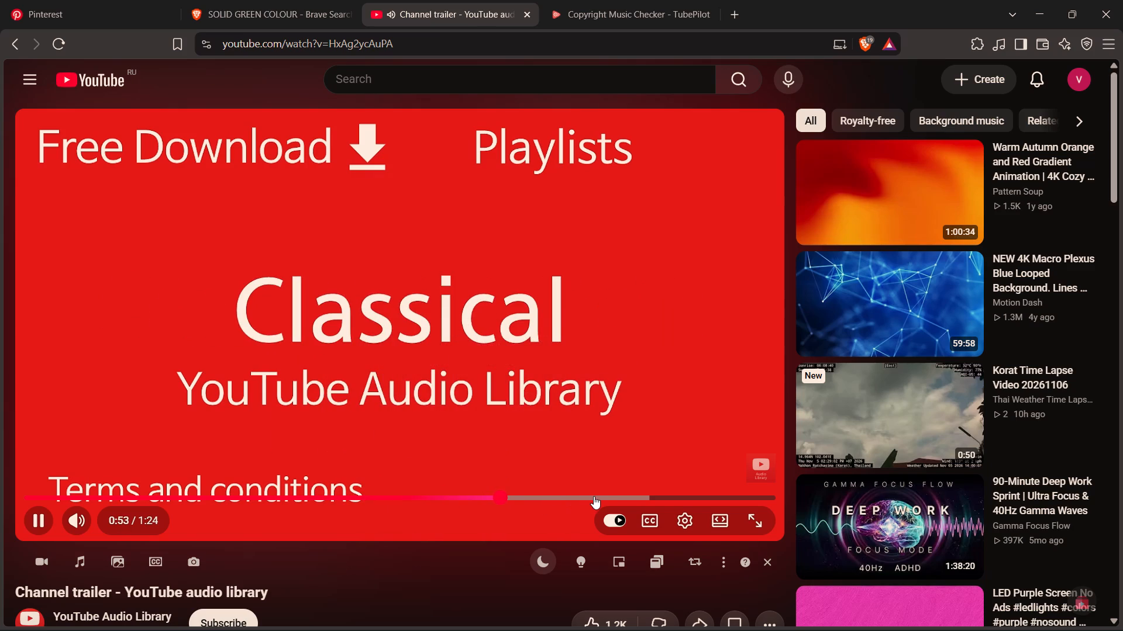
{"action": "left_click", "coordinate": [594, 496]}
{"action": "left_click", "coordinate": [656, 498]}
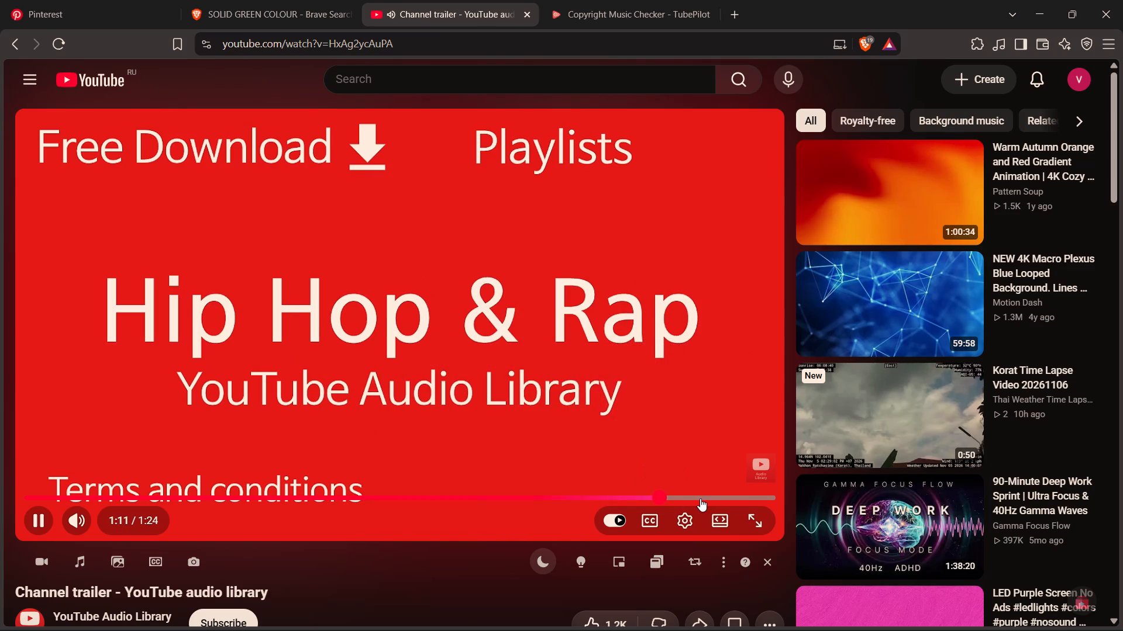
{"action": "left_click", "coordinate": [704, 496]}
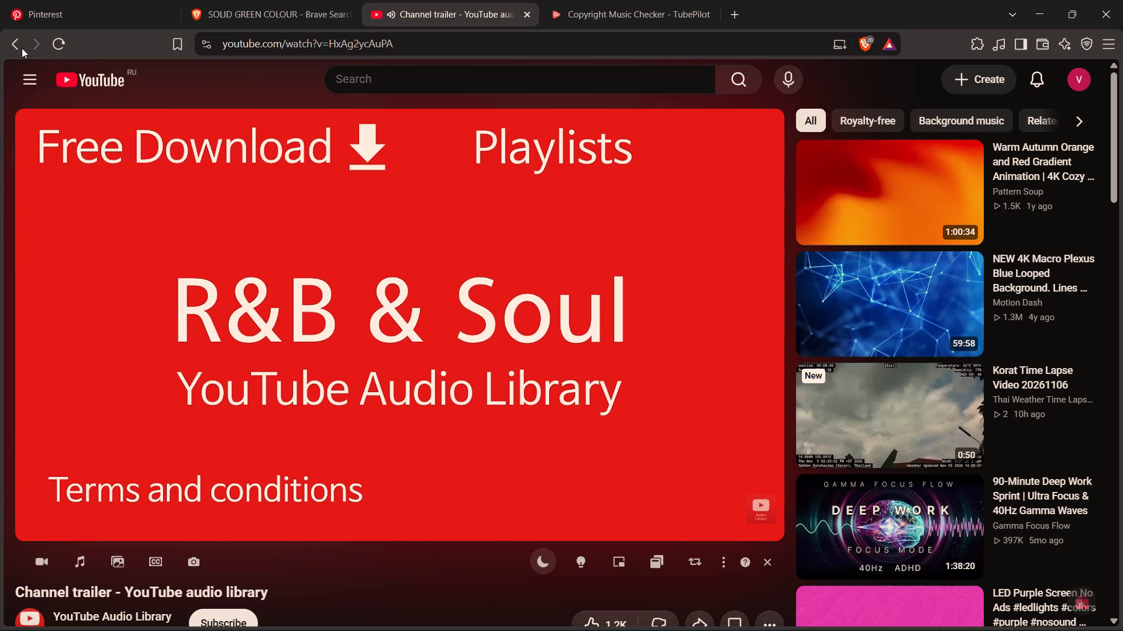
{"action": "left_click", "coordinate": [15, 49]}
Open the Get Outside! track, listen to several passages through its first half, and go back to the videos list.
{"action": "left_click", "coordinate": [540, 208]}
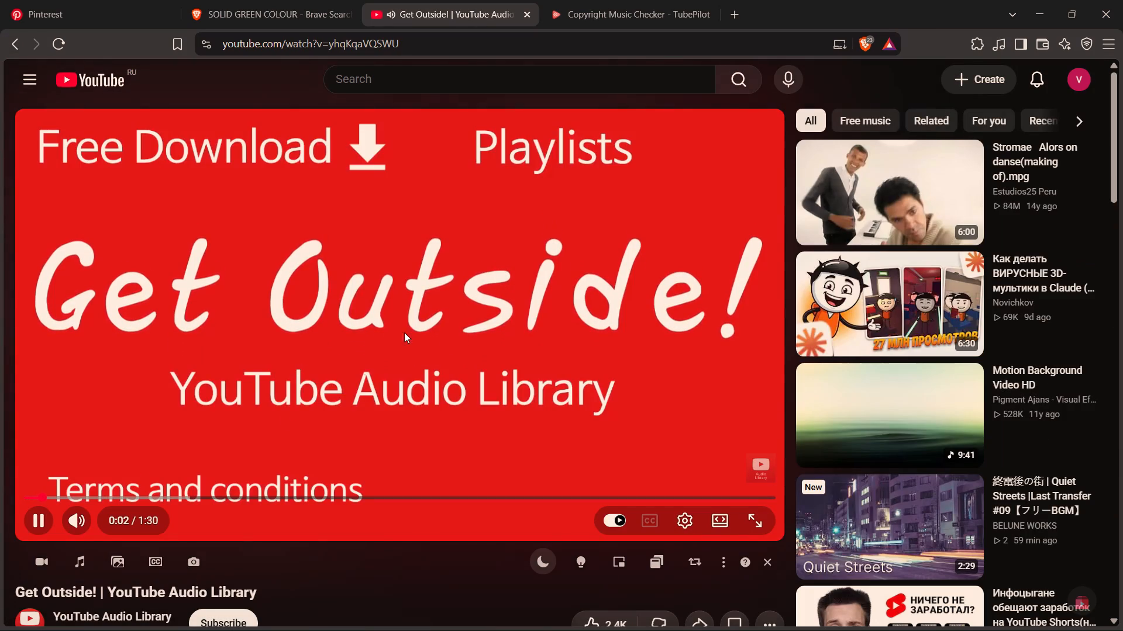
{"action": "left_click", "coordinate": [128, 494]}
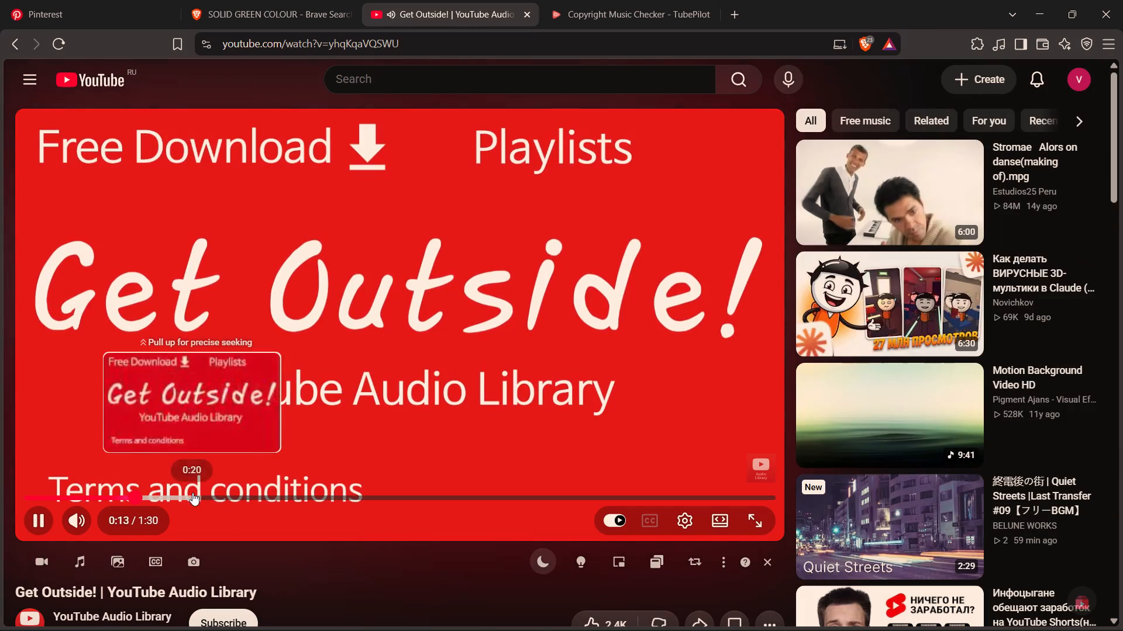
{"action": "left_click", "coordinate": [201, 491]}
{"action": "left_click", "coordinate": [243, 490]}
{"action": "left_click", "coordinate": [289, 488]}
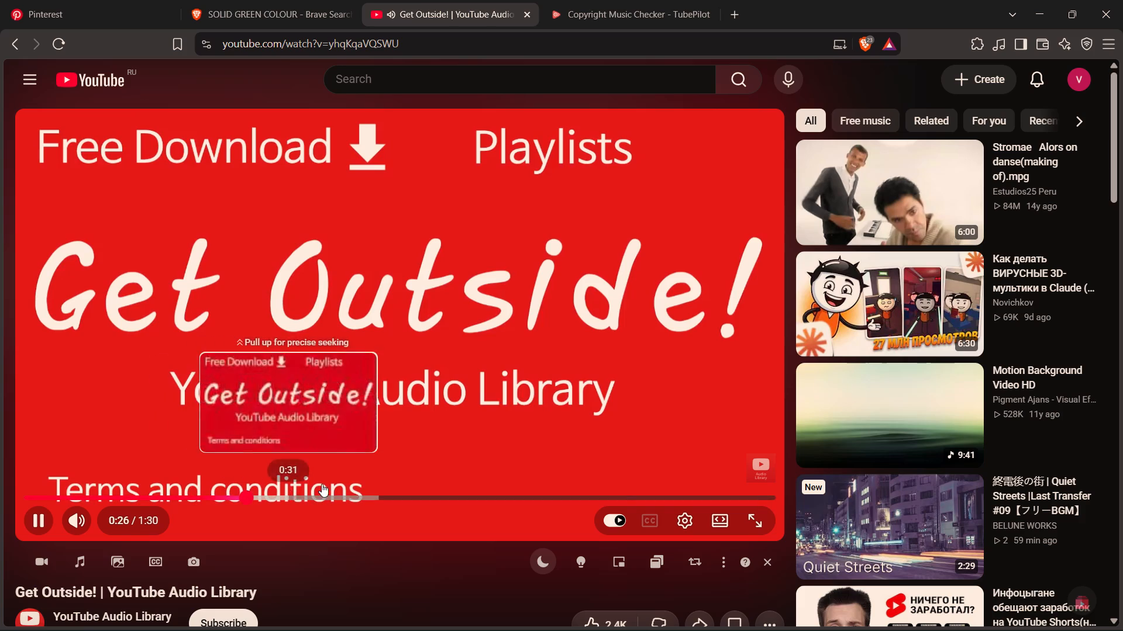
{"action": "left_click", "coordinate": [335, 492]}
{"action": "left_click", "coordinate": [372, 492]}
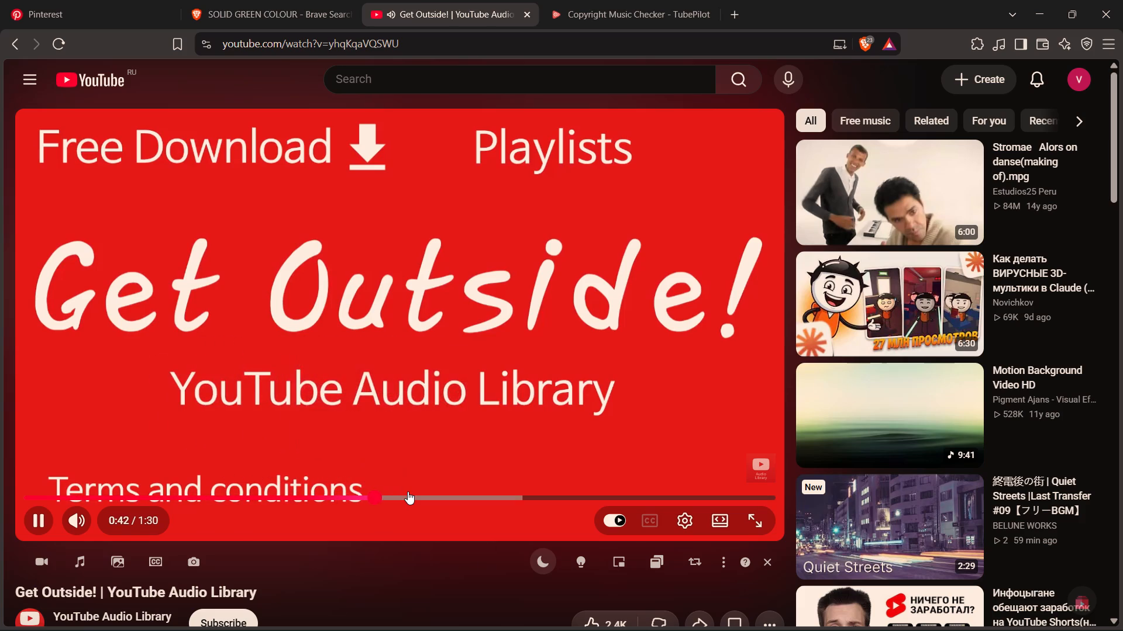
{"action": "left_click", "coordinate": [426, 495]}
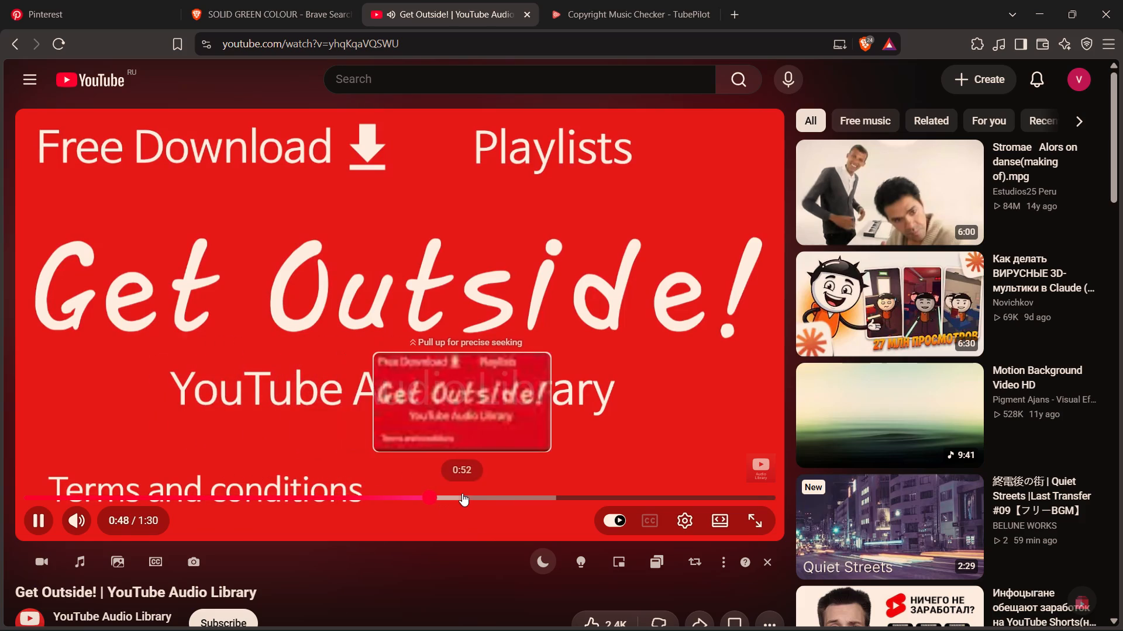
{"action": "left_click", "coordinate": [478, 493]}
{"action": "left_click", "coordinate": [19, 50]}
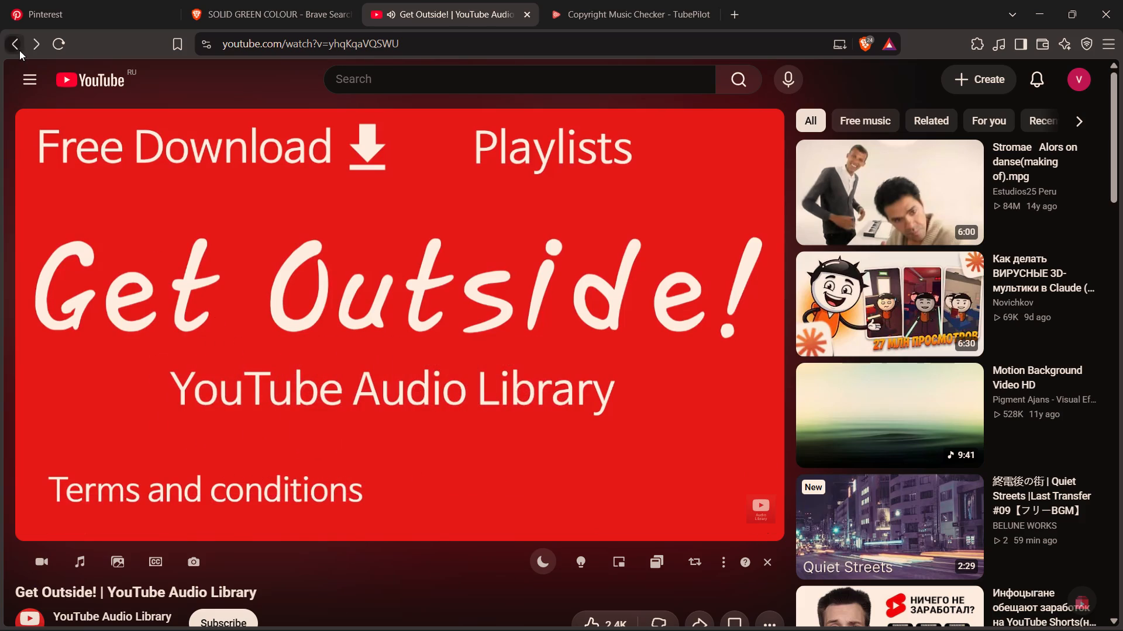
Open the Living Voyage track, listen from about 0:25, and stop playback.
{"action": "scroll", "coordinate": [849, 175], "scroll_direction": "up", "scroll_amount": 2}
{"action": "left_click", "coordinate": [843, 246]}
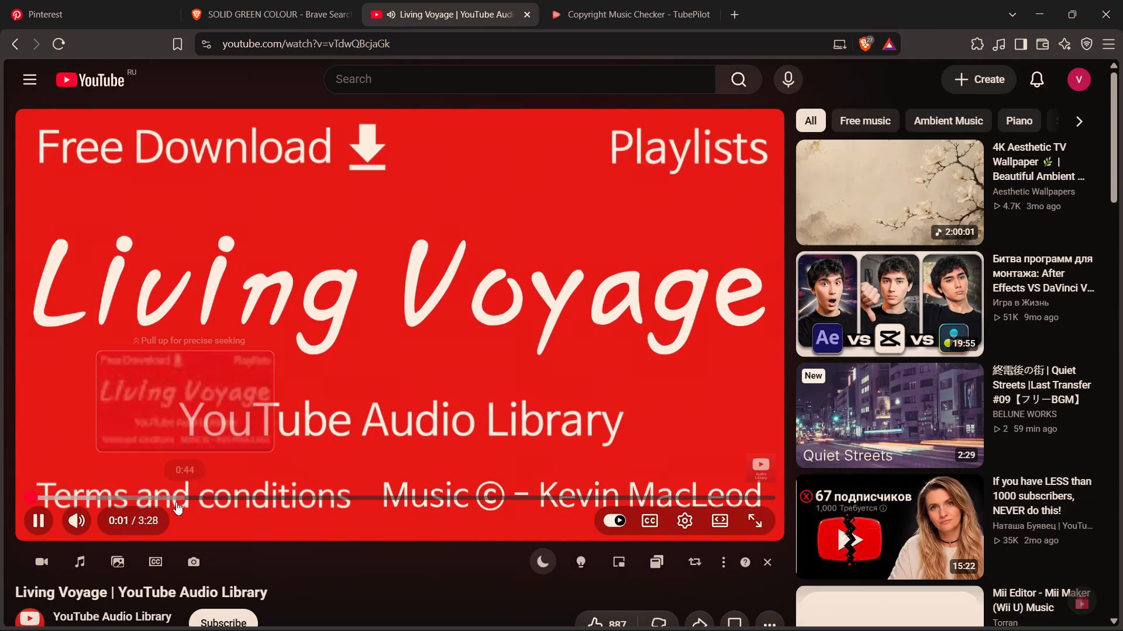
{"action": "left_click", "coordinate": [118, 494]}
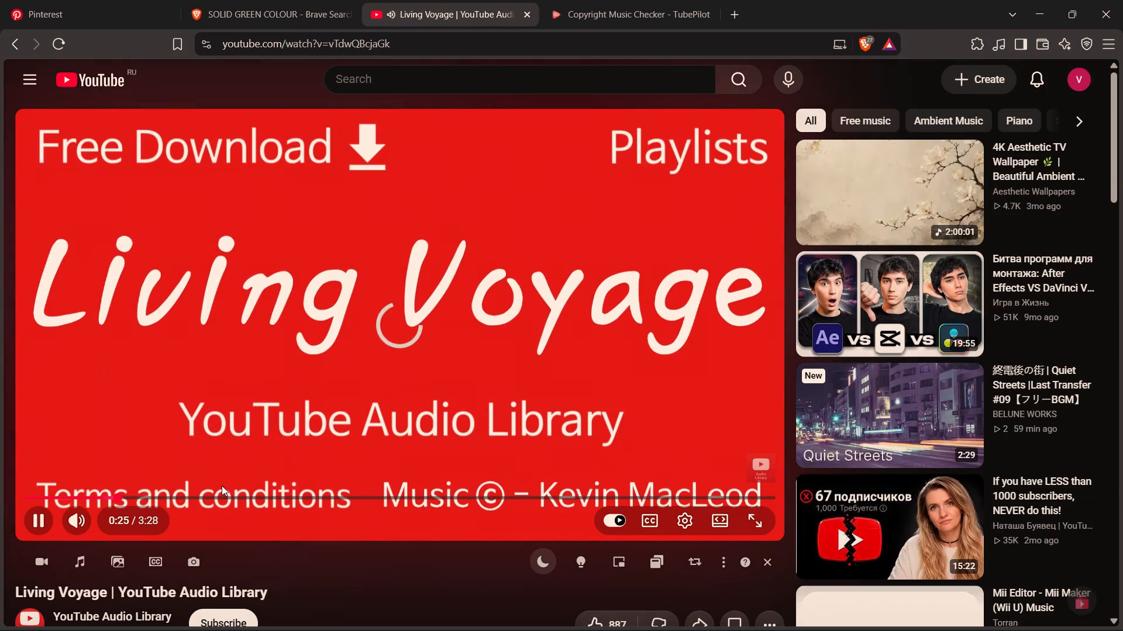
{"action": "left_click", "coordinate": [411, 328]}
Switch to File Explorer and open the music folder inside yt downloads.
{"action": "left_click", "coordinate": [670, 612]}
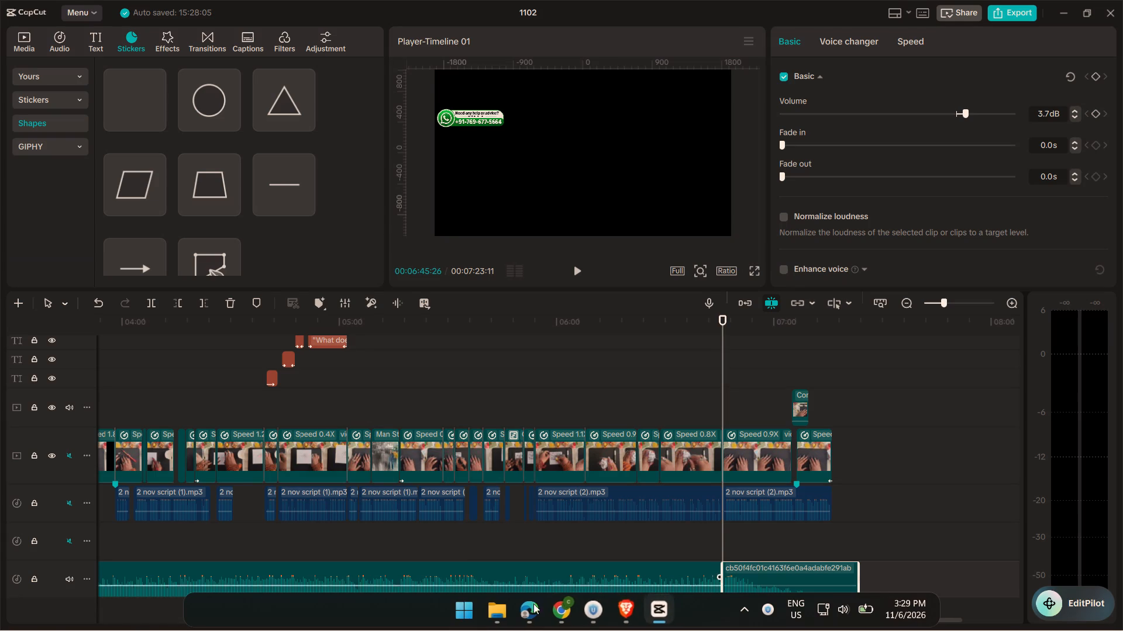
{"action": "left_click", "coordinate": [484, 616]}
{"action": "scroll", "coordinate": [436, 349], "scroll_direction": "up", "scroll_amount": 6}
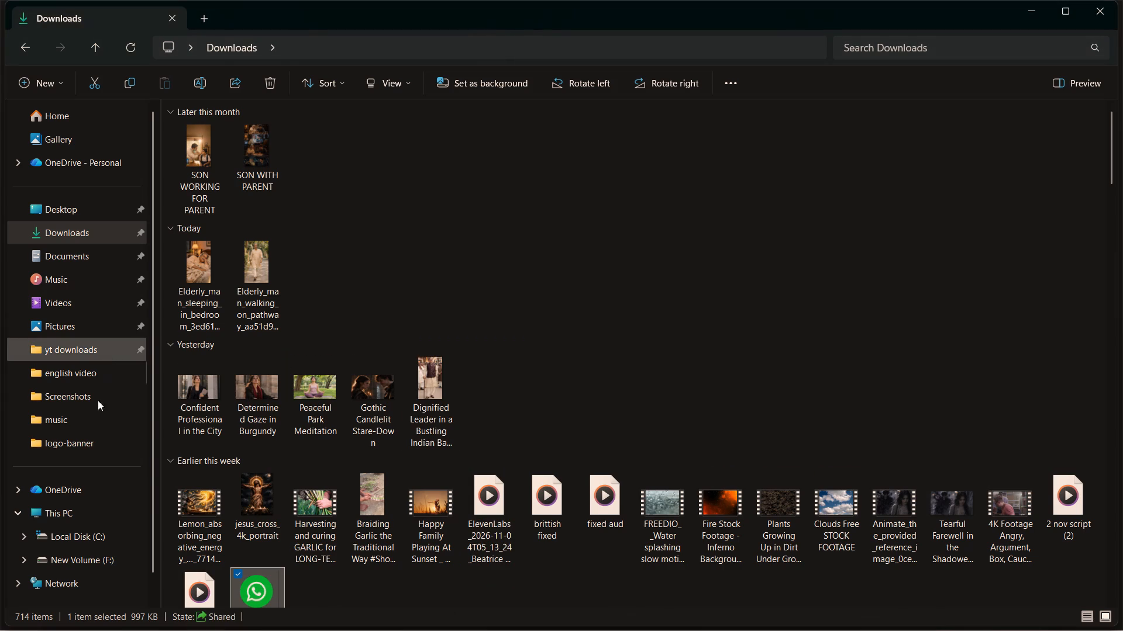
{"action": "left_click", "coordinate": [64, 348]}
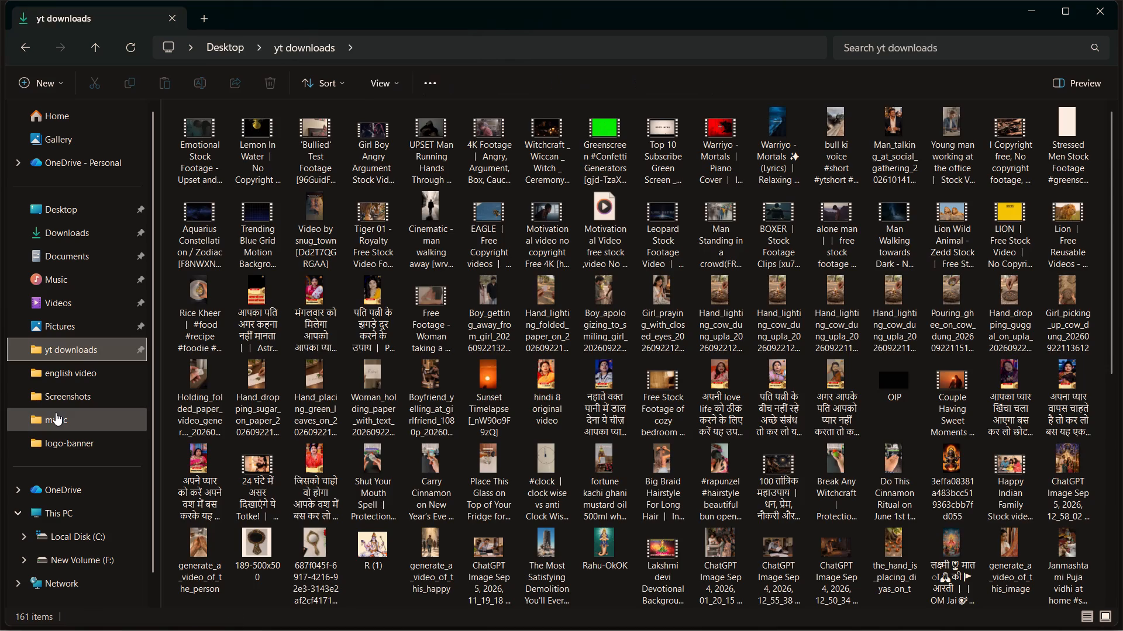
{"action": "left_click", "coordinate": [56, 412]}
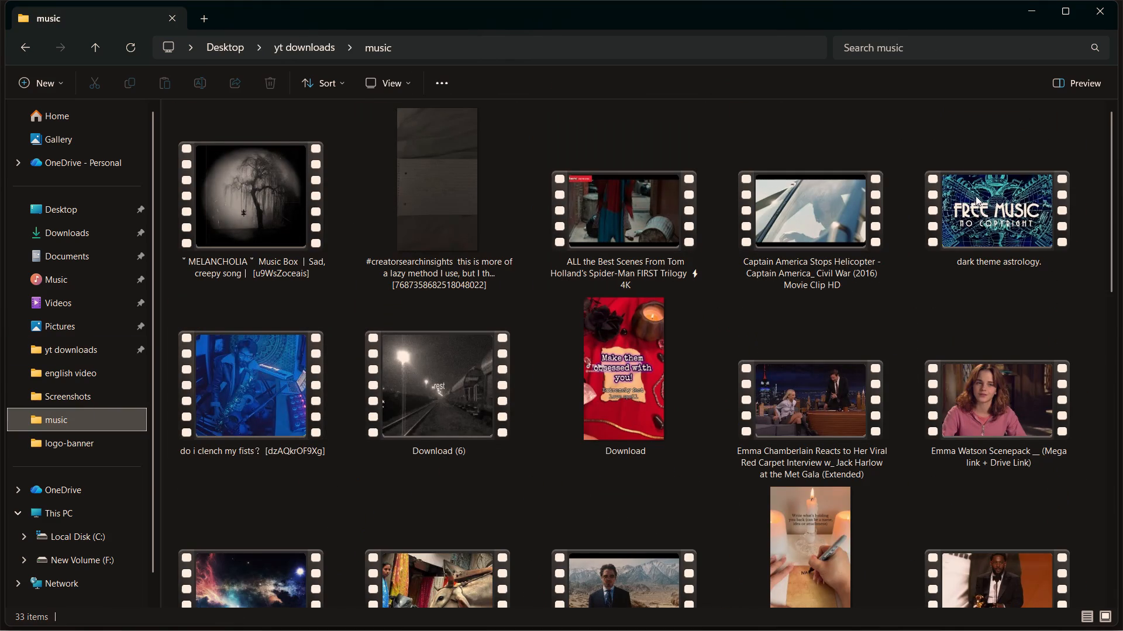
Preview the dark theme astrology video for a few seconds and close the player.
{"action": "scroll", "coordinate": [933, 228], "scroll_direction": "down", "scroll_amount": 1}
{"action": "double_click", "coordinate": [980, 123]}
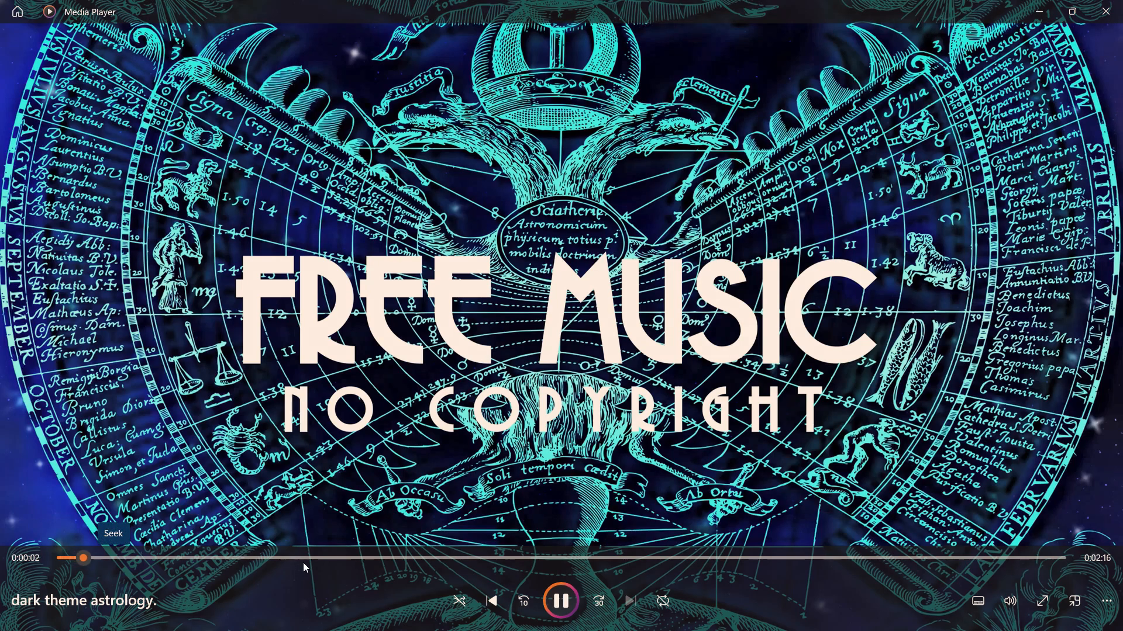
{"action": "left_click", "coordinate": [566, 595]}
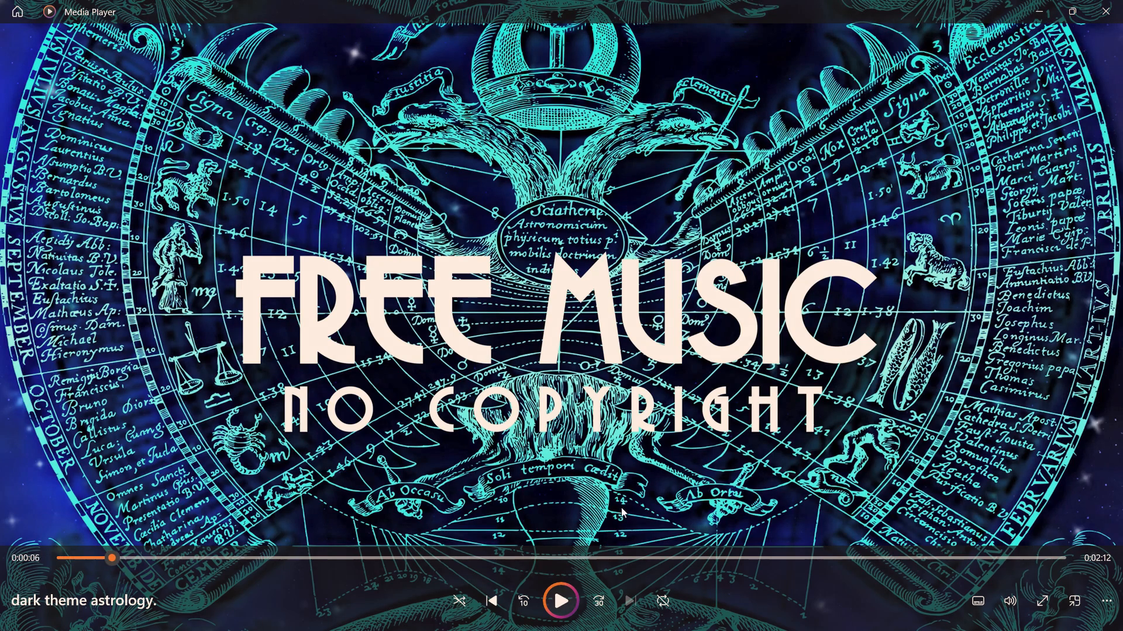
{"action": "left_click", "coordinate": [1115, 6]}
Add the dark theme astrology video from the music folder to the CapCut timeline at 00:06:45:26.
{"action": "left_click_drag", "start_coordinate": [979, 197], "coordinate": [855, 521]}
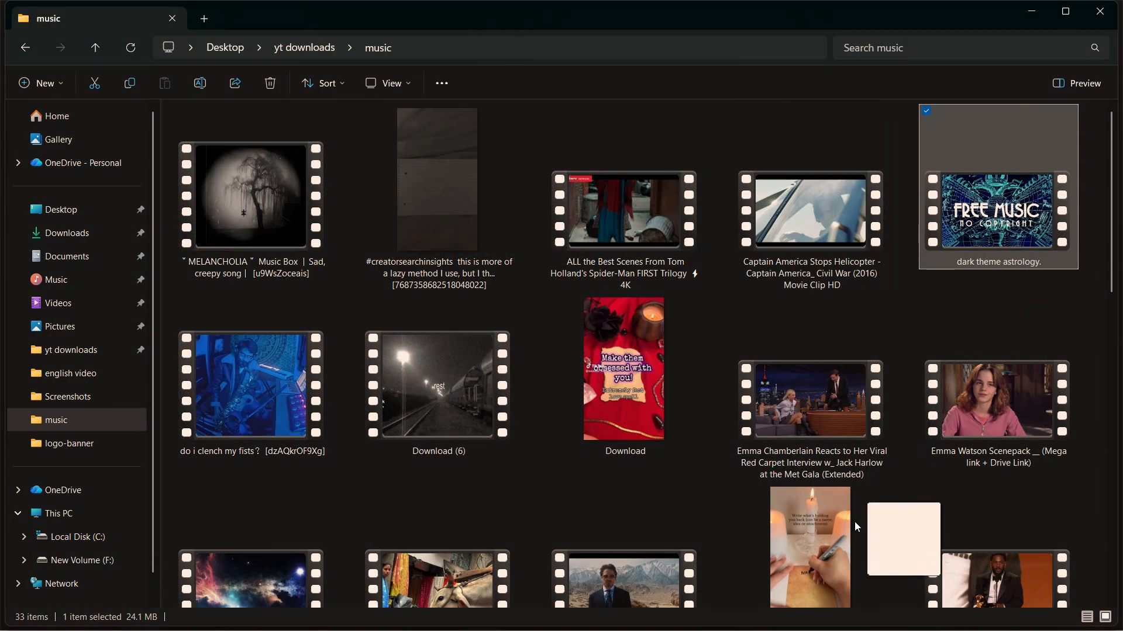
{"action": "left_click_drag", "start_coordinate": [855, 521], "coordinate": [814, 515]}
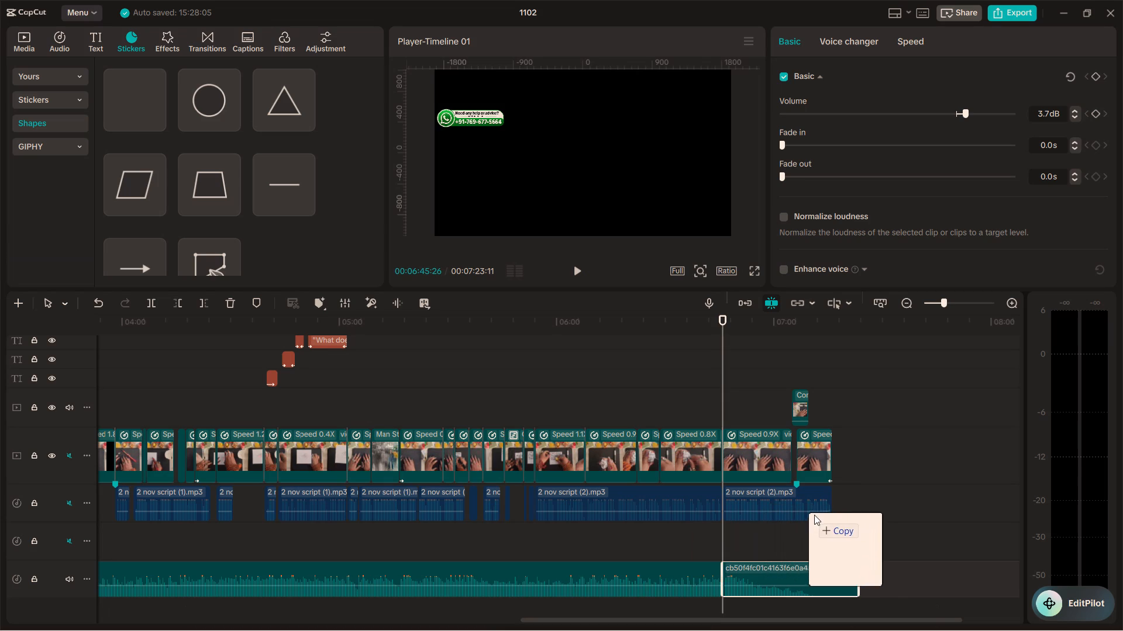
{"action": "left_click_drag", "start_coordinate": [814, 515], "coordinate": [835, 521]}
Move the Free Music video clip along the timeline so it starts where the last main-track clip ends.
{"action": "scroll", "coordinate": [835, 521], "scroll_direction": "down", "scroll_amount": 7}
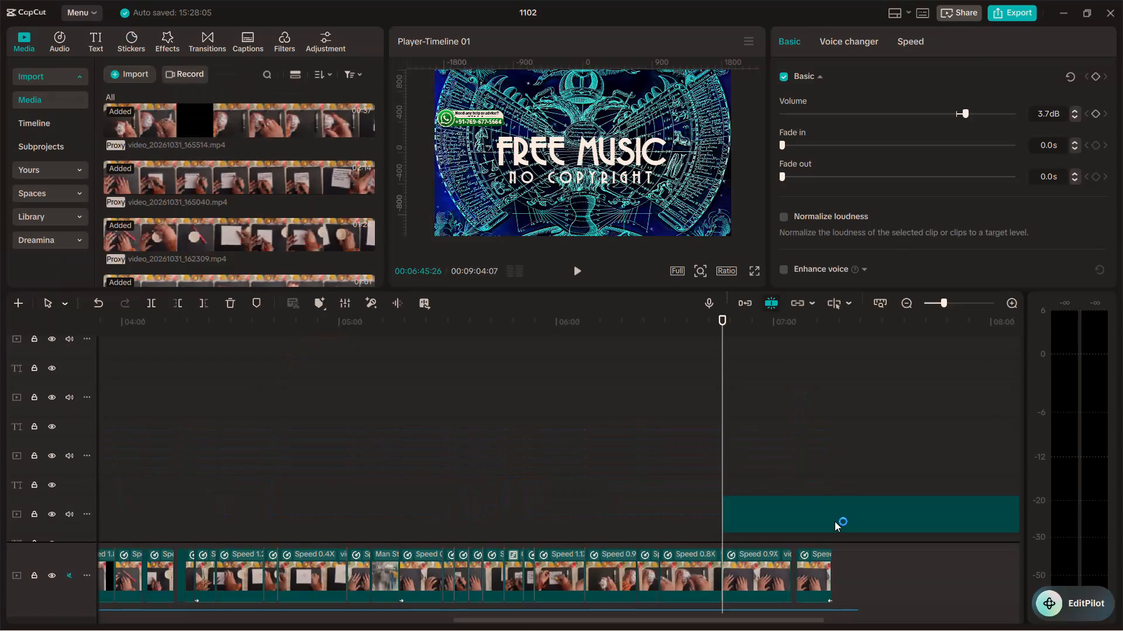
{"action": "scroll", "coordinate": [833, 506], "scroll_direction": "down", "scroll_amount": 6}
{"action": "scroll", "coordinate": [831, 501], "scroll_direction": "up", "scroll_amount": 11}
{"action": "scroll", "coordinate": [829, 494], "scroll_direction": "down", "scroll_amount": 6}
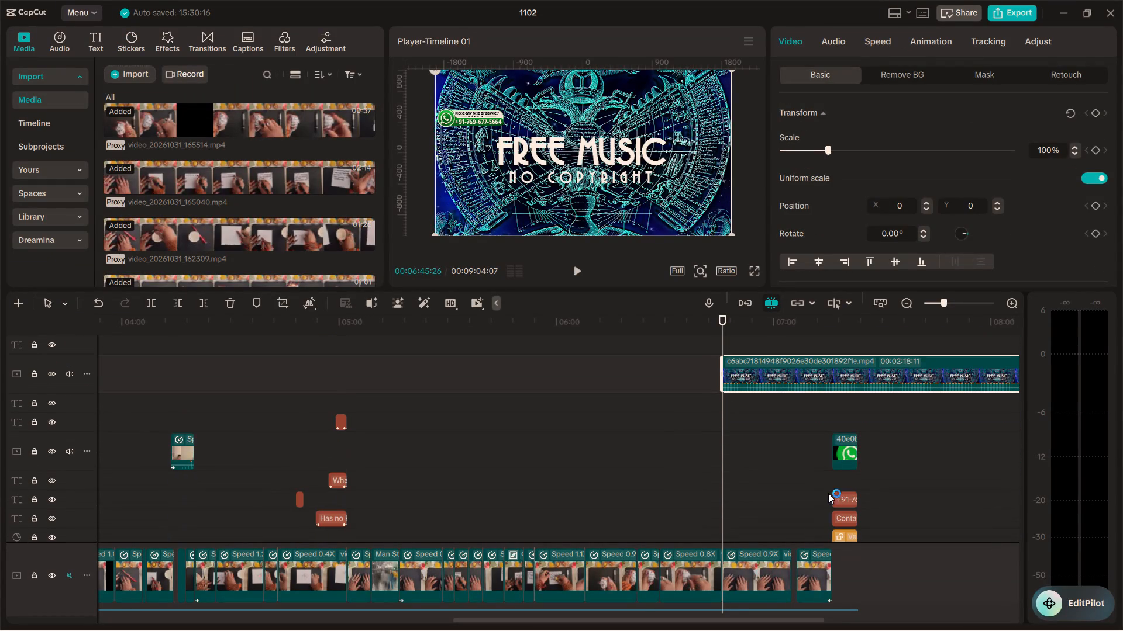
{"action": "left_click_drag", "start_coordinate": [786, 369], "coordinate": [830, 382]}
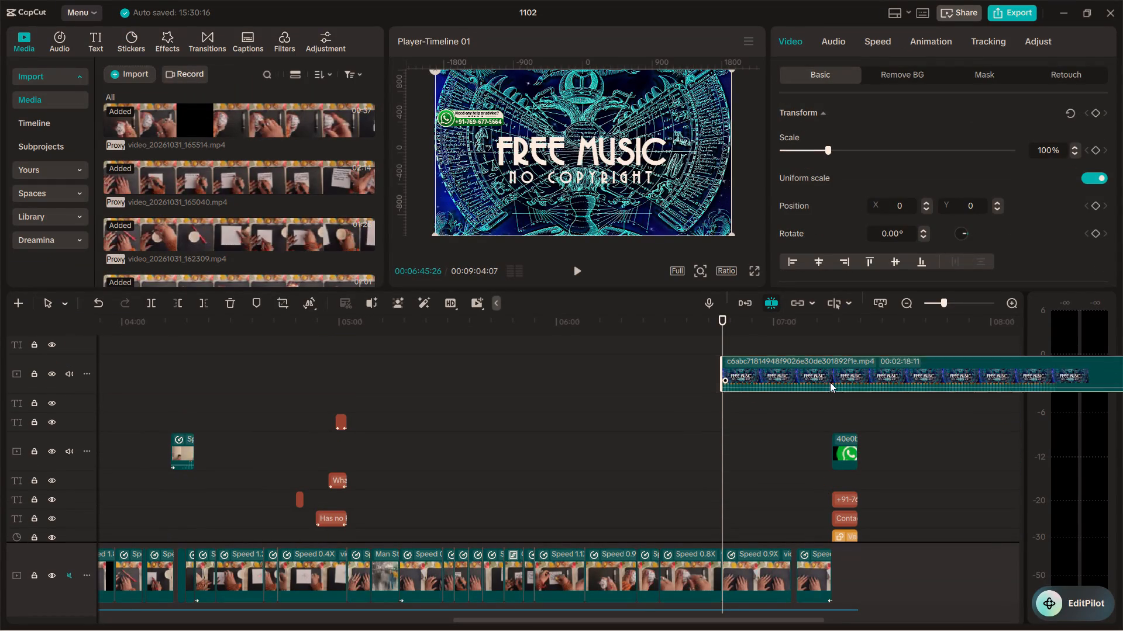
{"action": "left_click_drag", "start_coordinate": [830, 382], "coordinate": [893, 393]}
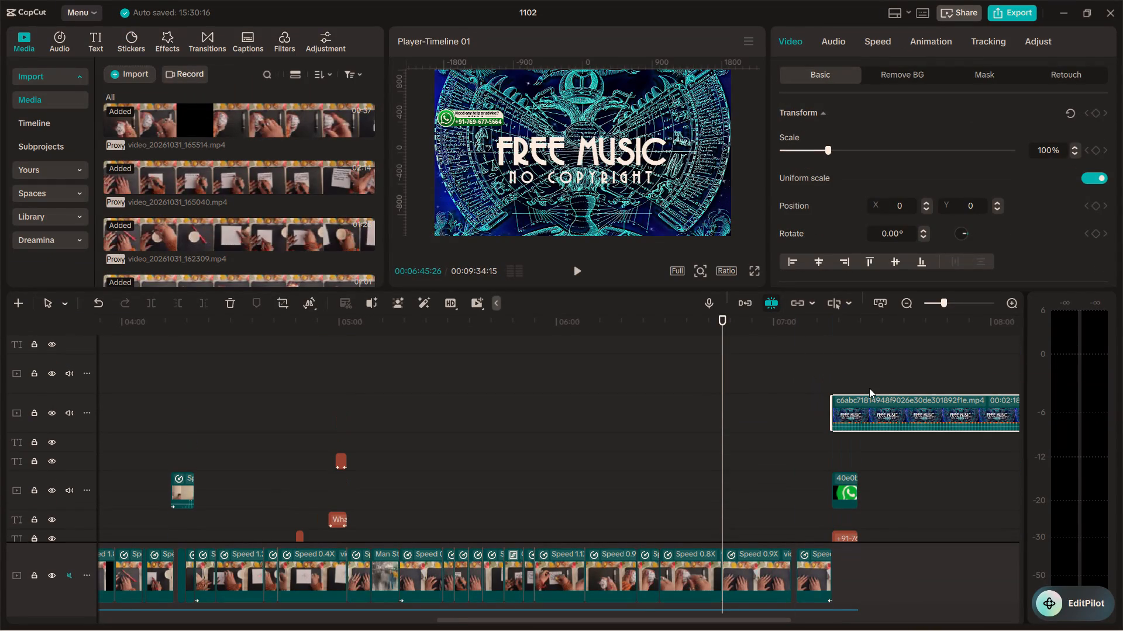
Extract the audio from the Free Music video clip and delete the clip's video, keeping only the audio.
{"action": "left_click", "coordinate": [845, 378]}
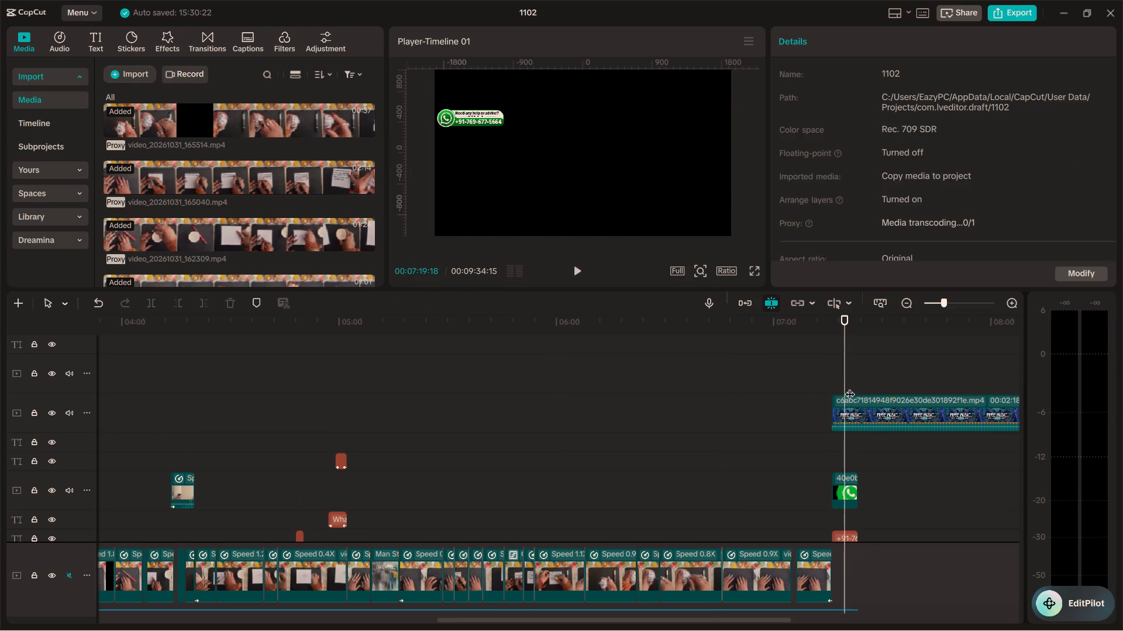
{"action": "left_click", "coordinate": [857, 424]}
{"action": "key", "text": "ctrl+shift+s"}
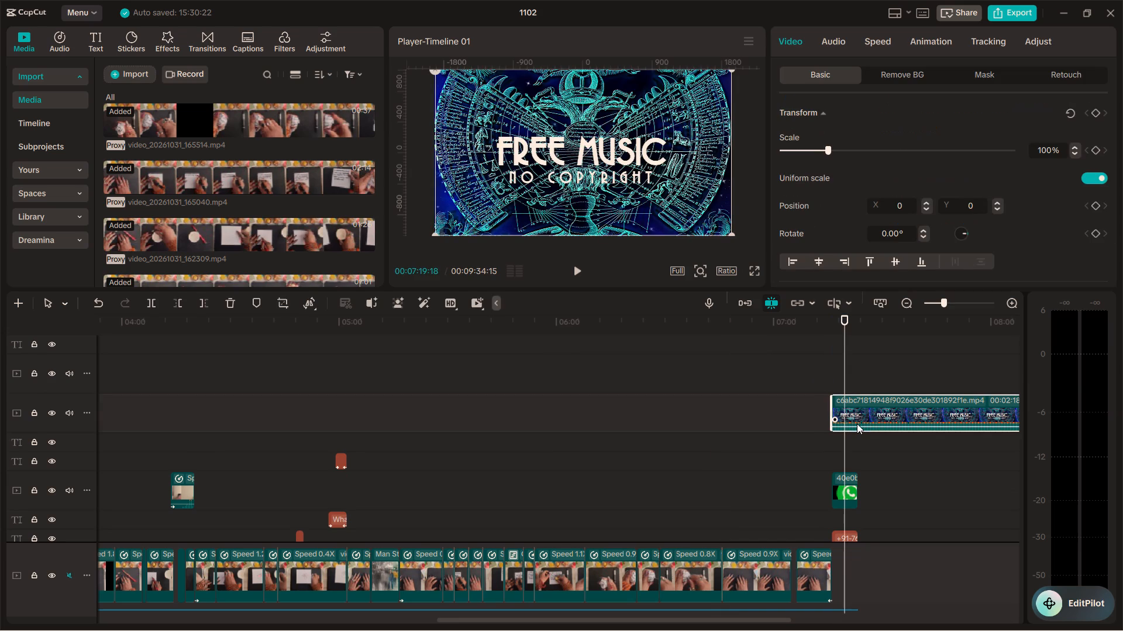
{"action": "scroll", "coordinate": [881, 418], "scroll_direction": "up", "scroll_amount": 13}
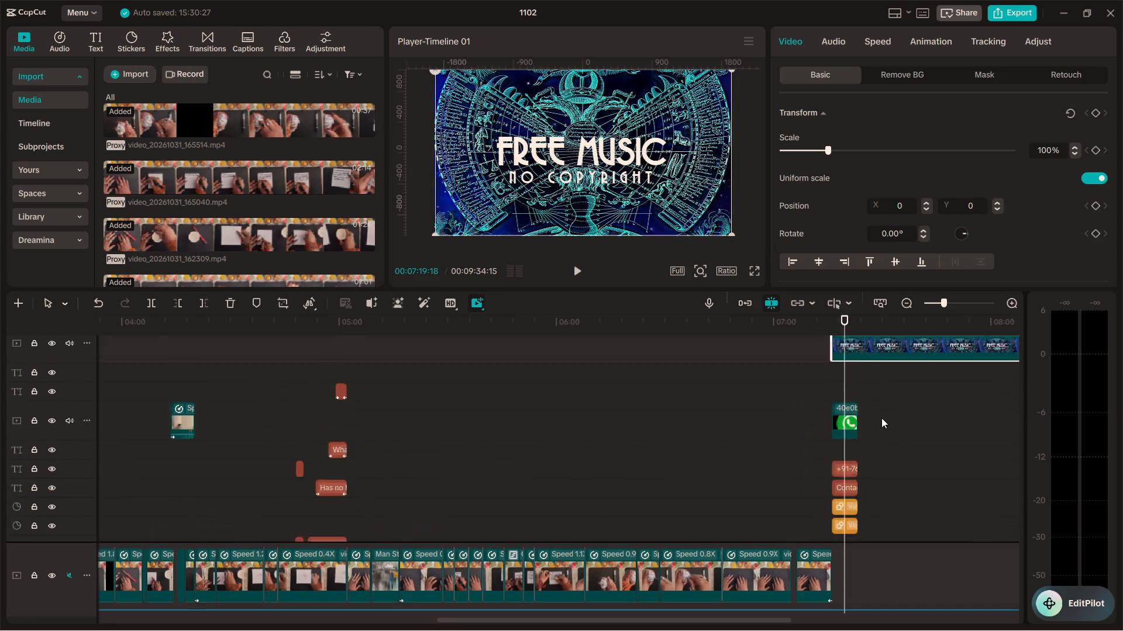
{"action": "scroll", "coordinate": [881, 418], "scroll_direction": "up", "scroll_amount": 9}
{"action": "scroll", "coordinate": [893, 464], "scroll_direction": "down", "scroll_amount": 4}
{"action": "key", "text": "BackSpace"}
Move the extracted Free Music audio to a separate track below the background music, starting where the last main-track clip ends.
{"action": "scroll", "coordinate": [890, 461], "scroll_direction": "down", "scroll_amount": 10}
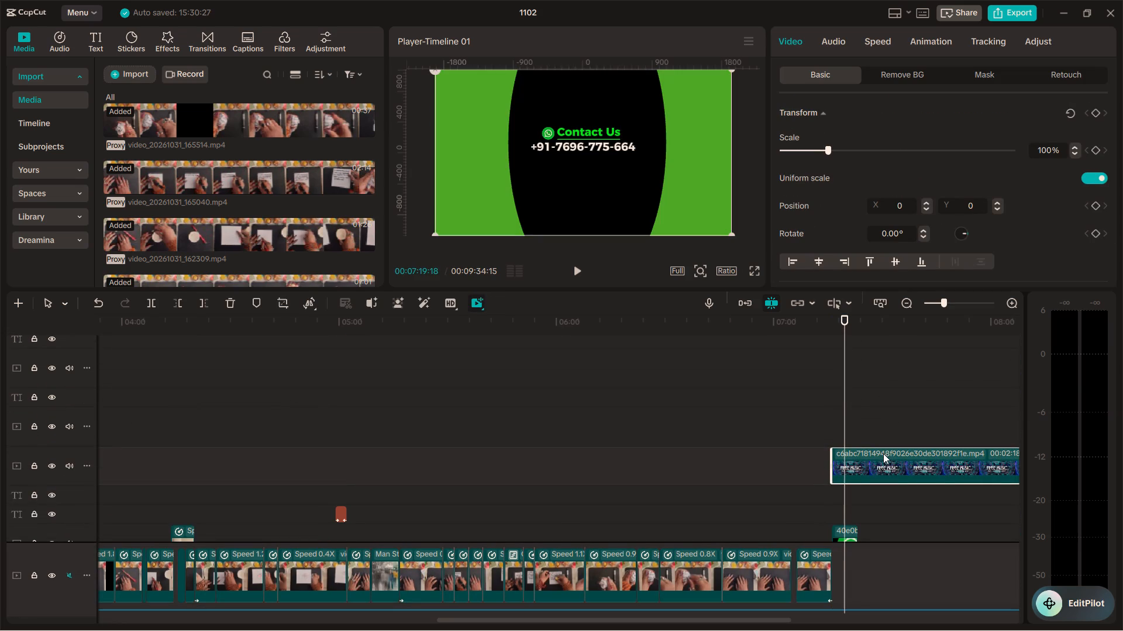
{"action": "scroll", "coordinate": [883, 453], "scroll_direction": "down", "scroll_amount": 17}
{"action": "left_click_drag", "start_coordinate": [864, 481], "coordinate": [865, 547]}
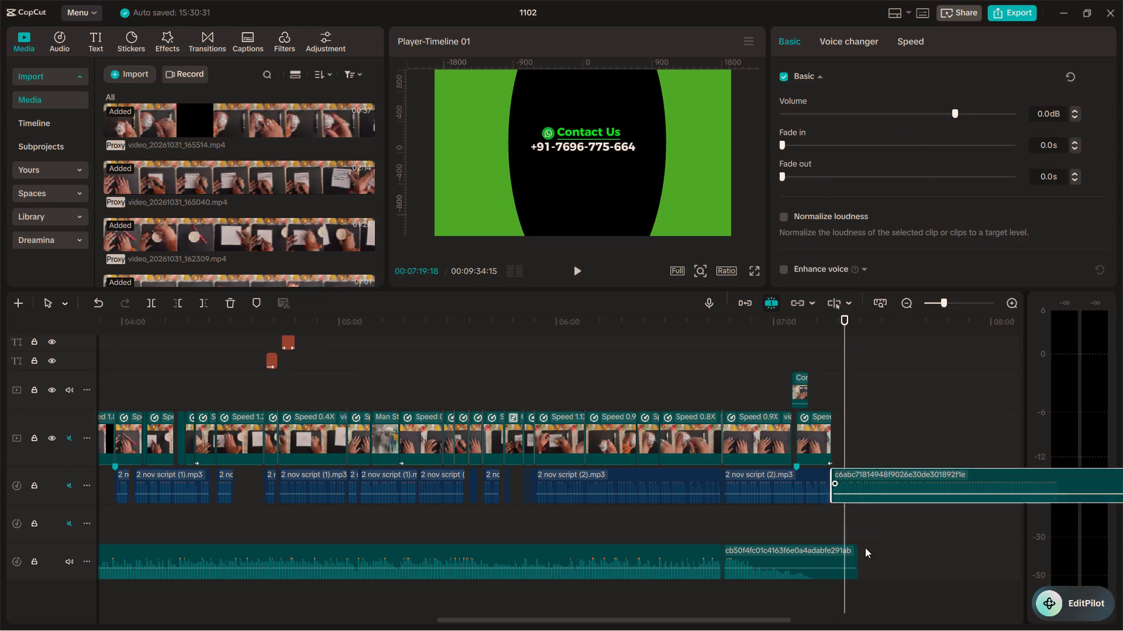
{"action": "left_click_drag", "start_coordinate": [865, 547], "coordinate": [858, 593]}
{"action": "left_click_drag", "start_coordinate": [860, 593], "coordinate": [866, 593]}
Split the Free Music audio at 00:07:23:11, where the background music ends, and delete the part after the cut.
{"action": "left_click", "coordinate": [818, 585]}
{"action": "key", "text": "space"}
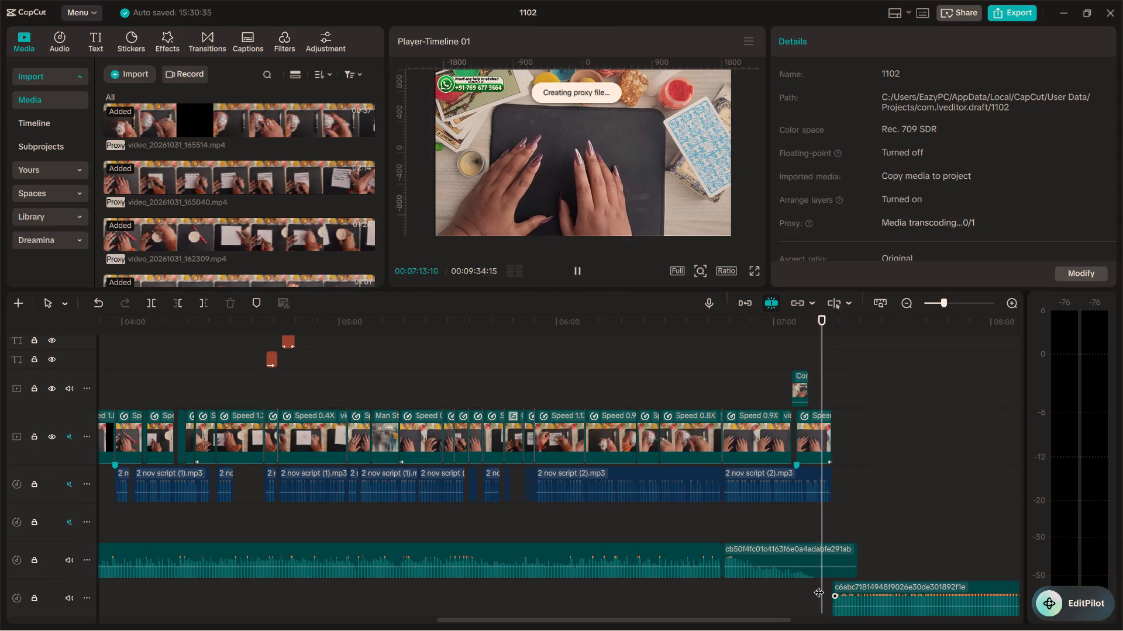
{"action": "left_click", "coordinate": [877, 537]}
{"action": "left_click_drag", "start_coordinate": [874, 534], "coordinate": [858, 533]}
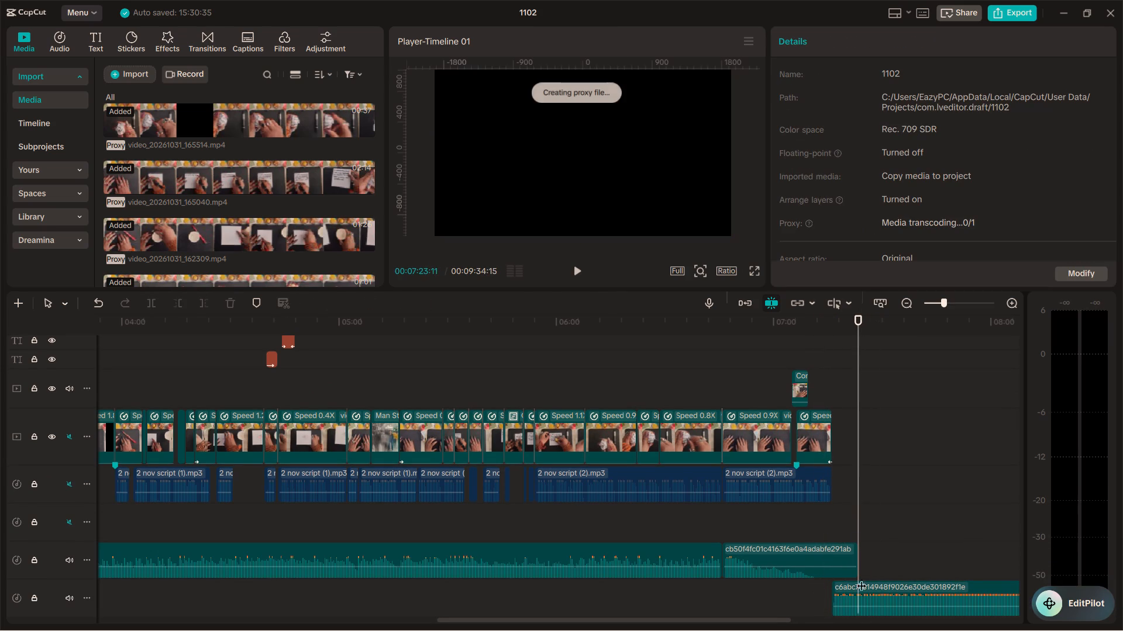
{"action": "left_click", "coordinate": [862, 594]}
{"action": "key", "text": "ctrl+v"}
{"action": "key", "text": "ctrl+b"}
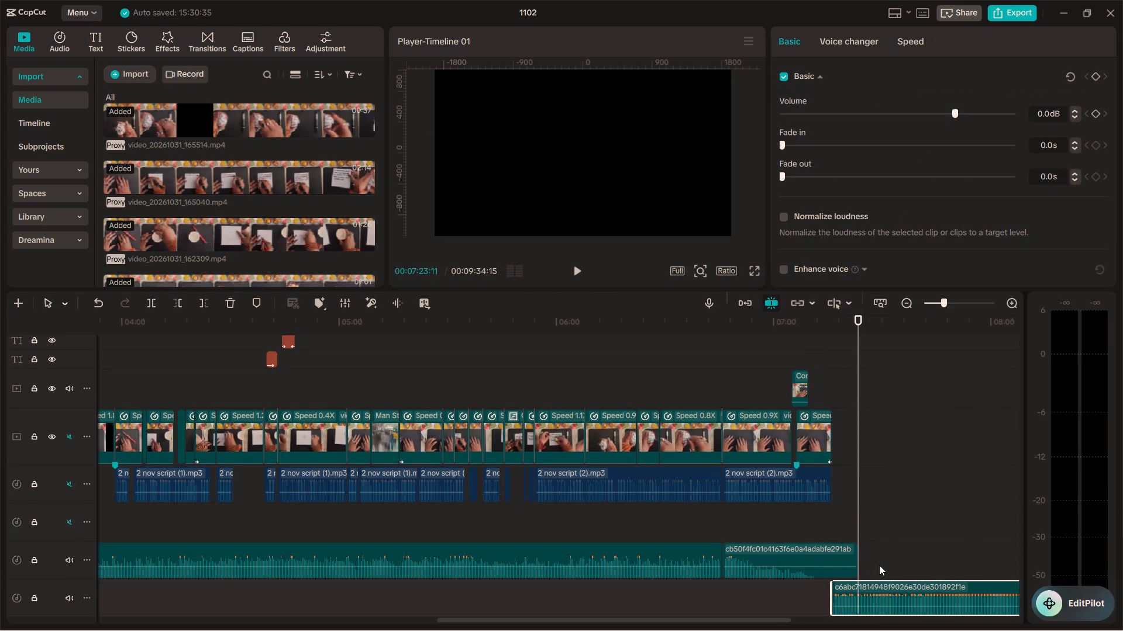
{"action": "key", "text": "BackSpace"}
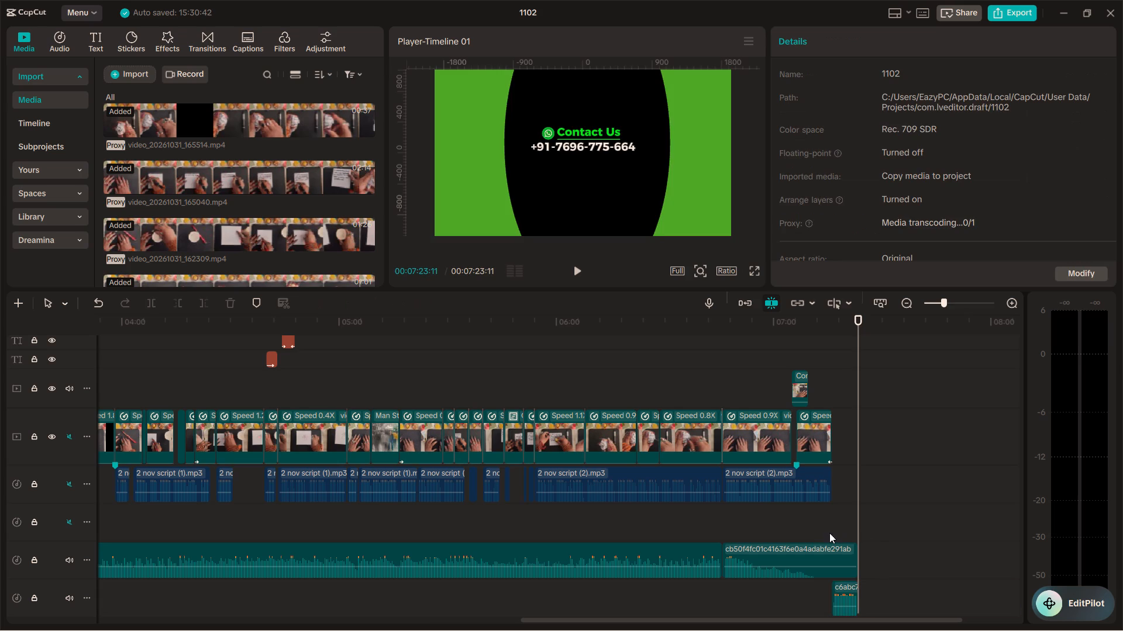
Play the end of the video through the closing contact section to check the transition into the new music.
{"action": "left_click", "coordinate": [829, 533]}
{"action": "key", "text": "space"}
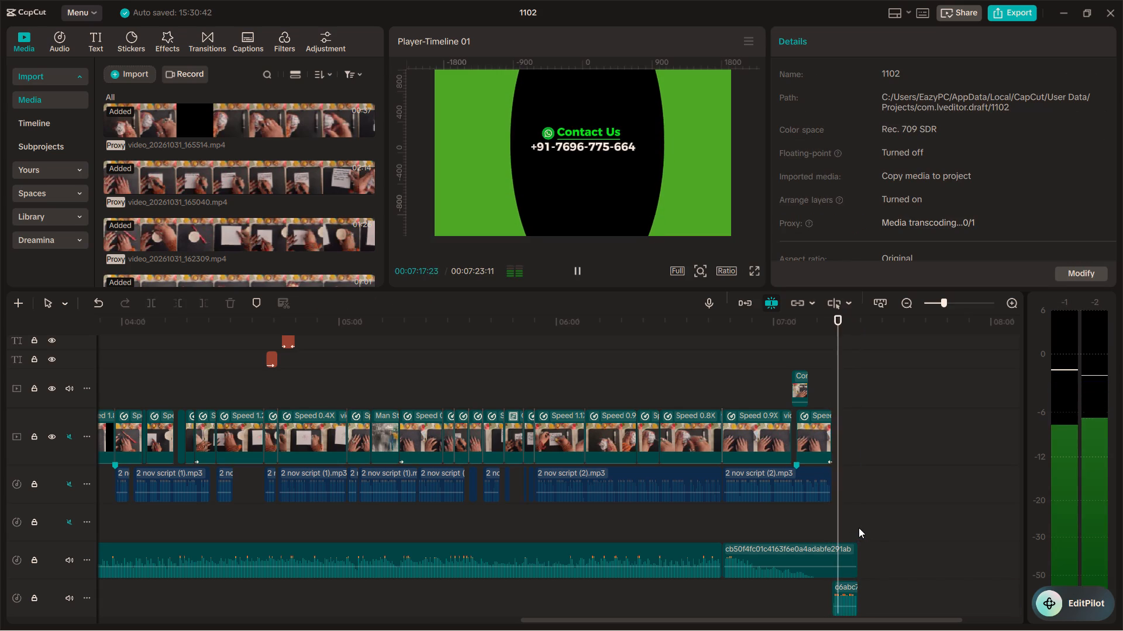
{"action": "left_click", "coordinate": [816, 521]}
{"action": "key", "text": "space"}
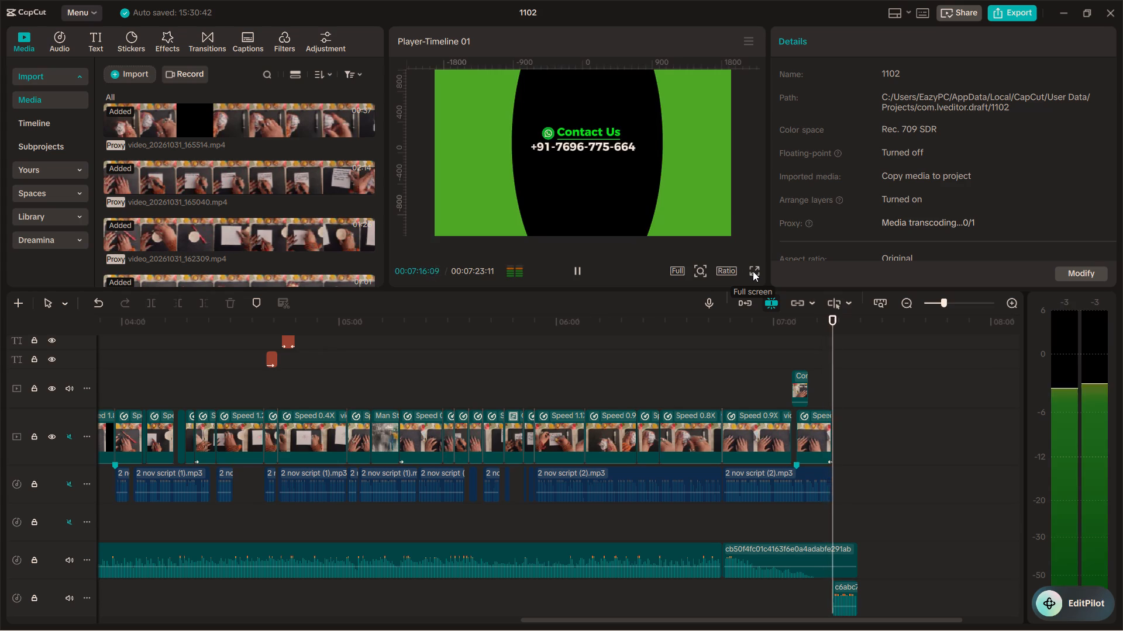
Unmute the voice-over script track and the audio track directly below it.
{"action": "left_click", "coordinate": [67, 525]}
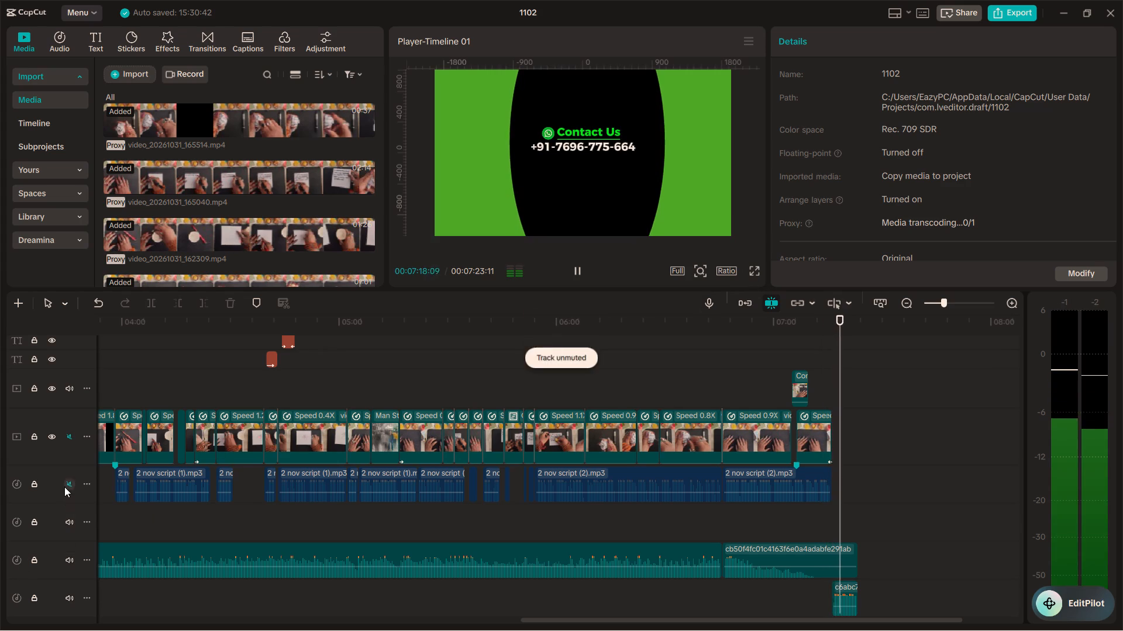
{"action": "left_click", "coordinate": [64, 487]}
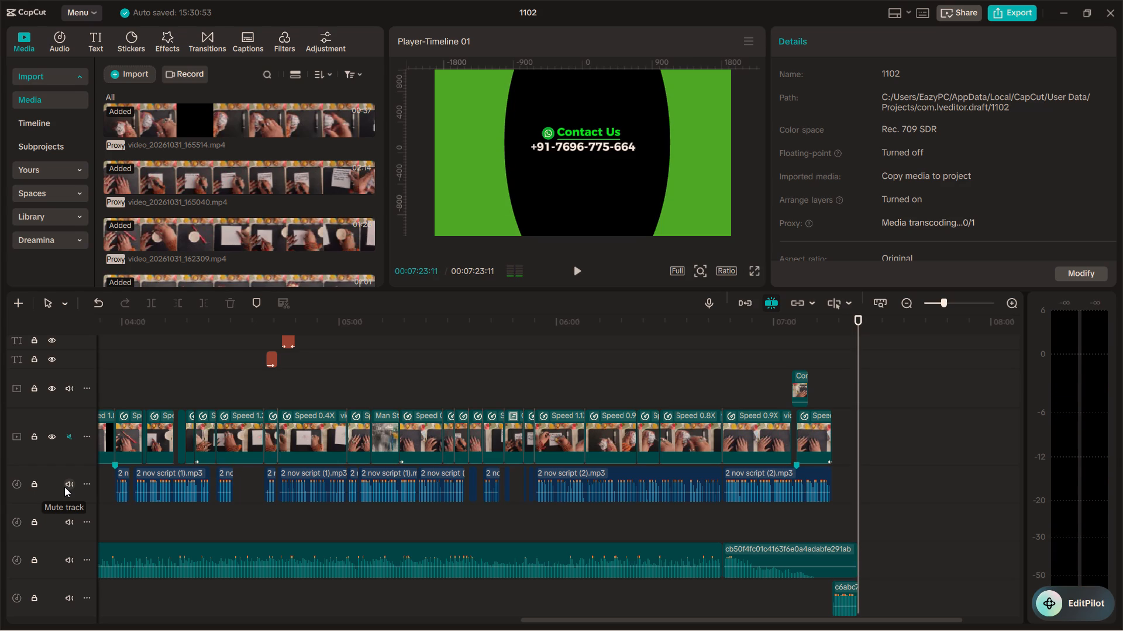
Play the timeline from about 00:06:40 to check the voice-over against the background music.
{"action": "left_click", "coordinate": [698, 384]}
{"action": "key", "text": "space"}
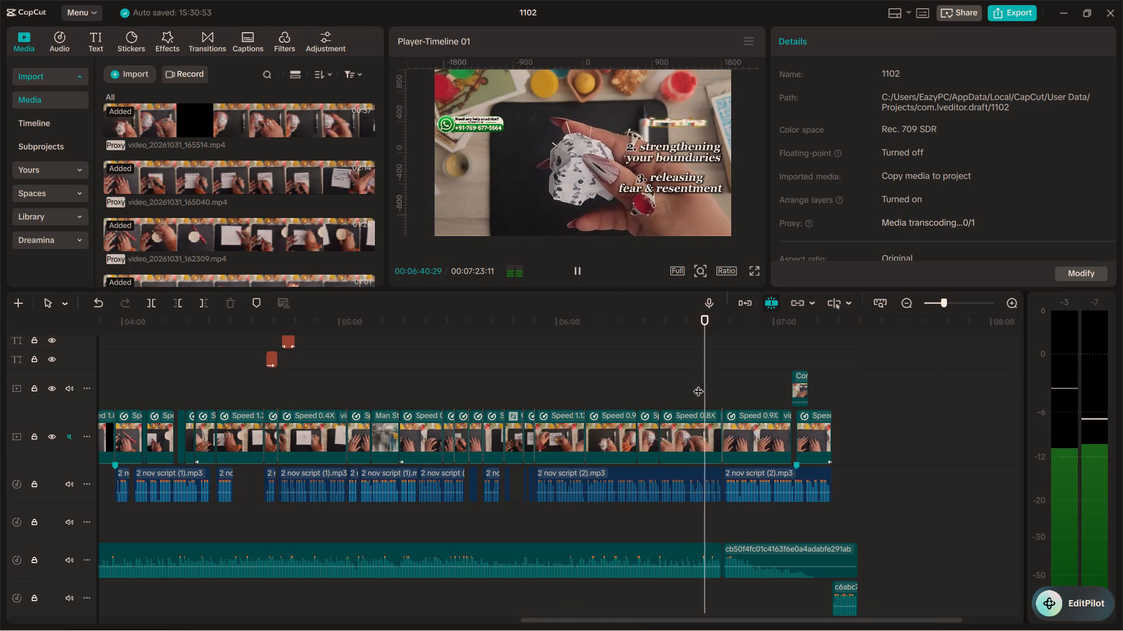
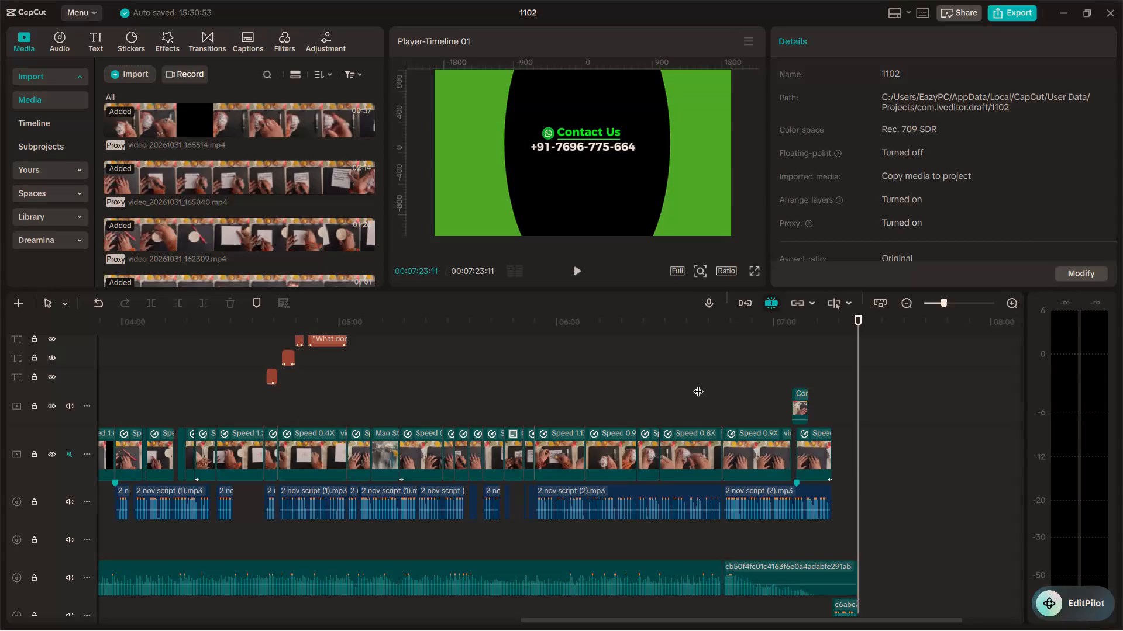
Play the closing contact section from about 00:07:12 to check how it looks and sounds.
{"action": "left_click", "coordinate": [818, 387]}
{"action": "key", "text": "space"}
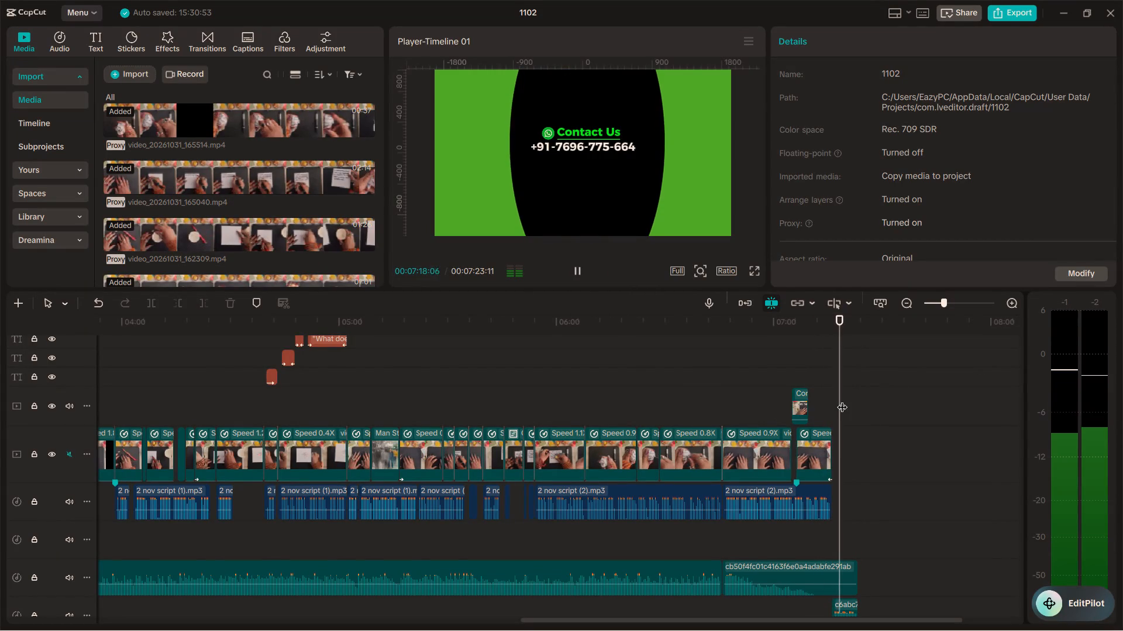
{"action": "scroll", "coordinate": [842, 400], "scroll_direction": "up", "scroll_amount": 13}
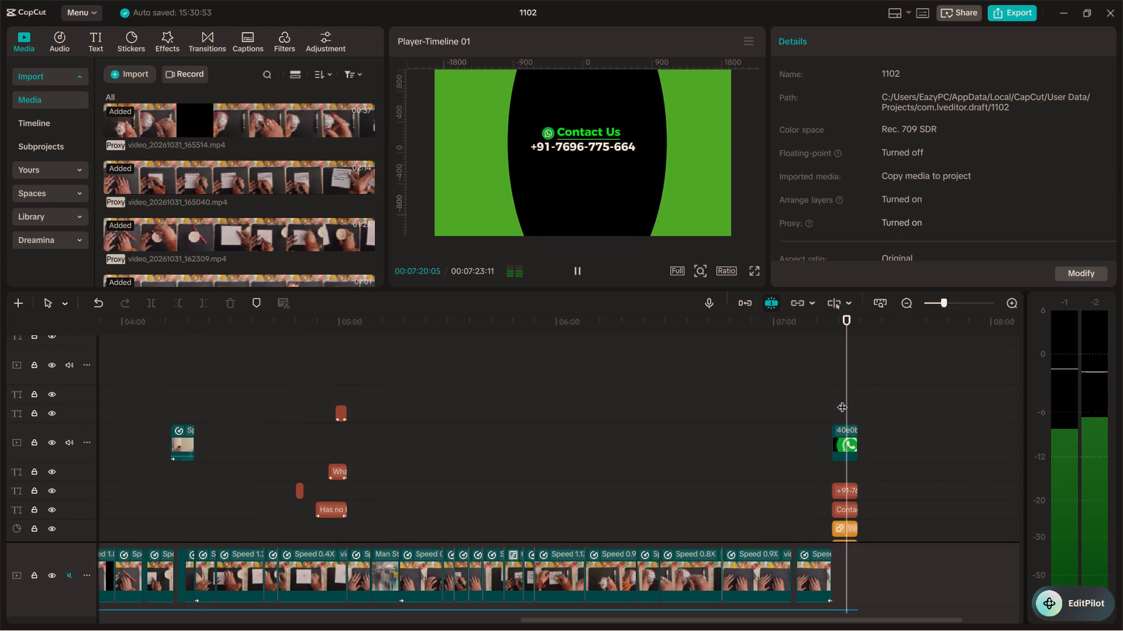
{"action": "key", "text": "space"}
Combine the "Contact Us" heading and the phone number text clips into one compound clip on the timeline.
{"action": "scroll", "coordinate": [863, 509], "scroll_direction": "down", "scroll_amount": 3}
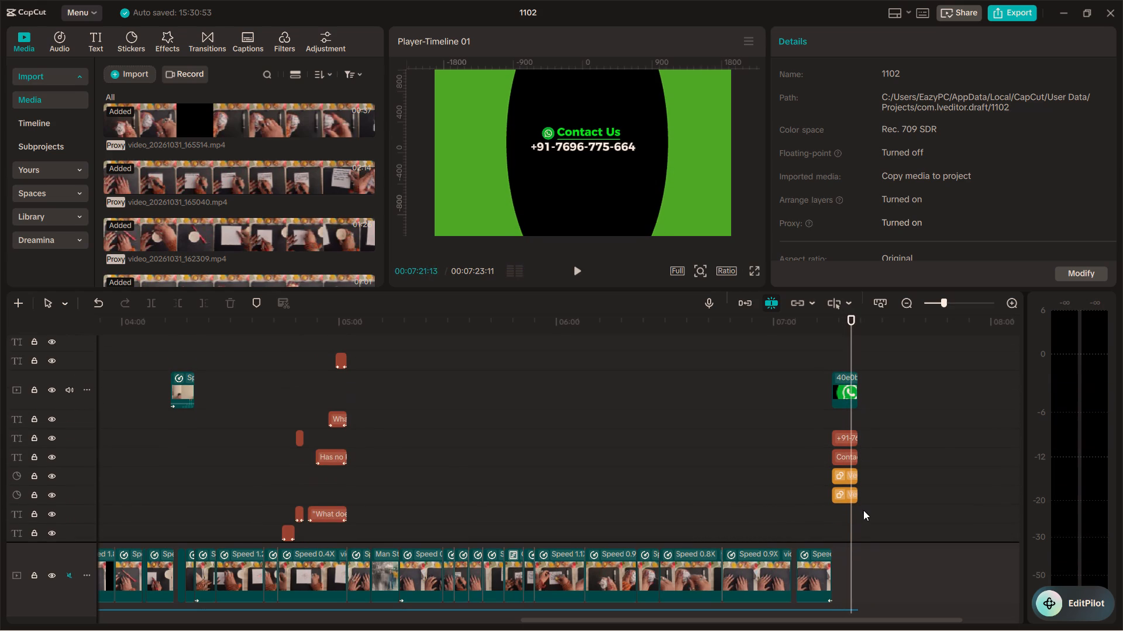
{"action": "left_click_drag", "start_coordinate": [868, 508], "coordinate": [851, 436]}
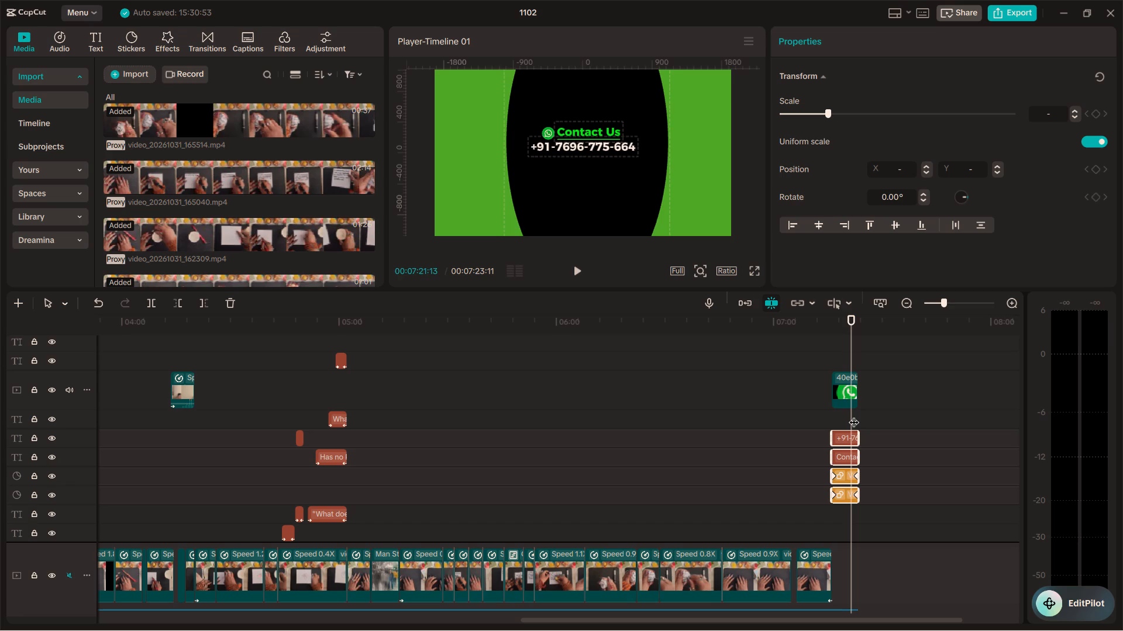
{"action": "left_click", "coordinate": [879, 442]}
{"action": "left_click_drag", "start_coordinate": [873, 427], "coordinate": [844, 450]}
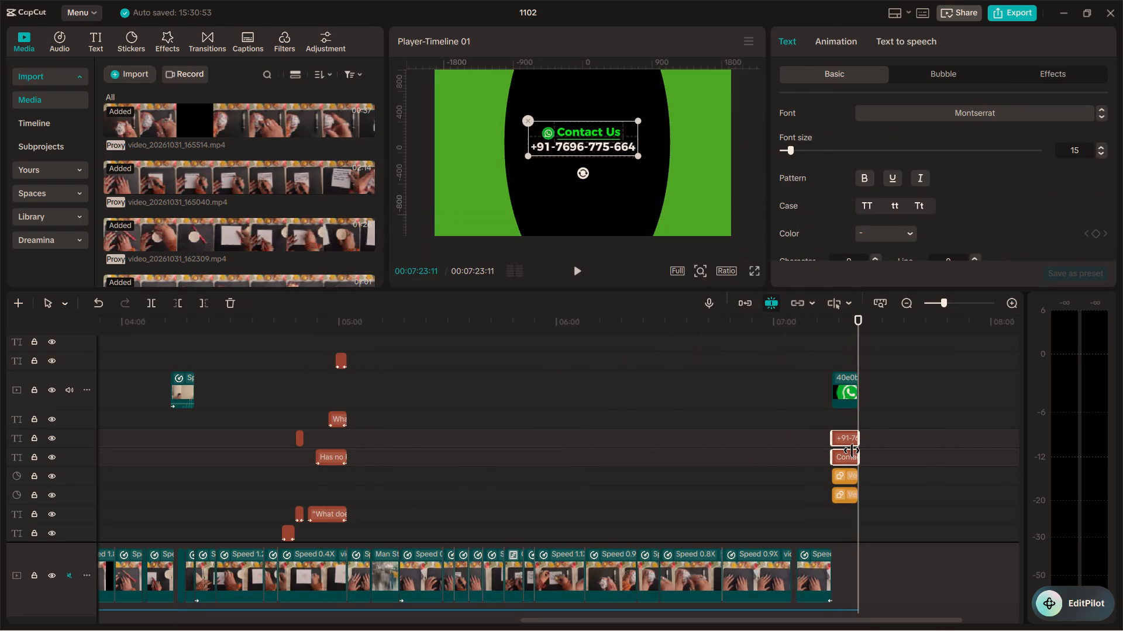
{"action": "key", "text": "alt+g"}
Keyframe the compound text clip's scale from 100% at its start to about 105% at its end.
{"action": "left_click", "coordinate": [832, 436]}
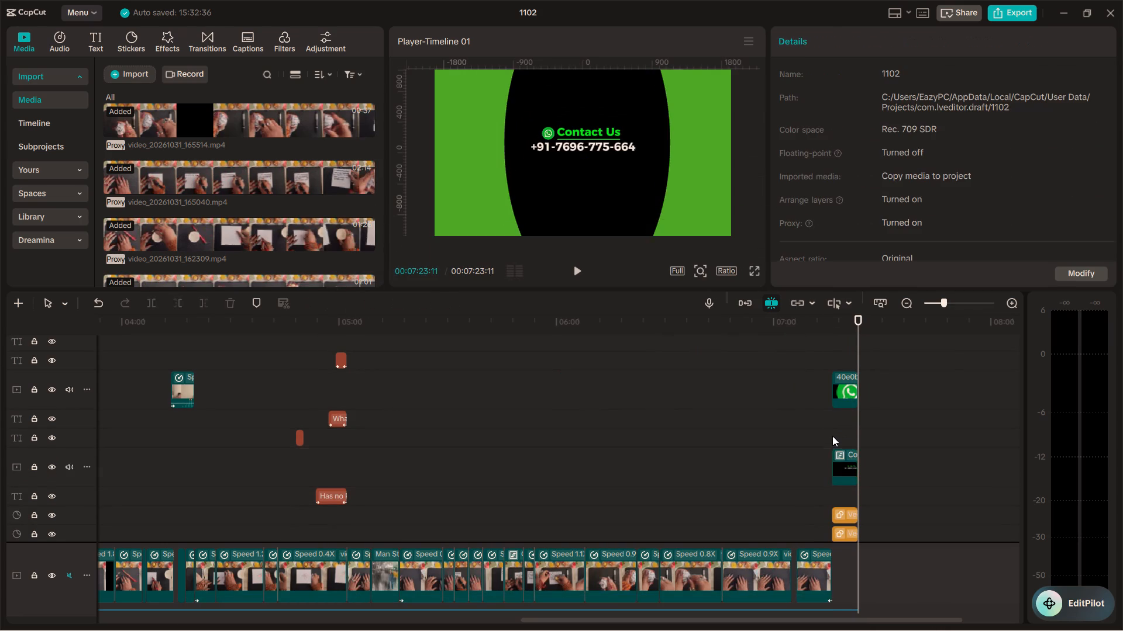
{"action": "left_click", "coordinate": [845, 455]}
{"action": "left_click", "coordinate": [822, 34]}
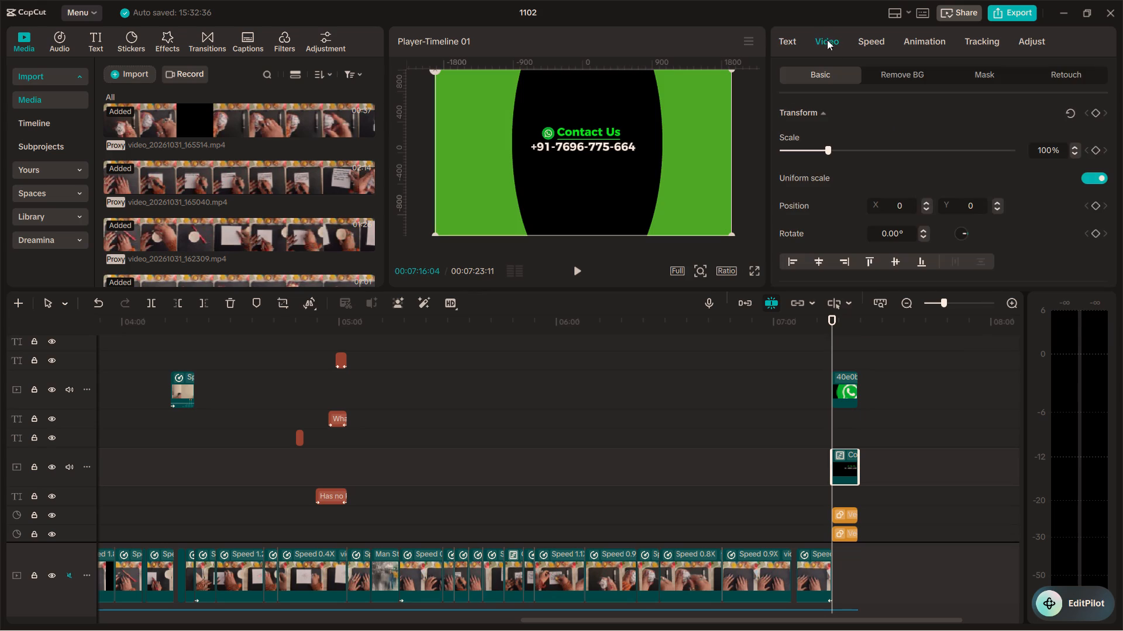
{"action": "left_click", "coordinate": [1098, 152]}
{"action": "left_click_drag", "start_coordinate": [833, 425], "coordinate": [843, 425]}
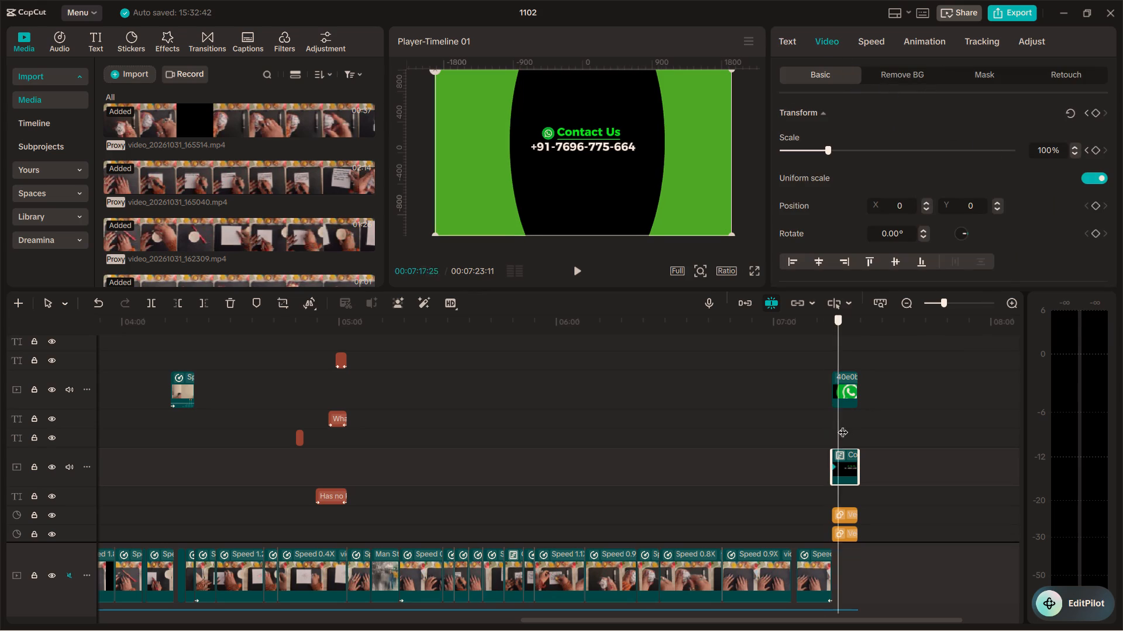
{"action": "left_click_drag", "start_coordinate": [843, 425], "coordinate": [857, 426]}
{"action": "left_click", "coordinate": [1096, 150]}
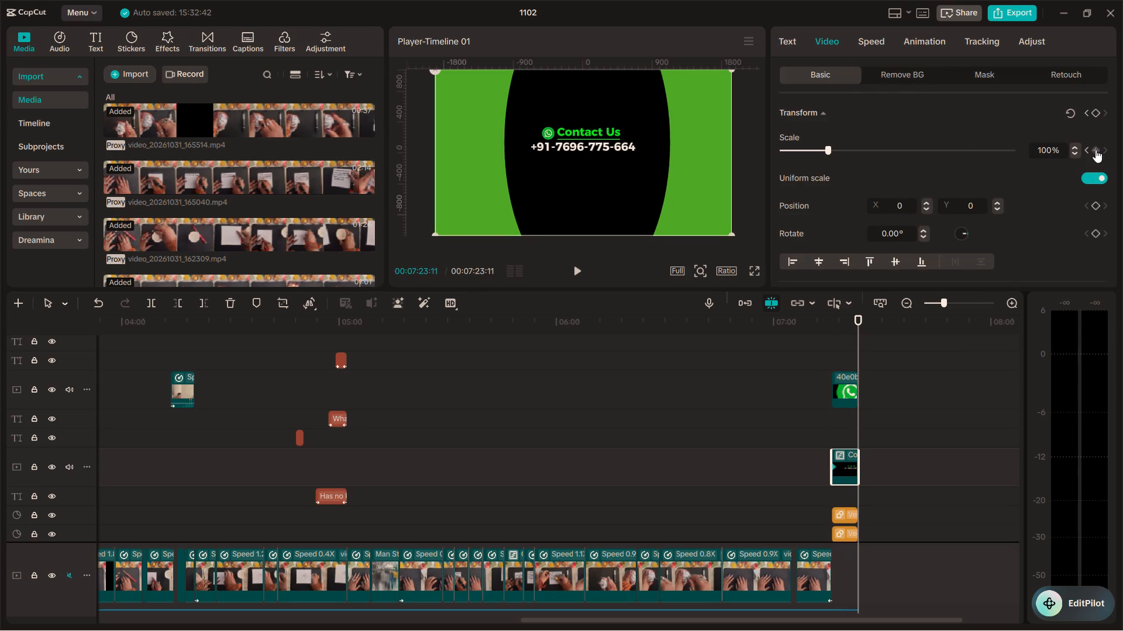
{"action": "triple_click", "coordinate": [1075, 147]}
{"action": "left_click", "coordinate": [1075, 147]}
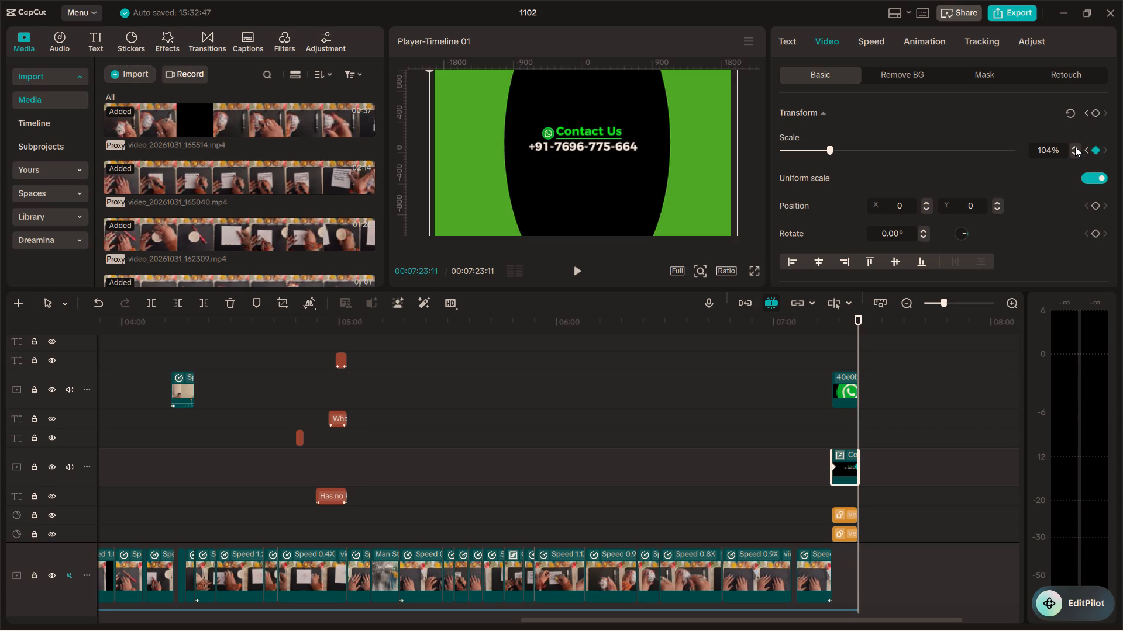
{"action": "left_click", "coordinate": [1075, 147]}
Play the closing contact section full screen from its start to check the text's scale animation.
{"action": "left_click", "coordinate": [829, 438]}
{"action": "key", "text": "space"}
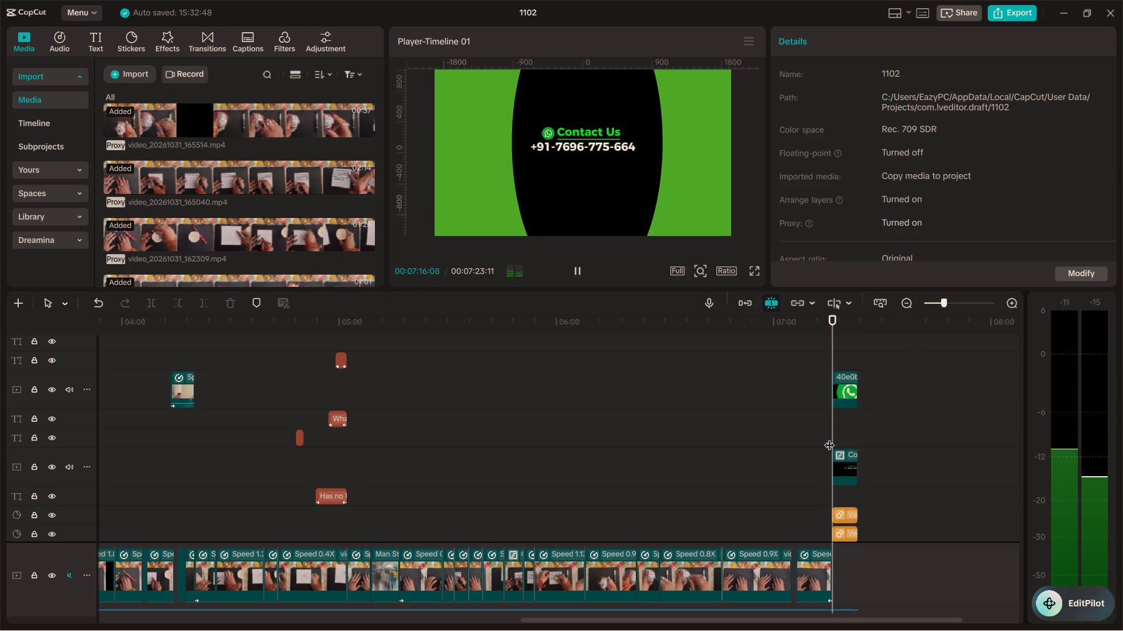
{"action": "left_click", "coordinate": [752, 269]}
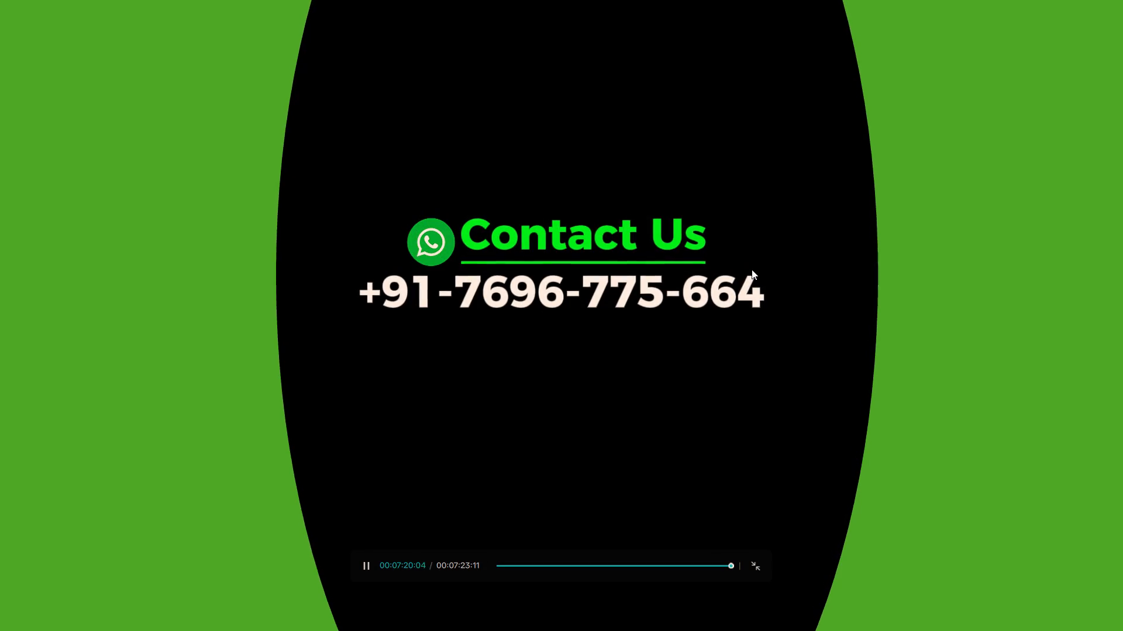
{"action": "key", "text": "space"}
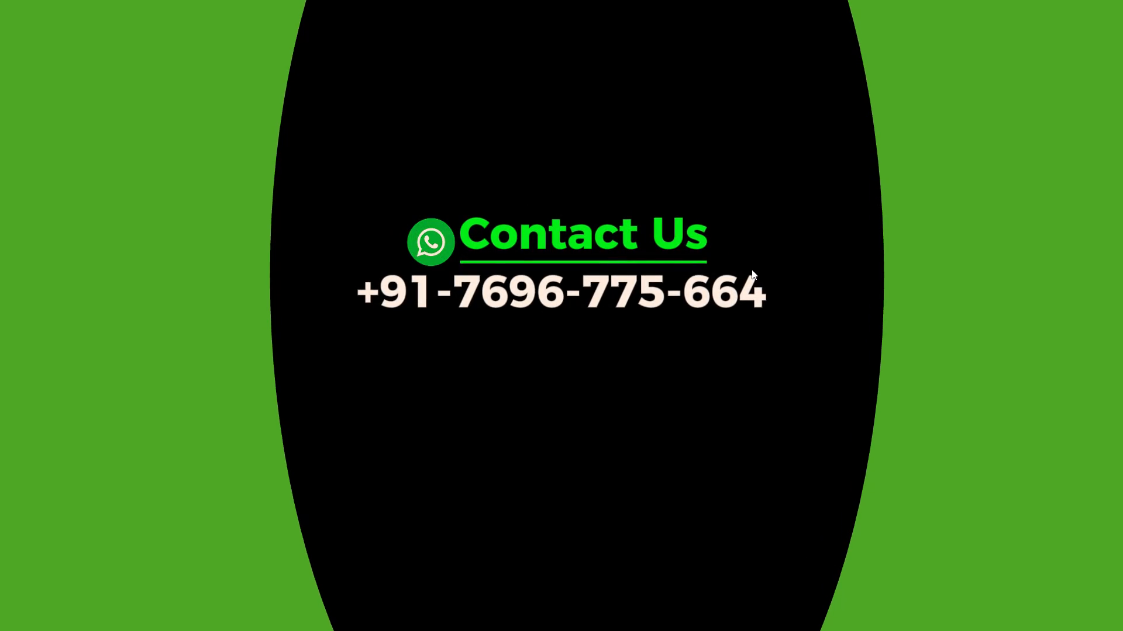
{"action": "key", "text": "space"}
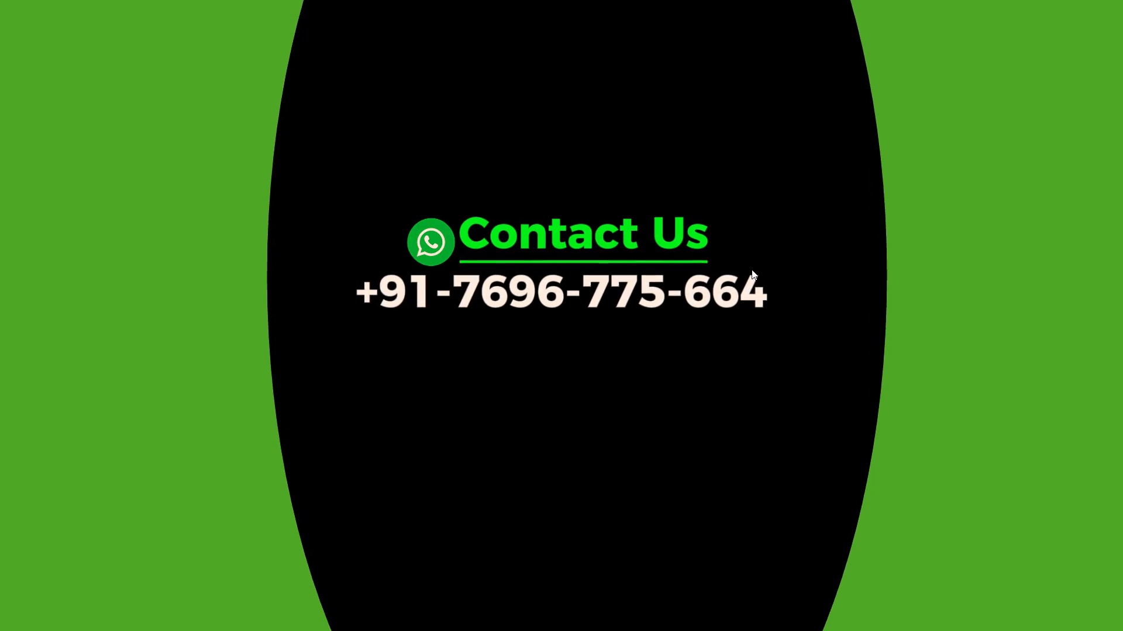
{"action": "key", "text": "Escape"}
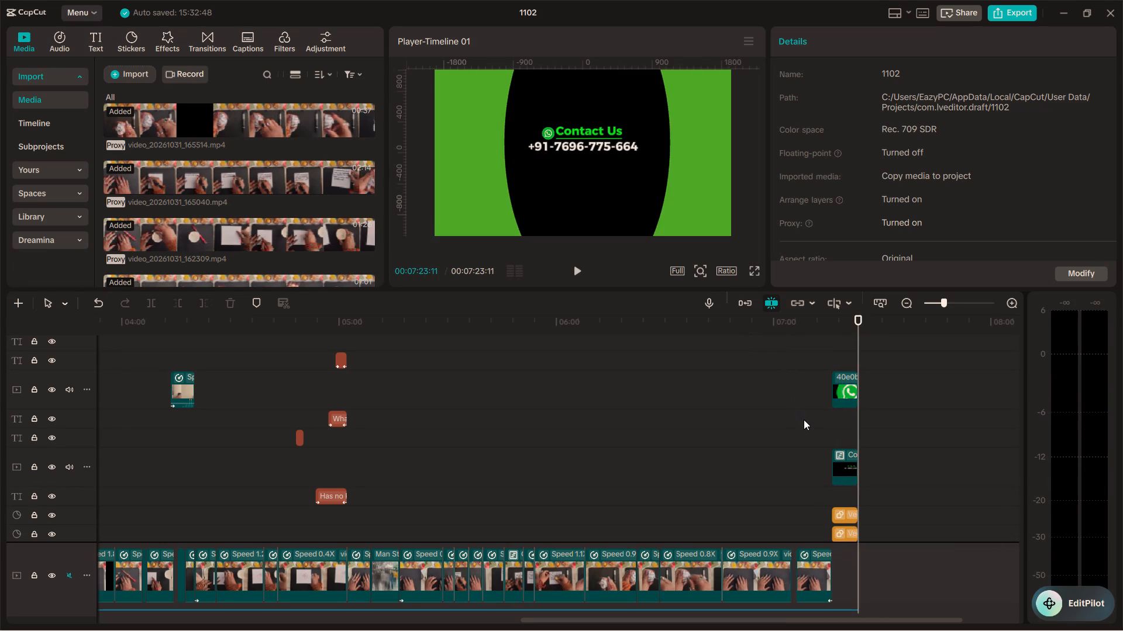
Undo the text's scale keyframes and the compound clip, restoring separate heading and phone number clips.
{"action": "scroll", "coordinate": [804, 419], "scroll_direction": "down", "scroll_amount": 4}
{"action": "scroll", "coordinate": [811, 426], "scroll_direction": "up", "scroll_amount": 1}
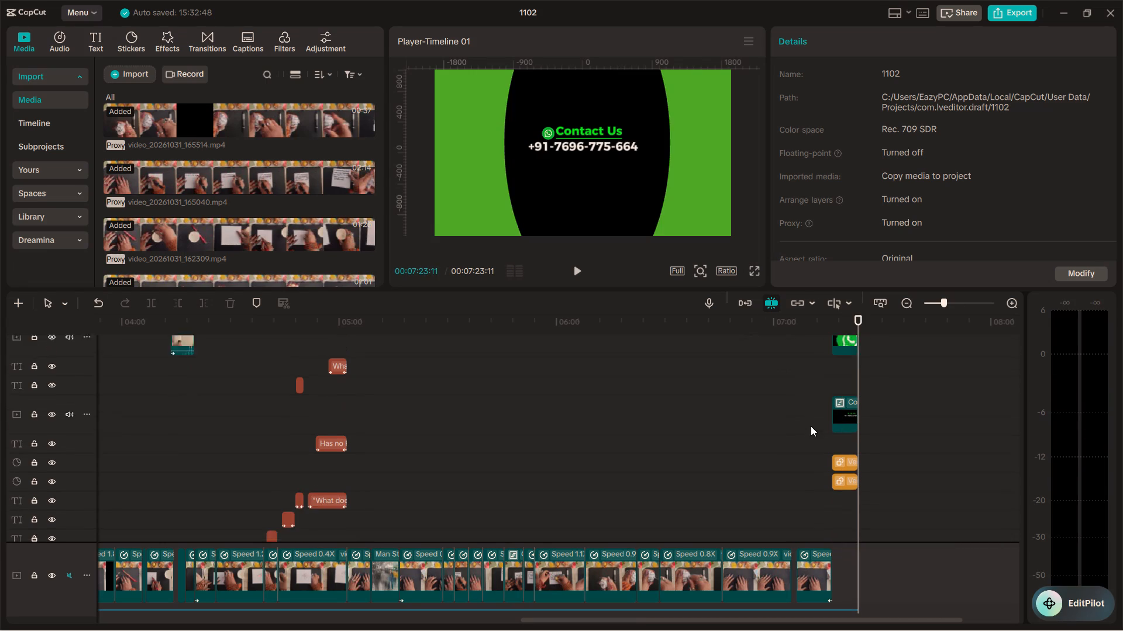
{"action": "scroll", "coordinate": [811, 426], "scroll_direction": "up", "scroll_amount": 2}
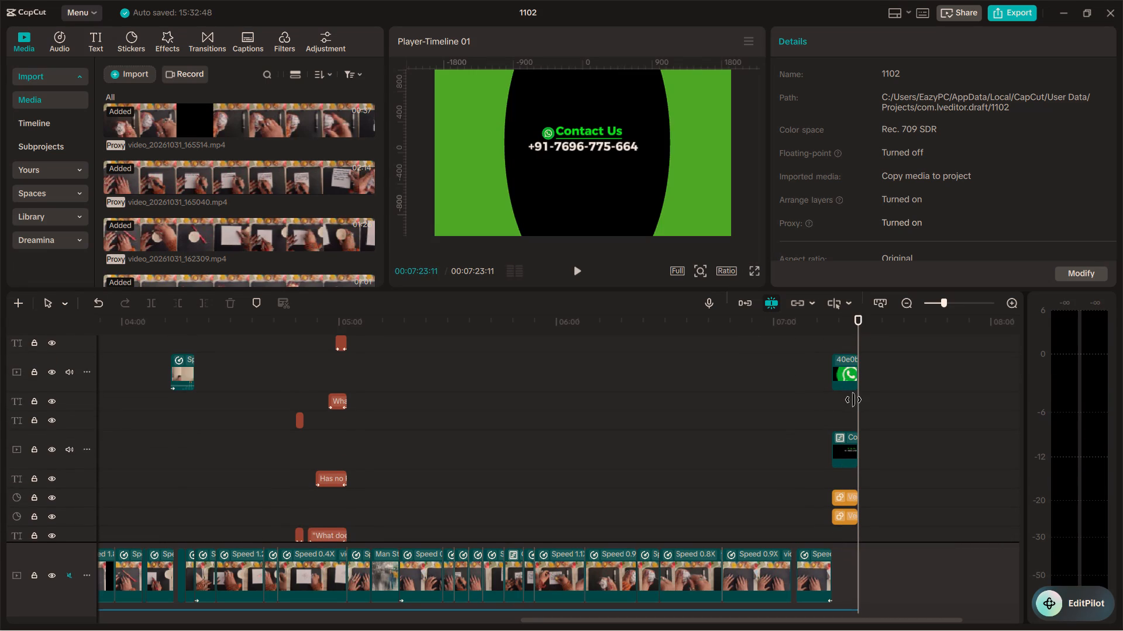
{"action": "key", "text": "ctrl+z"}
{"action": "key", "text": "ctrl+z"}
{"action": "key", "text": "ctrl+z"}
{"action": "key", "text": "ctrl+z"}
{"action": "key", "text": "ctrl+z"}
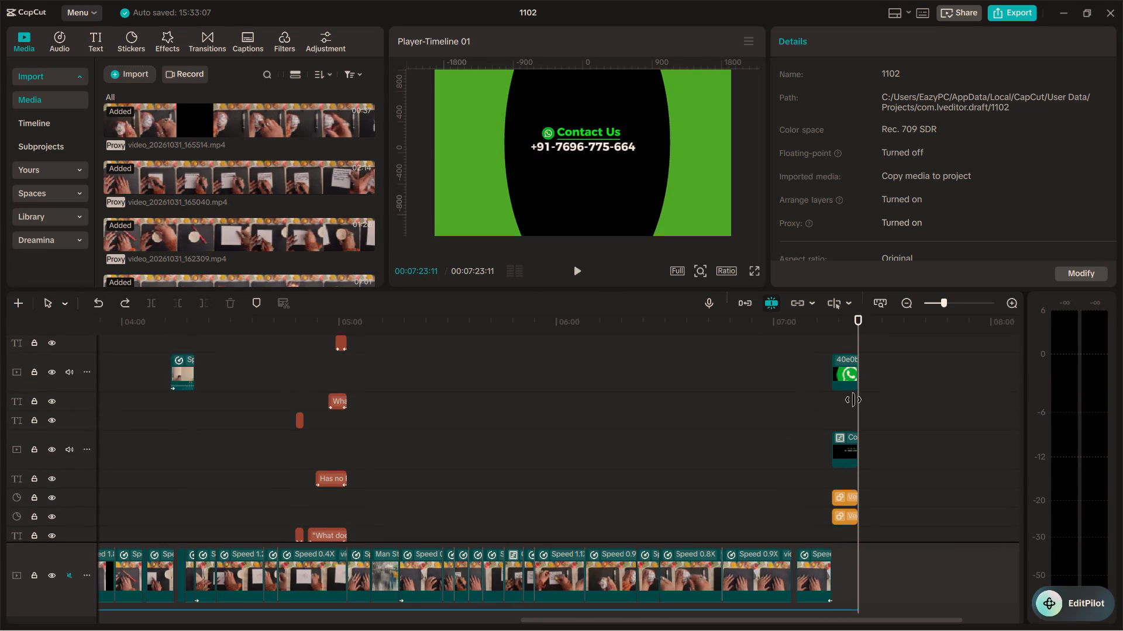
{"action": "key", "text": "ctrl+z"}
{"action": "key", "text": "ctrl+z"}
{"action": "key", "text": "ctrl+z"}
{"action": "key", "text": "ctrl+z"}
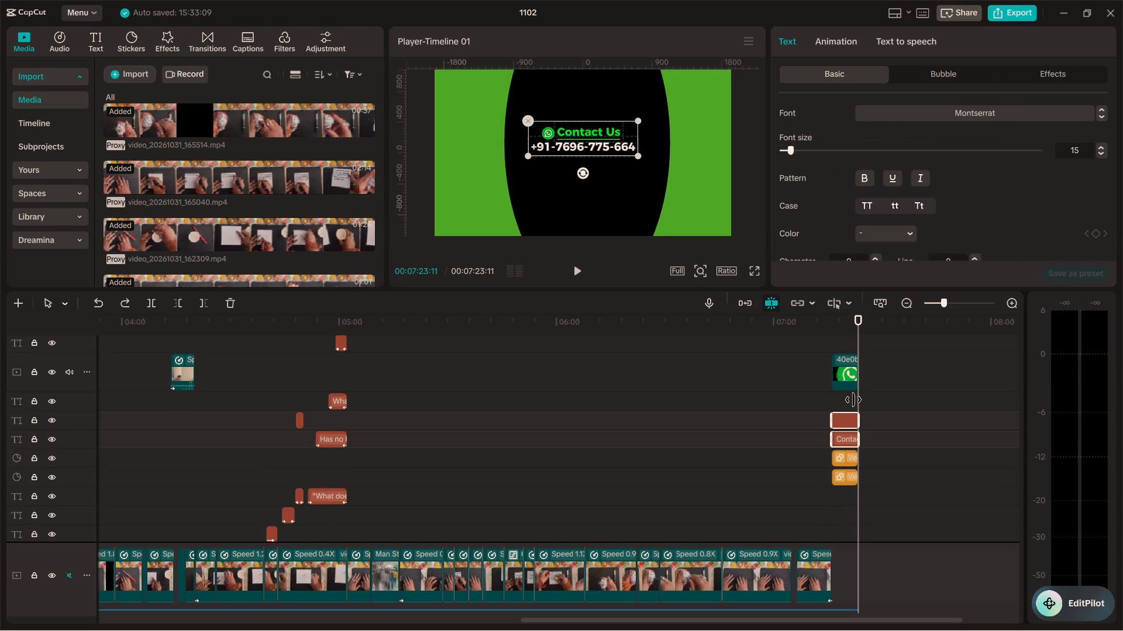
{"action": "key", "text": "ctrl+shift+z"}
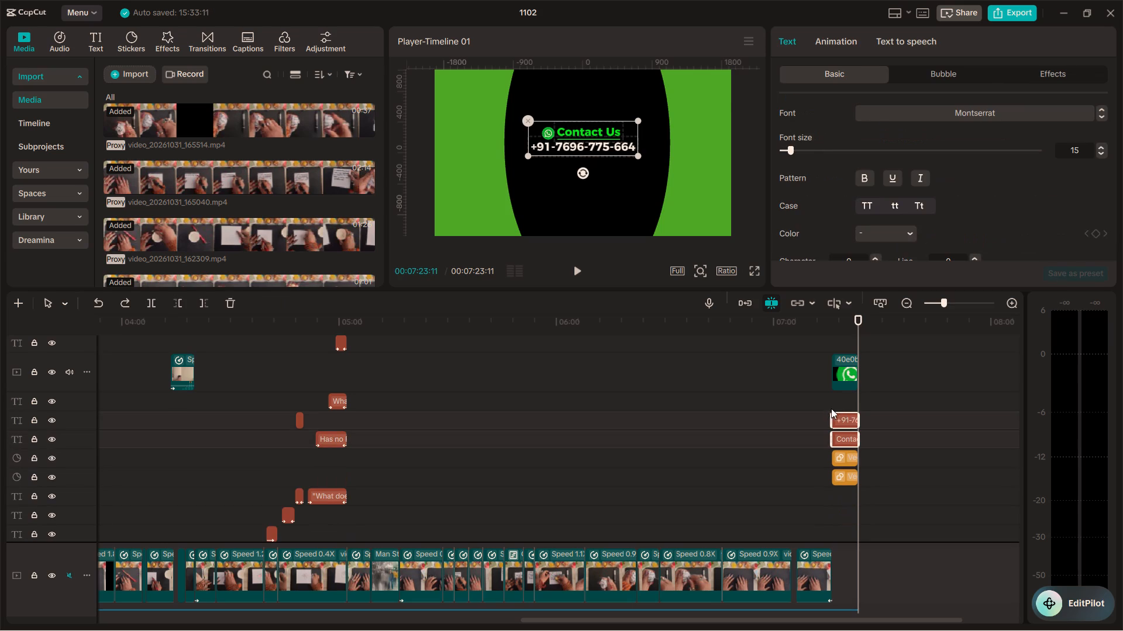
Play the closing contact section full screen from about 00:07:15 to review the original text.
{"action": "left_click", "coordinate": [825, 405]}
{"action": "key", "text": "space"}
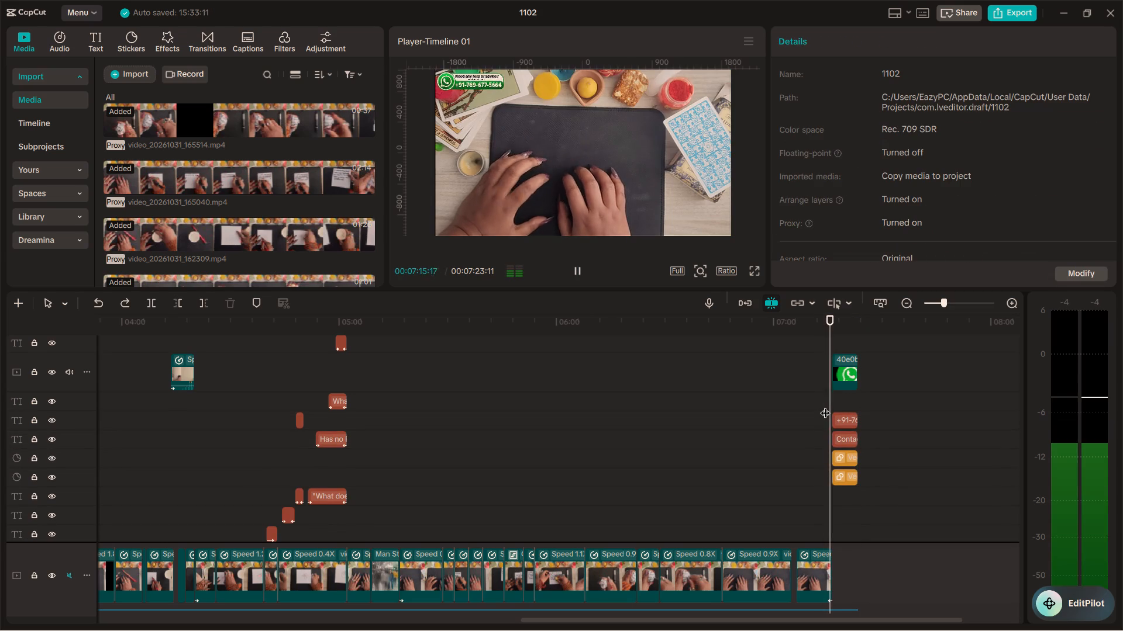
{"action": "left_click", "coordinate": [756, 269]}
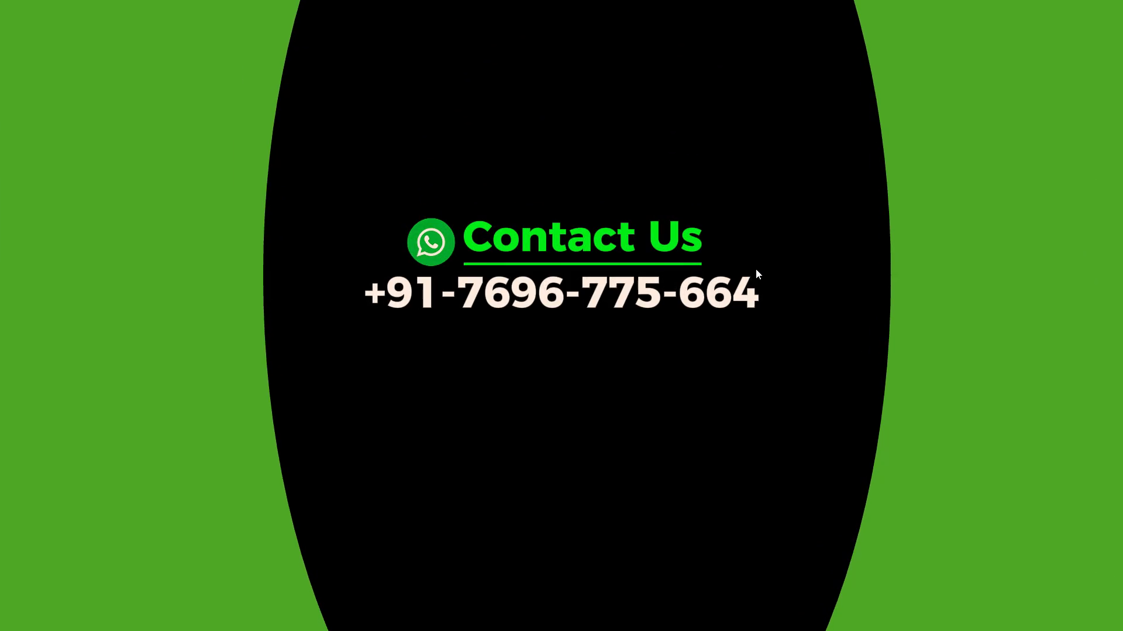
{"action": "key", "text": "Escape"}
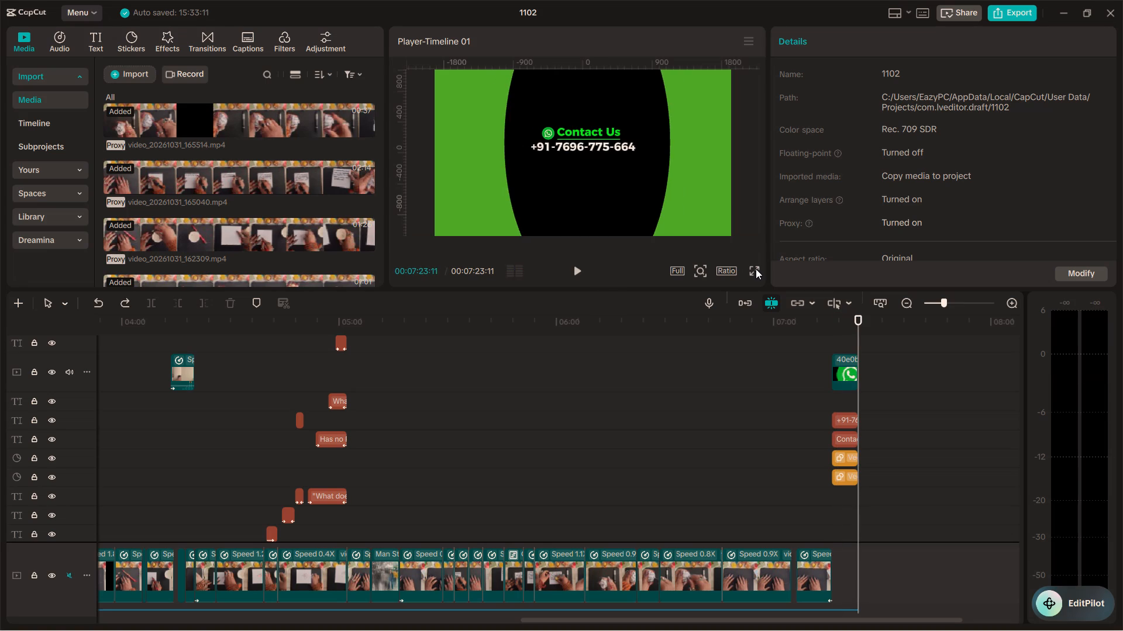
Change the fill colour of the green ellipse behind the black one to the light grey swatch CCCCCC.
{"action": "left_click", "coordinate": [844, 461]}
{"action": "left_click", "coordinate": [850, 477]}
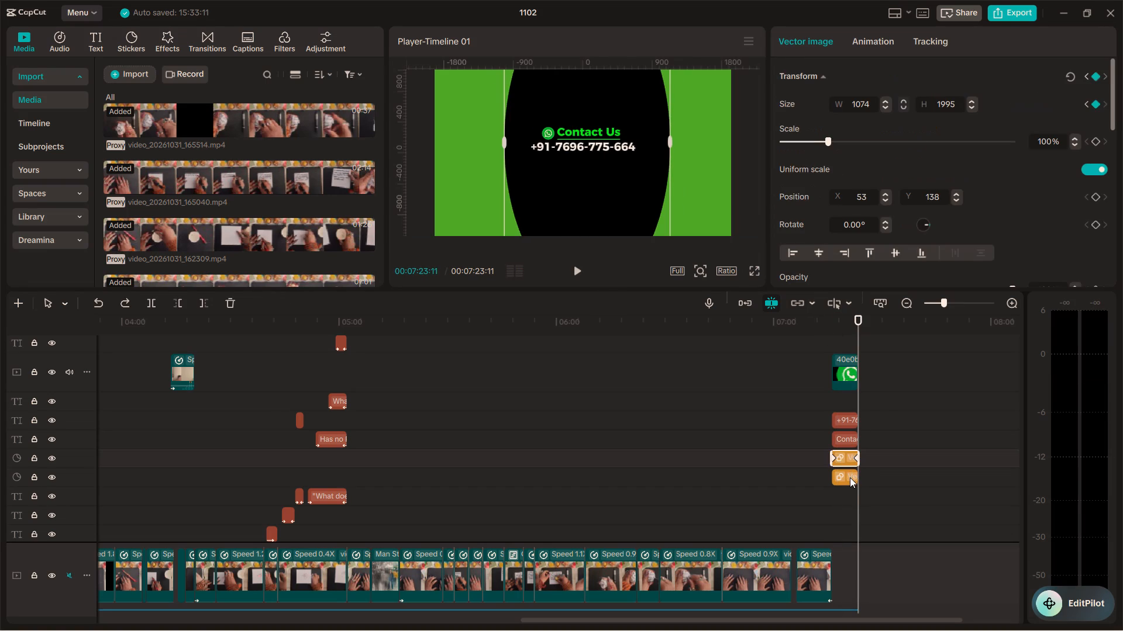
{"action": "scroll", "coordinate": [894, 151], "scroll_direction": "up", "scroll_amount": 4}
{"action": "scroll", "coordinate": [894, 151], "scroll_direction": "down", "scroll_amount": 4}
{"action": "scroll", "coordinate": [891, 162], "scroll_direction": "up", "scroll_amount": 2}
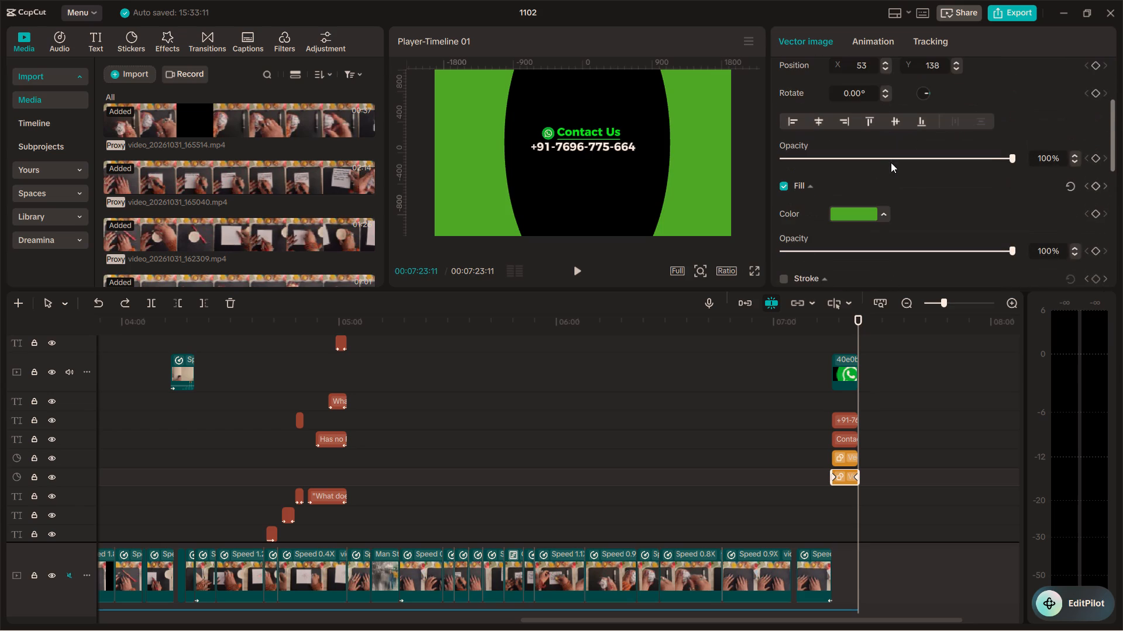
{"action": "left_click", "coordinate": [884, 219]}
{"action": "left_click", "coordinate": [867, 214]}
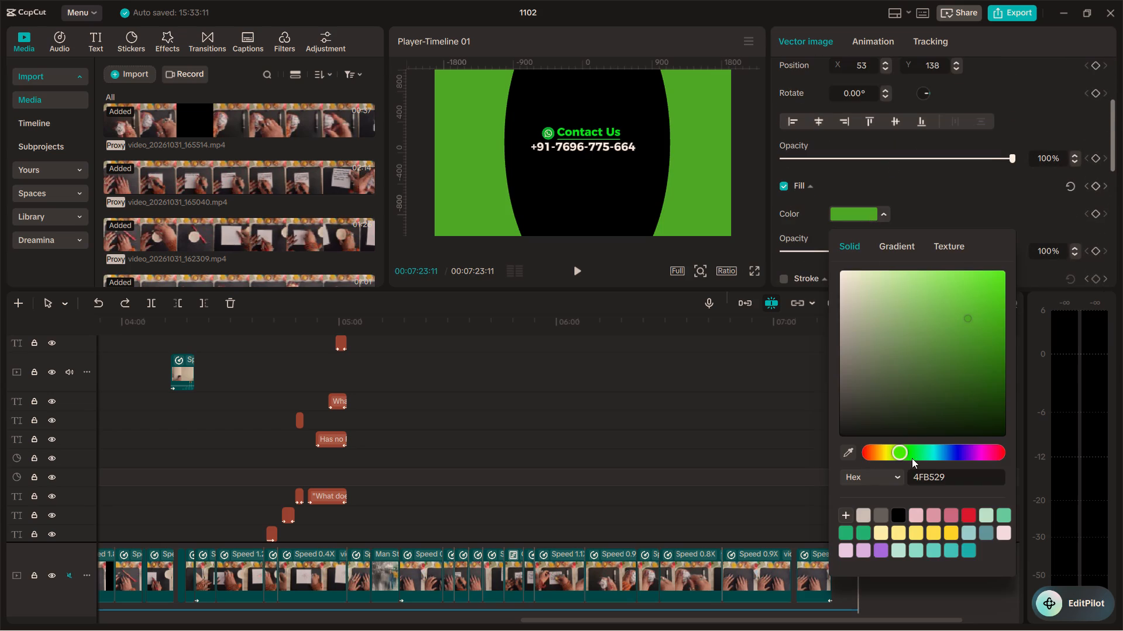
{"action": "left_click", "coordinate": [863, 514]}
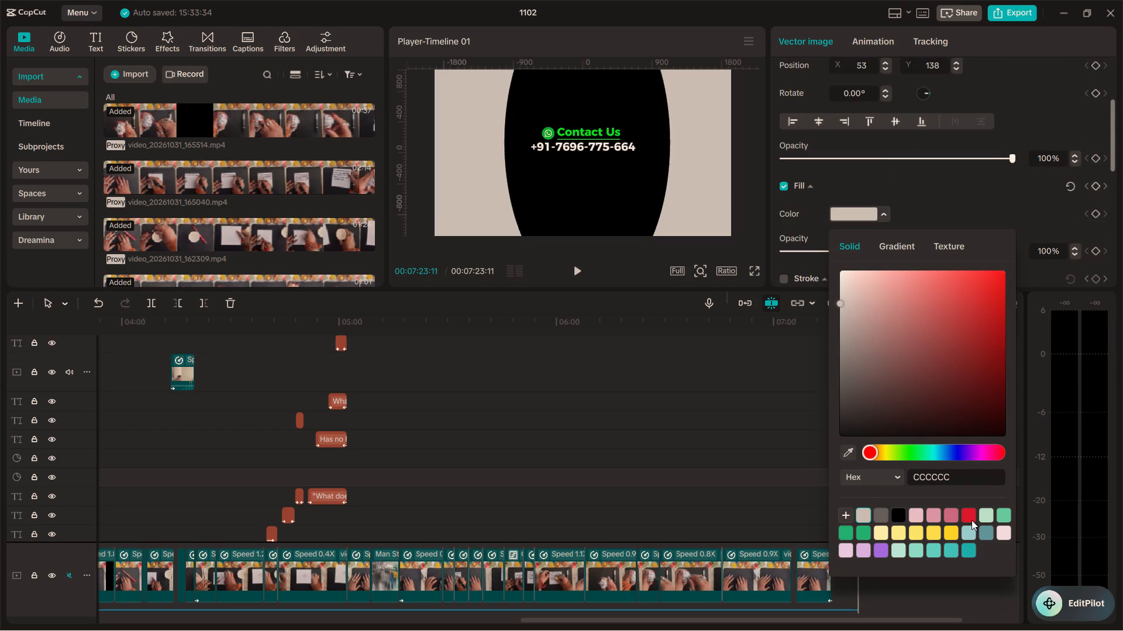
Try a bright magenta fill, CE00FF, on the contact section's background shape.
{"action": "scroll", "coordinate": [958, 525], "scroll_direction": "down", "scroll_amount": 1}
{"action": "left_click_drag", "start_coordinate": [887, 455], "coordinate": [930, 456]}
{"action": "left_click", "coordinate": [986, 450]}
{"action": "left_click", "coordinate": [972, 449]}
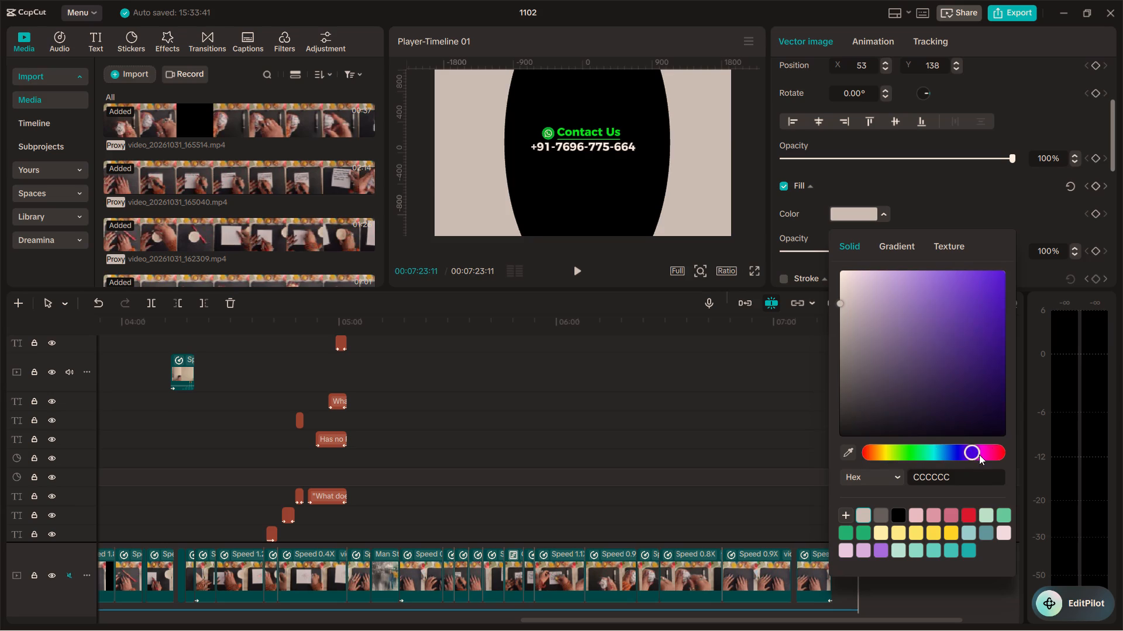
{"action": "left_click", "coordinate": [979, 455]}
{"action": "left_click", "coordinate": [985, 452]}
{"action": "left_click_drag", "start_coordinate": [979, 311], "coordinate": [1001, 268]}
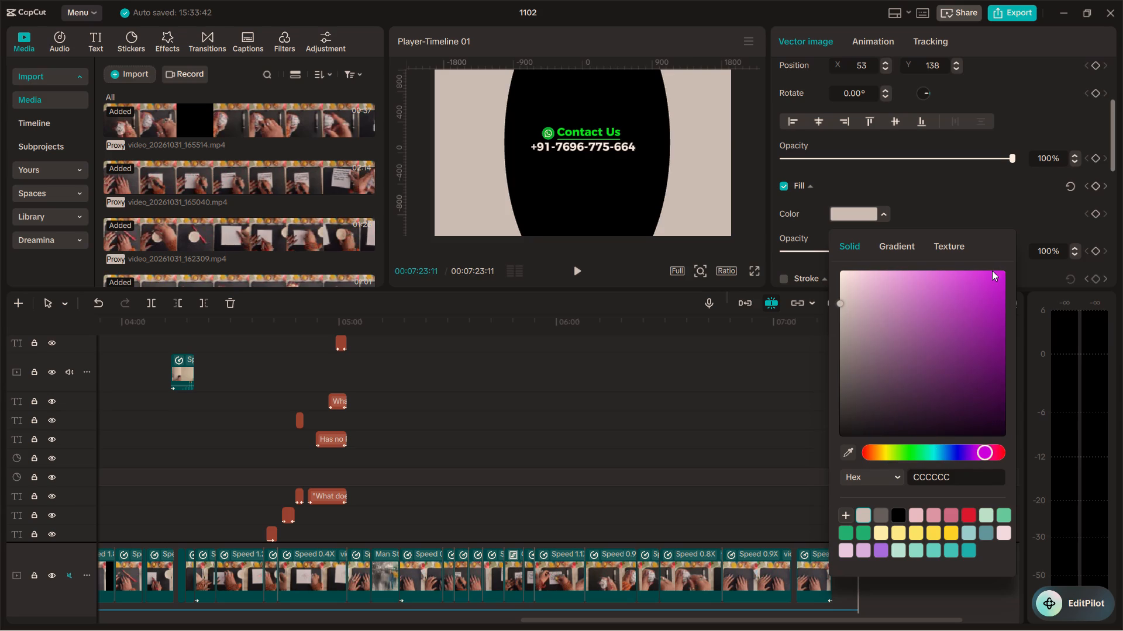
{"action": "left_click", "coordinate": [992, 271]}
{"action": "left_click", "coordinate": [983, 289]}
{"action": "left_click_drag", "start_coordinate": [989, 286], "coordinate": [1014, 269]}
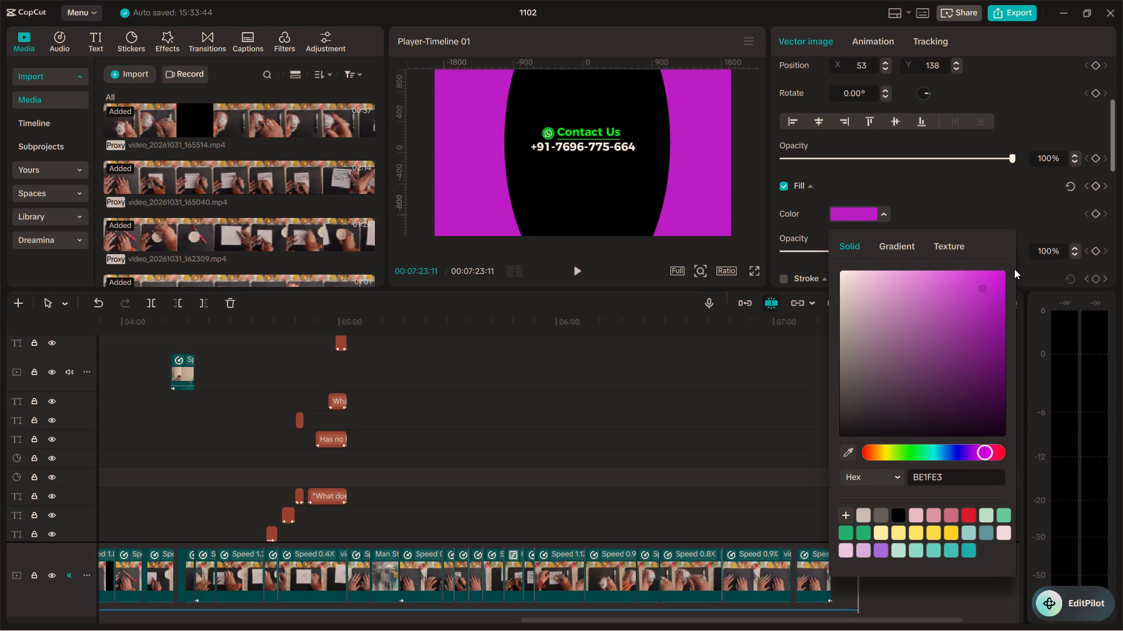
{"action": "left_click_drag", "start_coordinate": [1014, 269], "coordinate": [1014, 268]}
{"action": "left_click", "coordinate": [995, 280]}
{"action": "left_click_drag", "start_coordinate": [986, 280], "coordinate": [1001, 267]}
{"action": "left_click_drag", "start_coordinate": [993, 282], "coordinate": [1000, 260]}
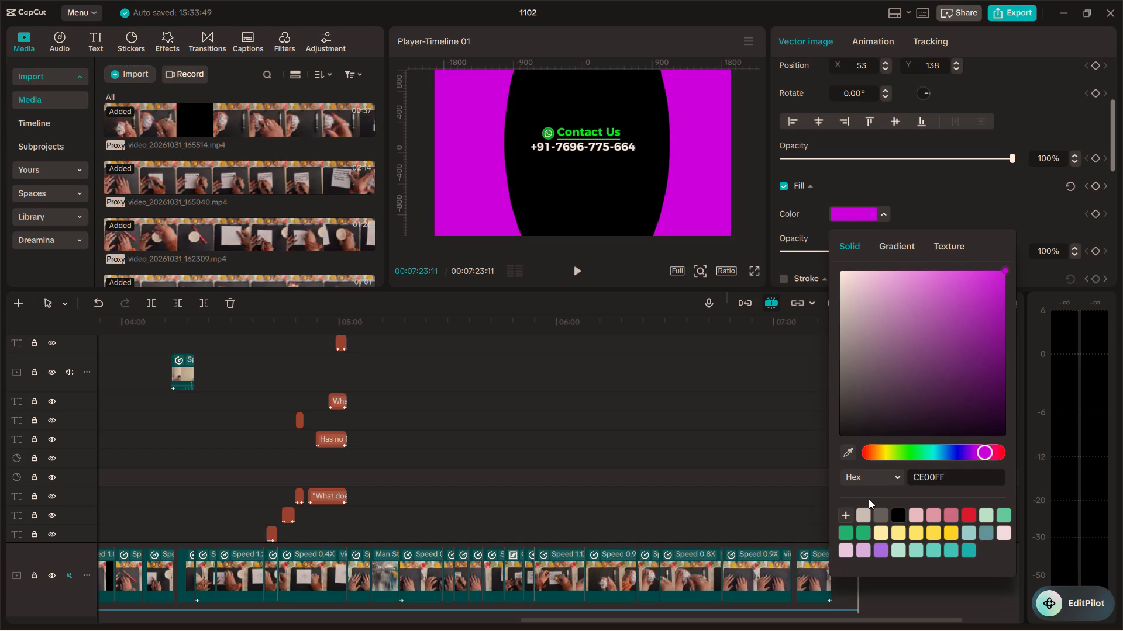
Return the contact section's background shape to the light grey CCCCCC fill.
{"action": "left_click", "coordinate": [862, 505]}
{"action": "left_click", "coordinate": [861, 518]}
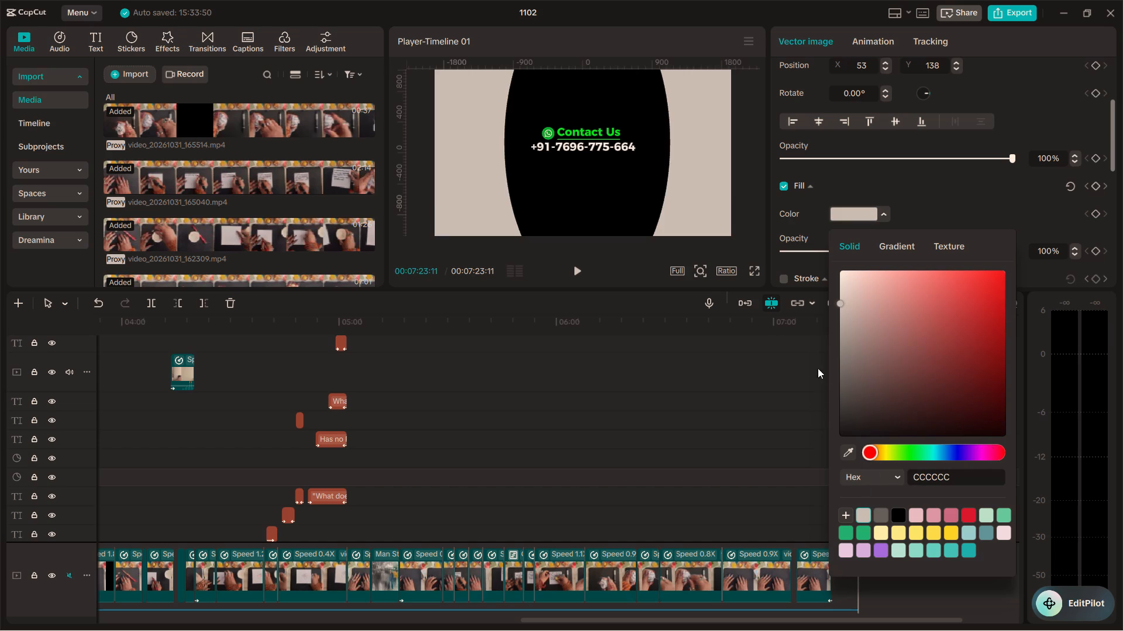
Preview the video full screen briefly, then exit the preview.
{"action": "left_click", "coordinate": [752, 271]}
{"action": "key", "text": "space"}
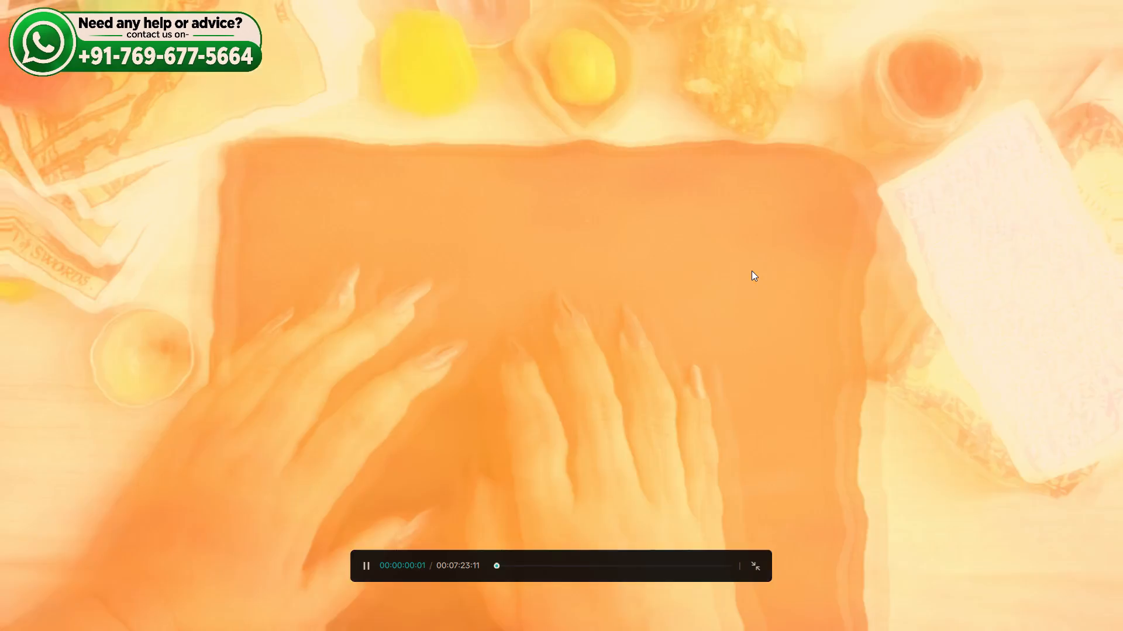
{"action": "key", "text": "space"}
{"action": "key", "text": "Escape"}
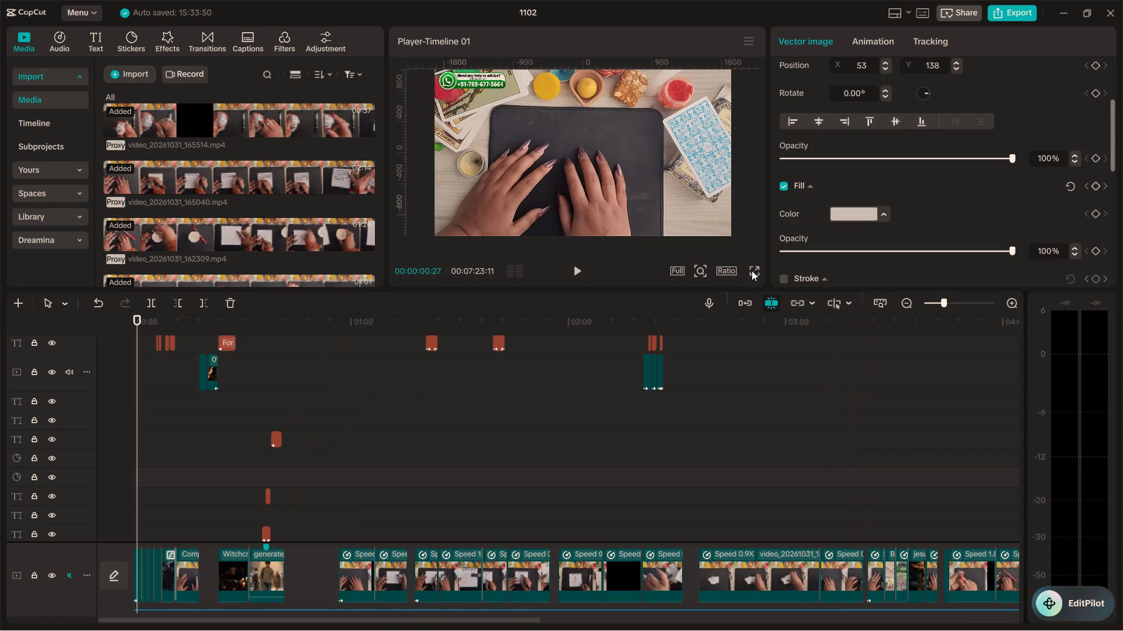
Set the fill of the contact section's background shape to the dark grey preset colour.
{"action": "scroll", "coordinate": [734, 511], "scroll_direction": "down", "scroll_amount": 17, "text": "alt"}
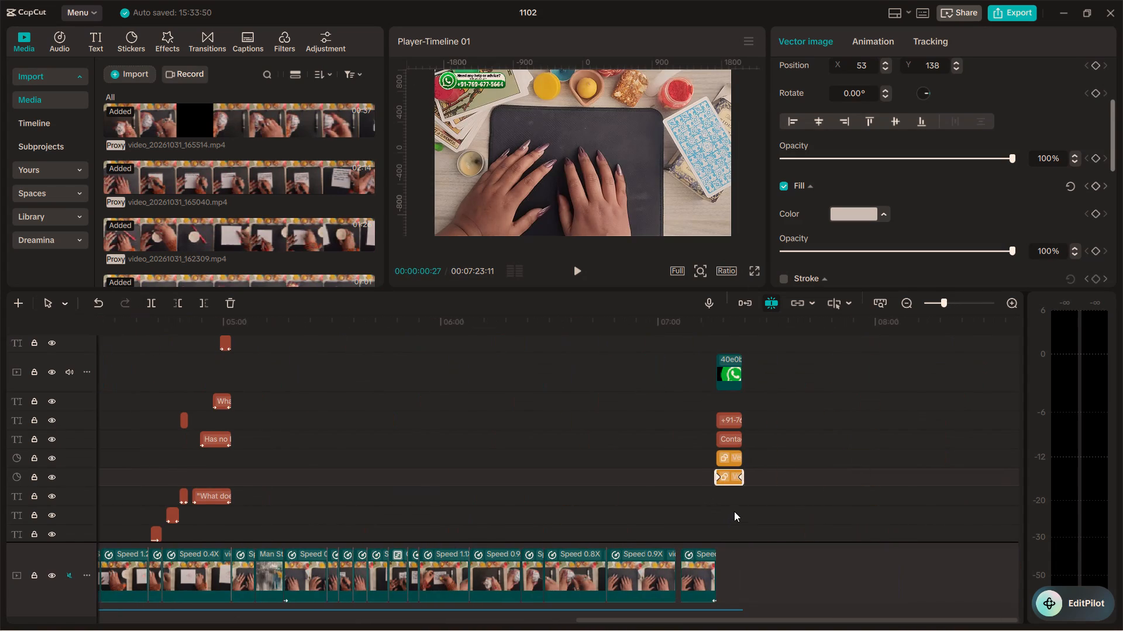
{"action": "scroll", "coordinate": [734, 511], "scroll_direction": "down", "scroll_amount": 4, "text": "alt"}
{"action": "left_click", "coordinate": [881, 206]}
{"action": "left_click", "coordinate": [881, 212]}
{"action": "left_click", "coordinate": [863, 212]}
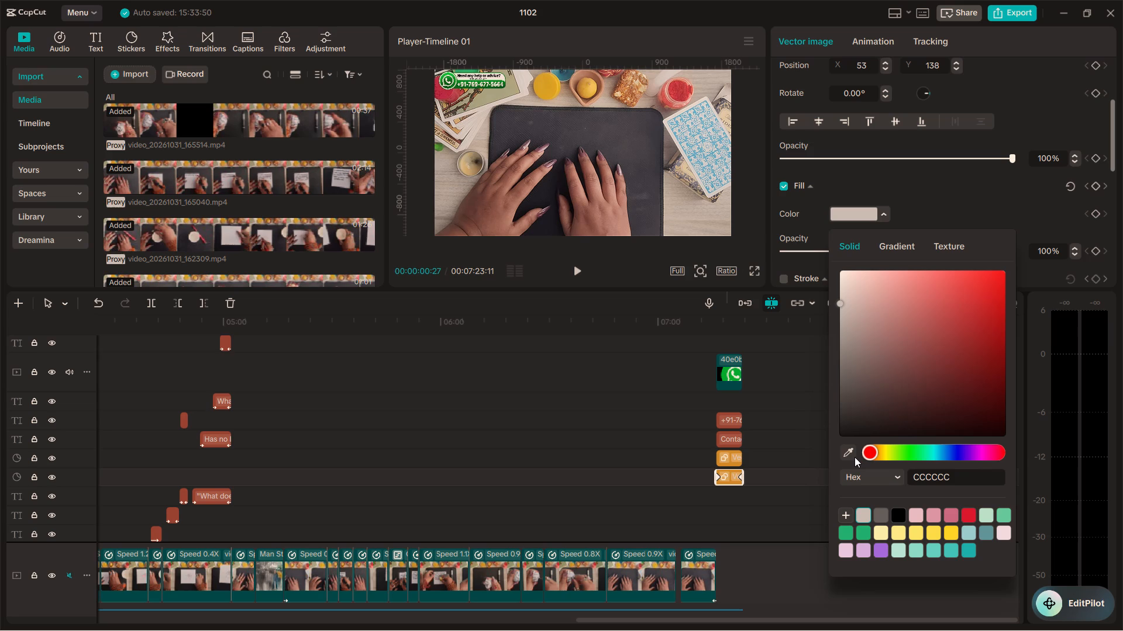
{"action": "left_click", "coordinate": [880, 519]}
Preview the contact section full screen from about 00:07:16, and again with its lead-in from about 00:07:08.
{"action": "left_click", "coordinate": [721, 331]}
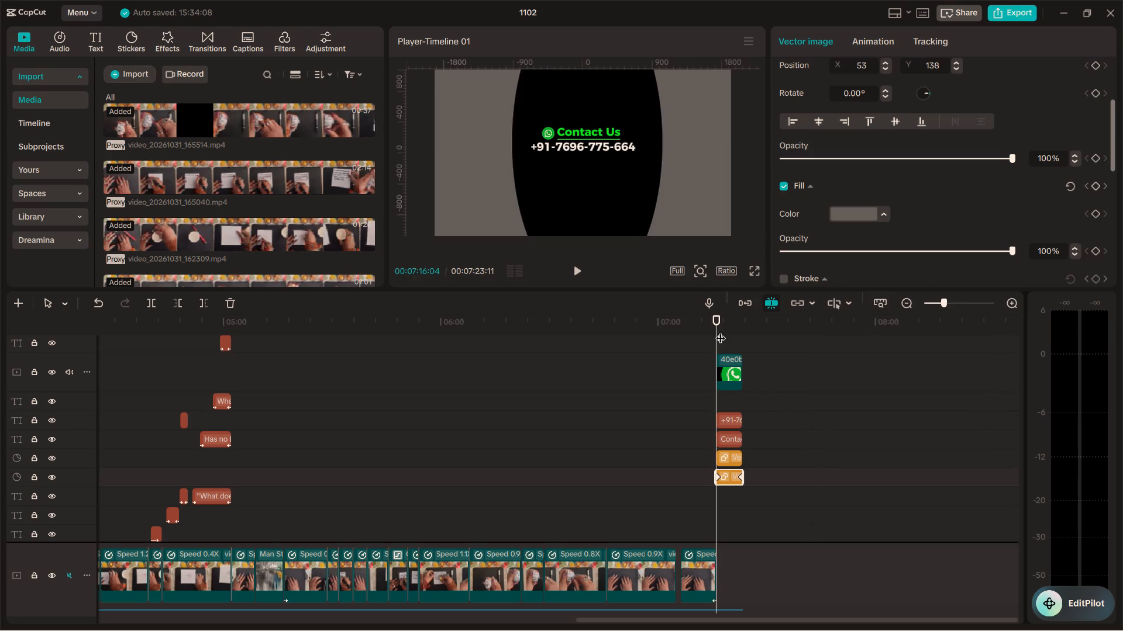
{"action": "key", "text": "space"}
{"action": "left_click", "coordinate": [751, 272]}
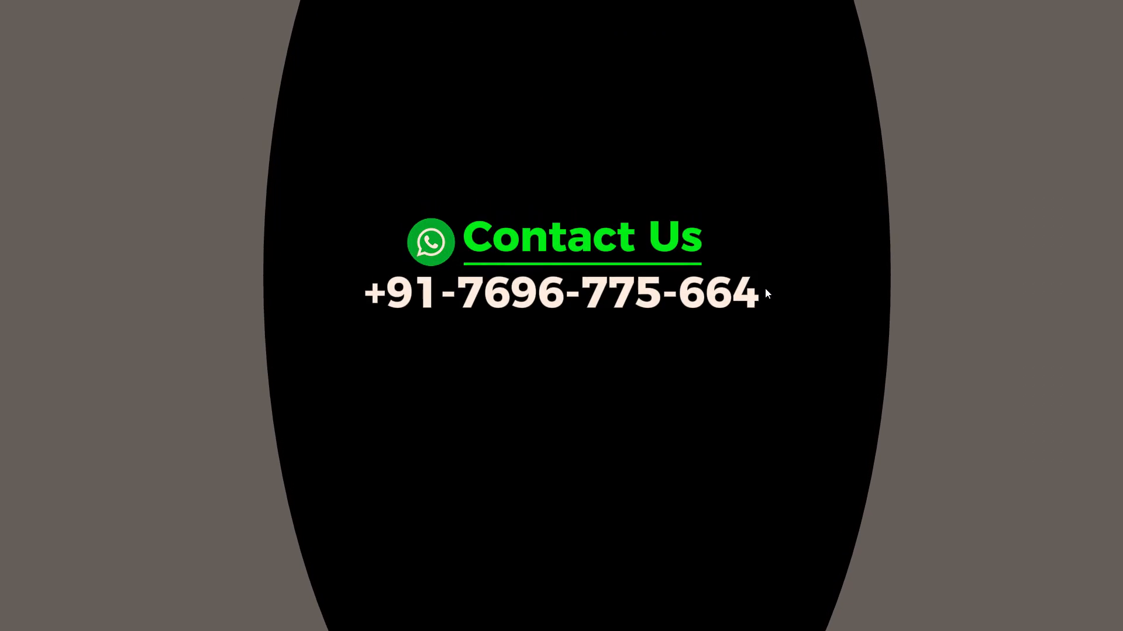
{"action": "key", "text": "Escape"}
{"action": "left_click", "coordinate": [689, 396]}
{"action": "key", "text": "space"}
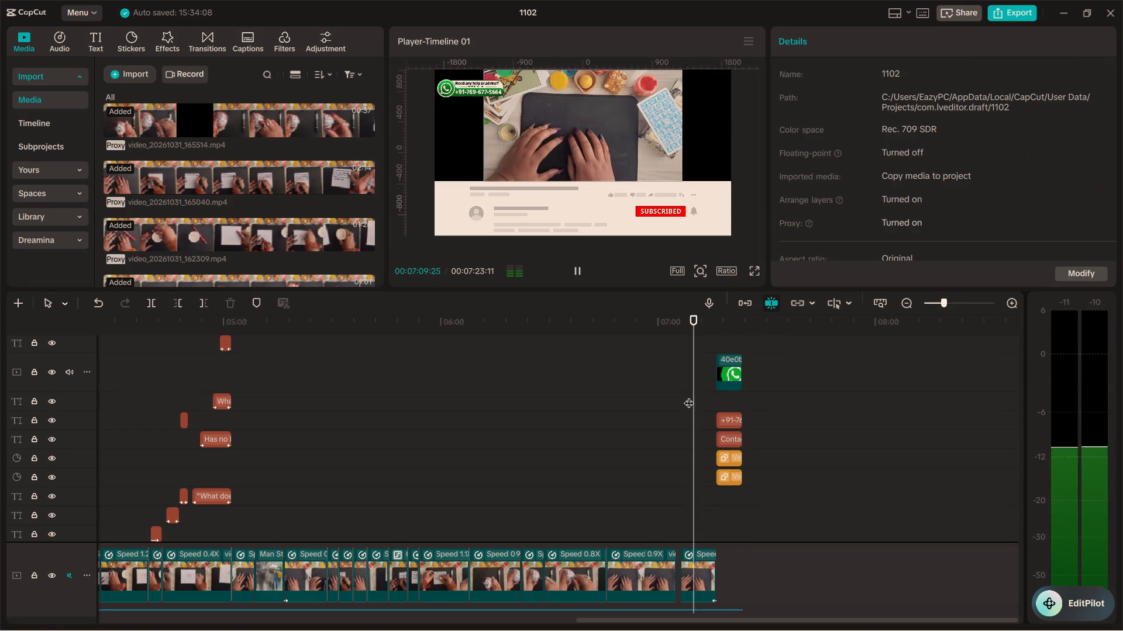
{"action": "left_click", "coordinate": [754, 273]}
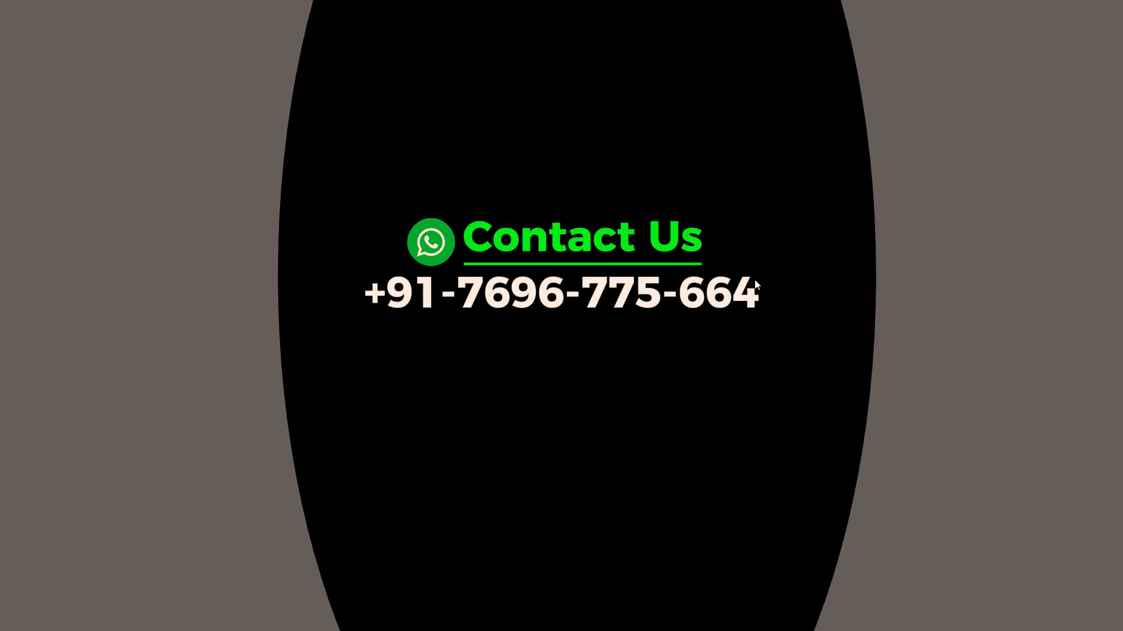
{"action": "key", "text": "Escape"}
Delete the short music clip beneath the closing contact section.
{"action": "scroll", "coordinate": [761, 443], "scroll_direction": "down", "scroll_amount": 6}
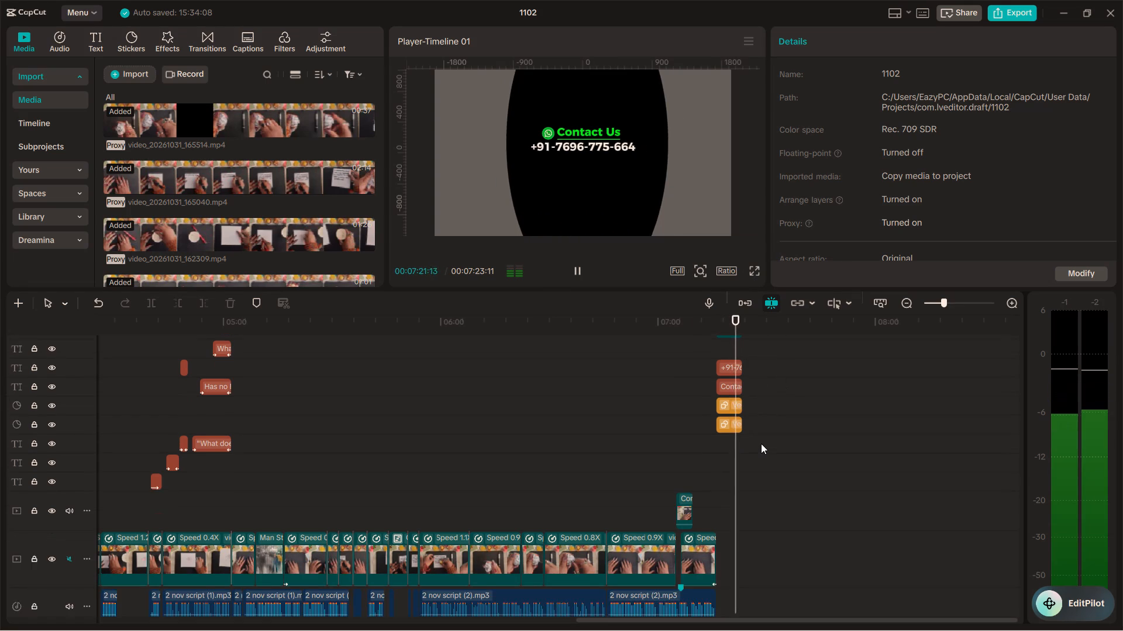
{"action": "scroll", "coordinate": [761, 443], "scroll_direction": "down", "scroll_amount": 10}
{"action": "left_click", "coordinate": [731, 558]}
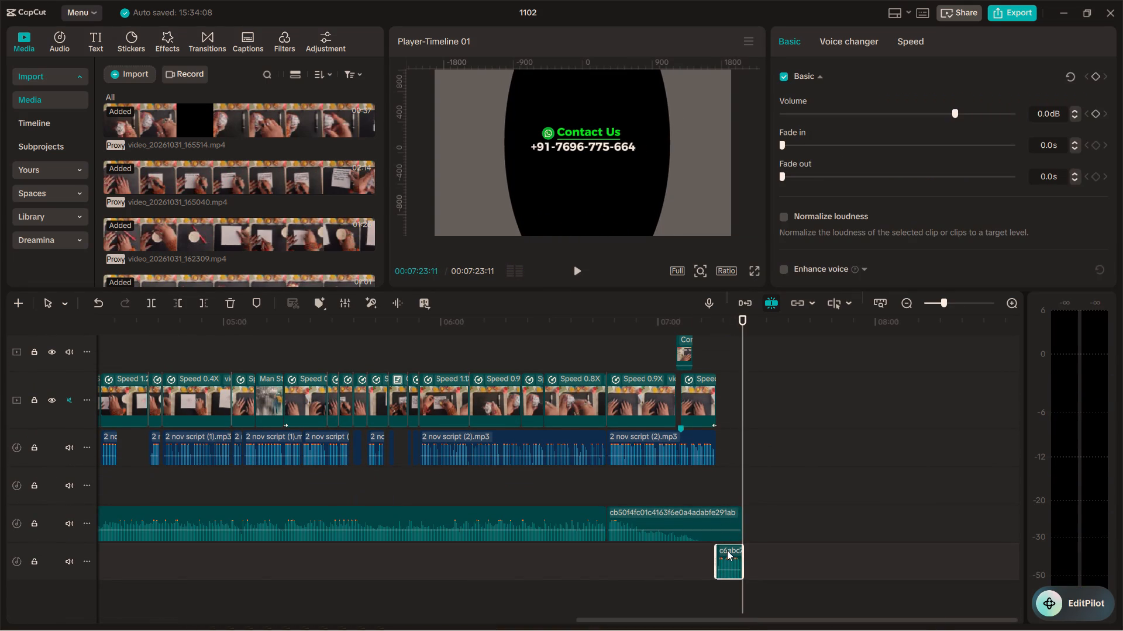
{"action": "key", "text": "BackSpace"}
In File Explorer's music folder, play Download (6) and Download to audition their audio for the contact section.
{"action": "left_click", "coordinate": [502, 608]}
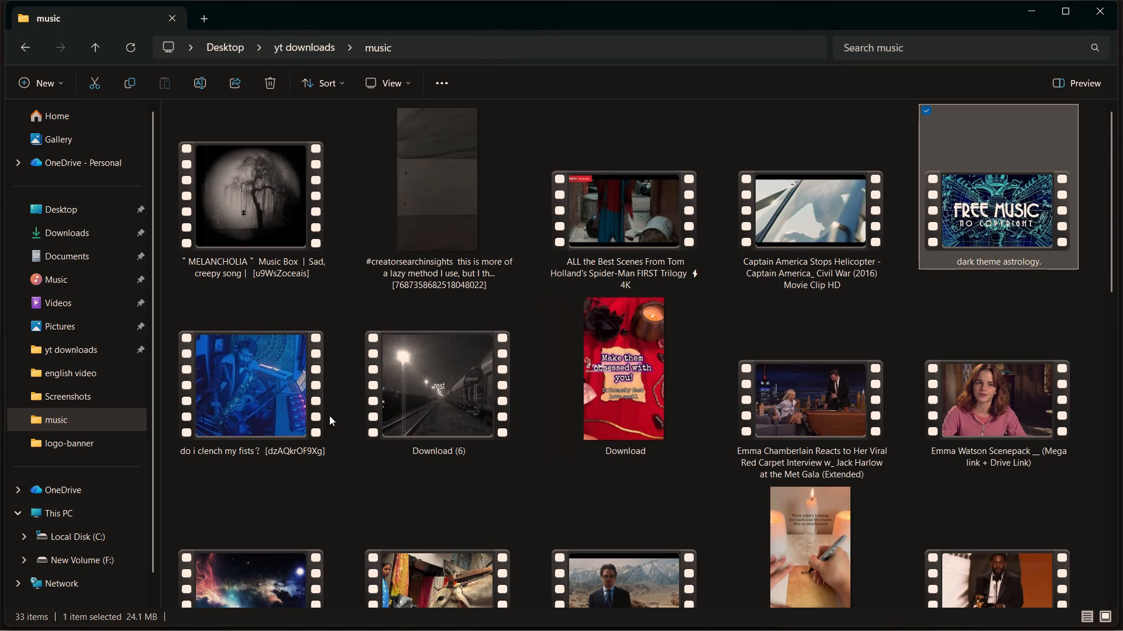
{"action": "scroll", "coordinate": [260, 413], "scroll_direction": "down", "scroll_amount": 2}
{"action": "double_click", "coordinate": [412, 144]}
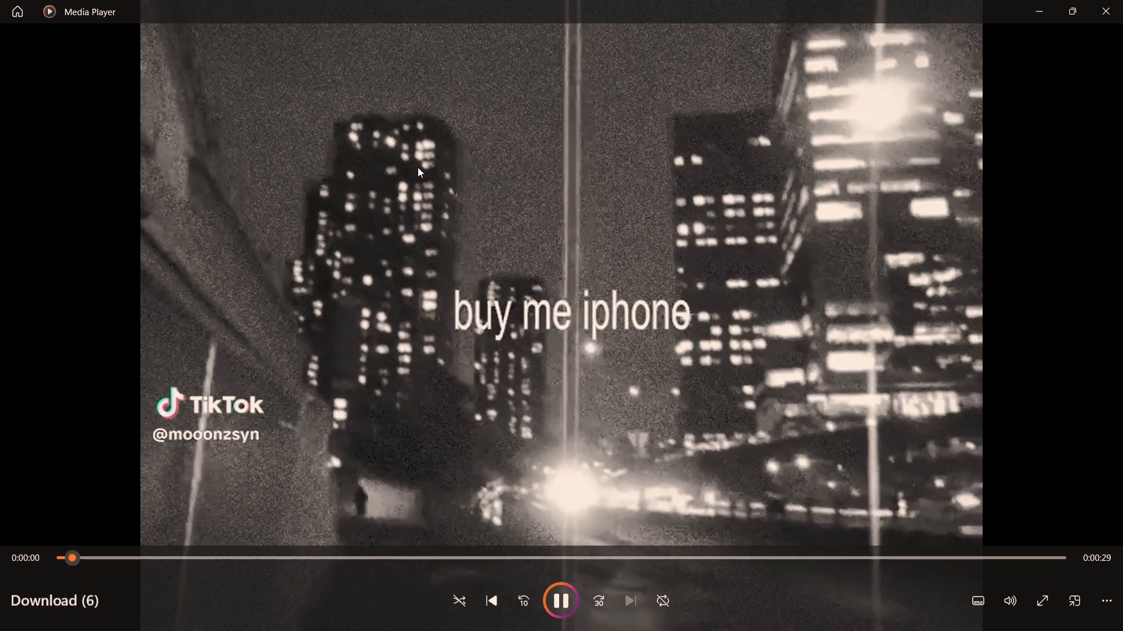
{"action": "left_click", "coordinate": [1103, 4]}
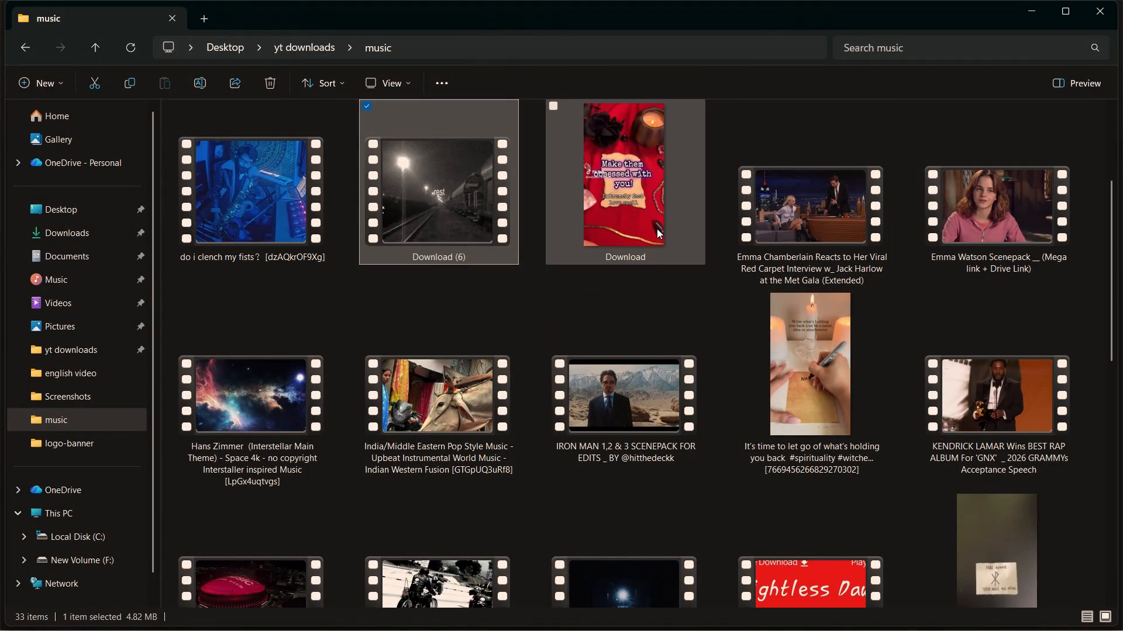
{"action": "double_click", "coordinate": [657, 228]}
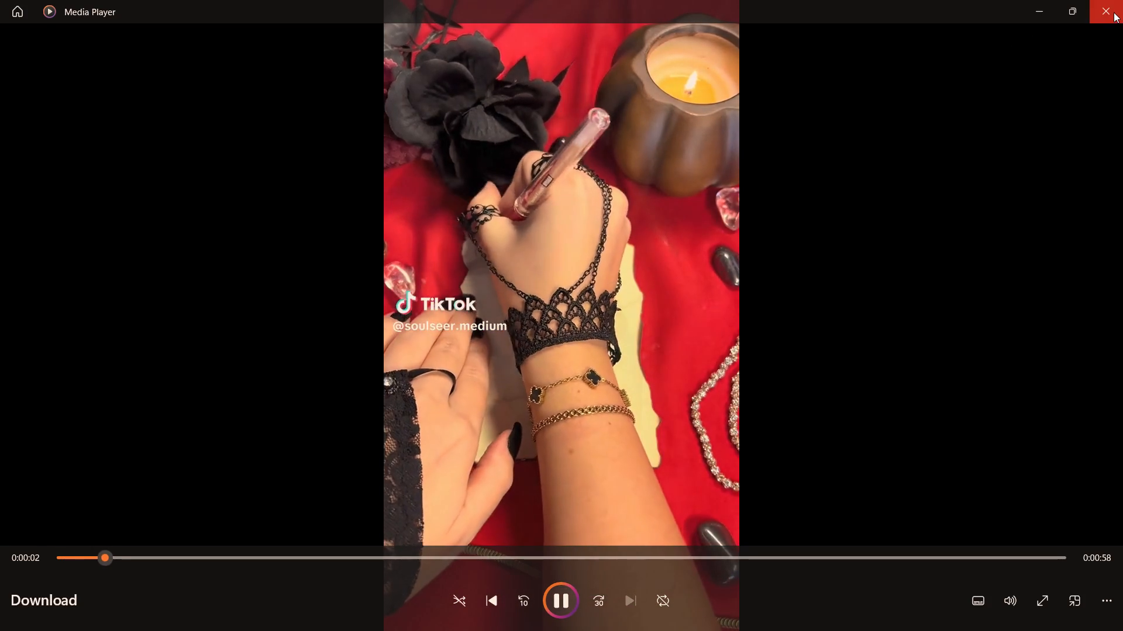
{"action": "left_click", "coordinate": [1114, 12]}
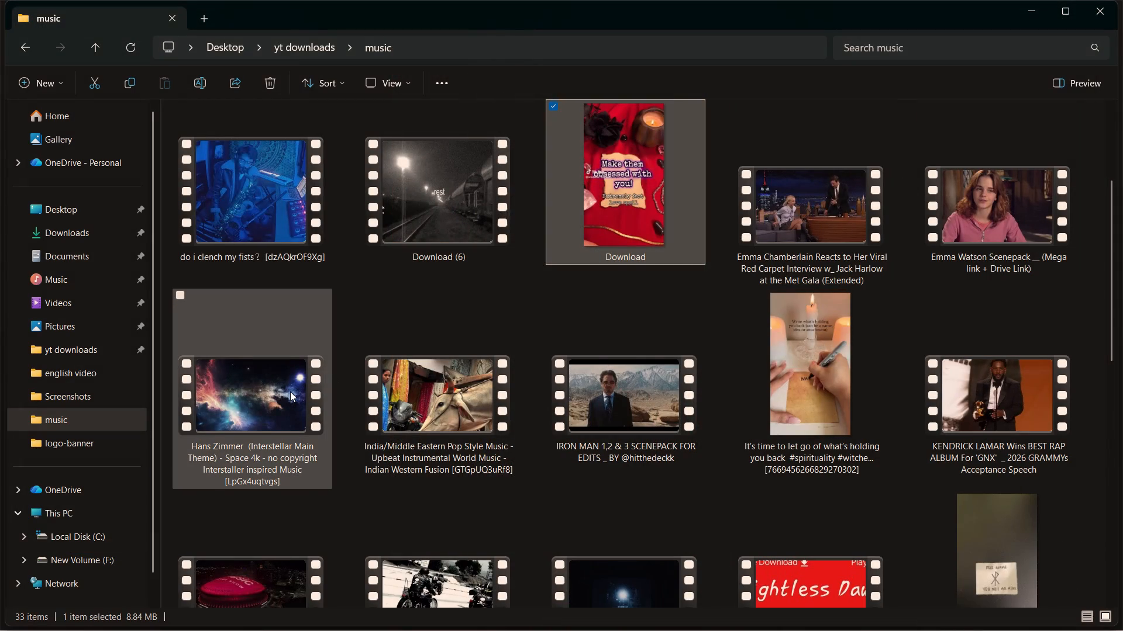
Audition the India/Middle Eastern Pop Style Music track, skipping ahead through its opening.
{"action": "double_click", "coordinate": [418, 392]}
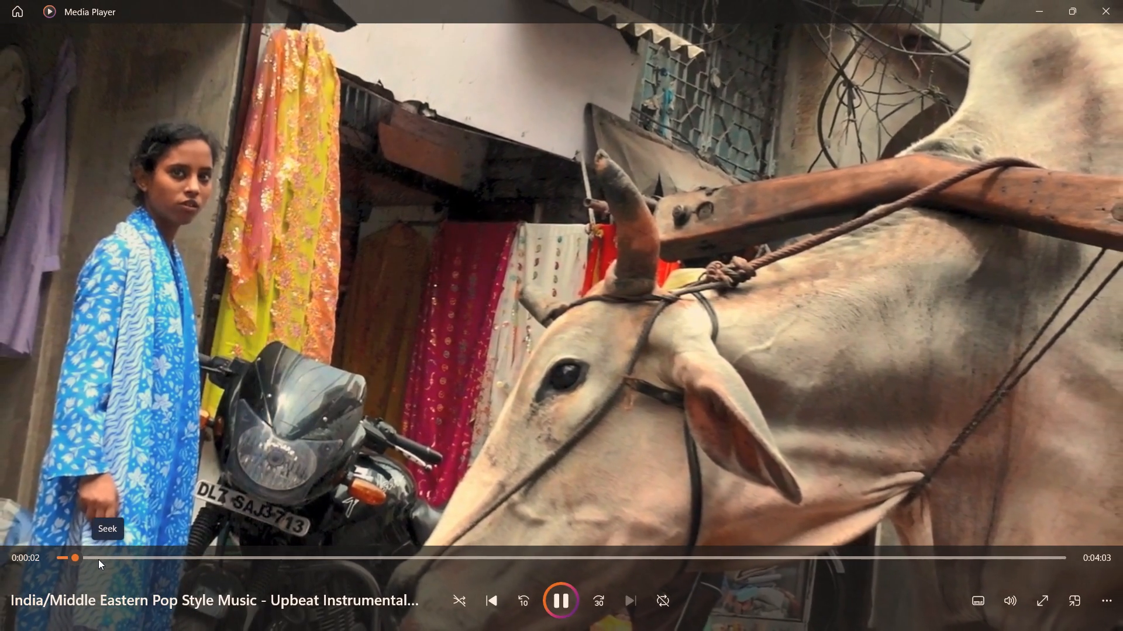
{"action": "left_click", "coordinate": [102, 556]}
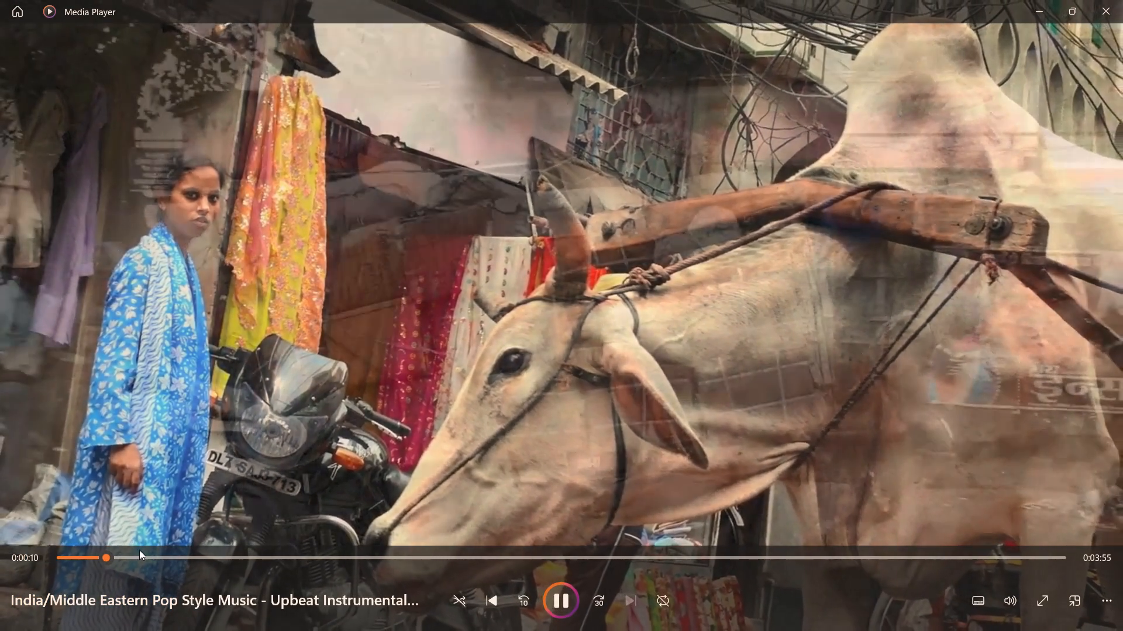
{"action": "left_click", "coordinate": [141, 554]}
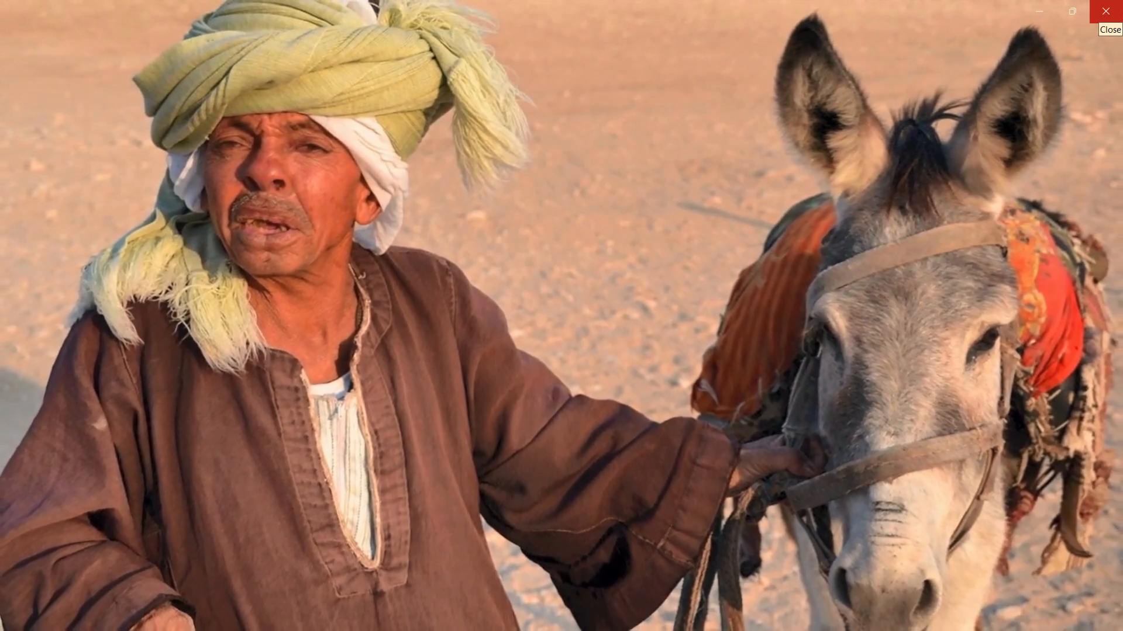
{"action": "left_click", "coordinate": [1122, 11]}
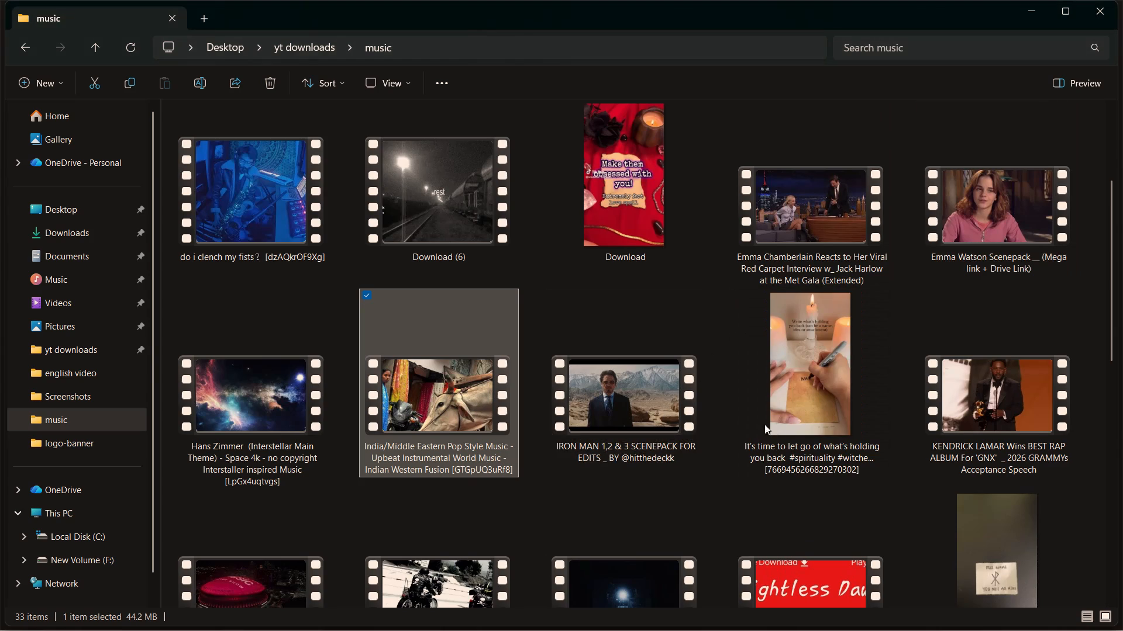
{"action": "scroll", "coordinate": [786, 426], "scroll_direction": "down", "scroll_amount": 2}
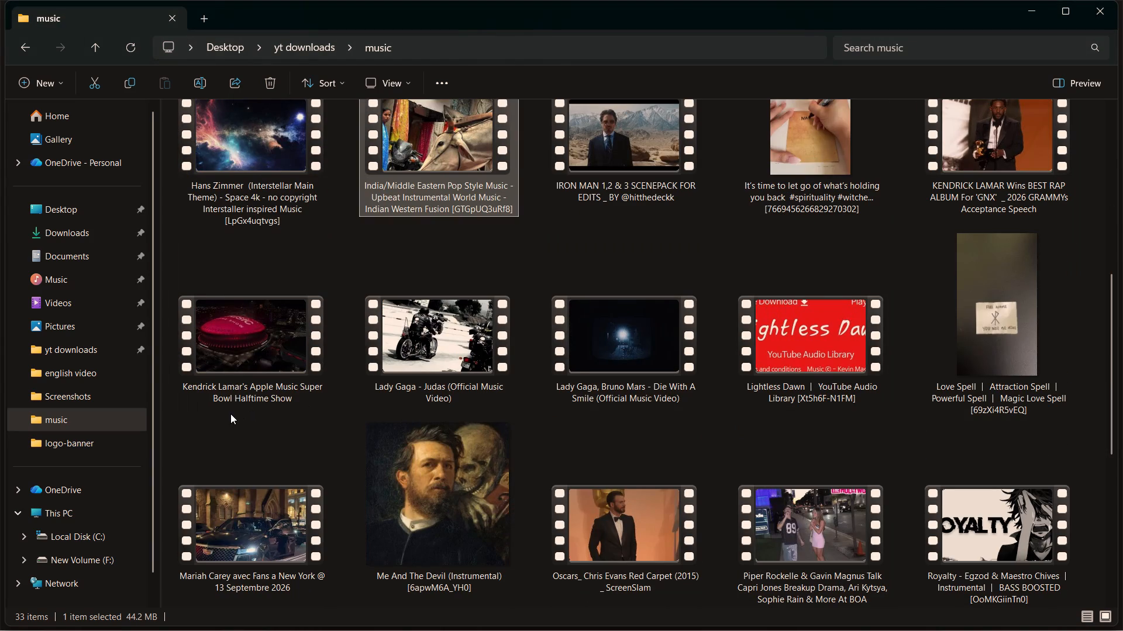
{"action": "scroll", "coordinate": [244, 409], "scroll_direction": "down", "scroll_amount": 1}
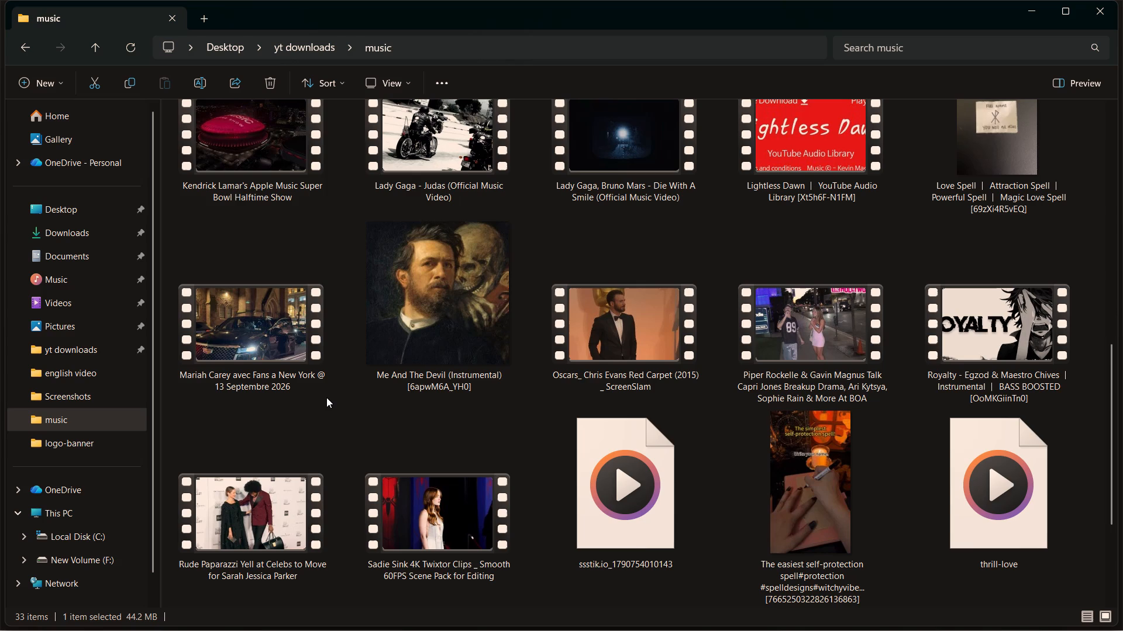
{"action": "scroll", "coordinate": [365, 418], "scroll_direction": "down", "scroll_amount": 2}
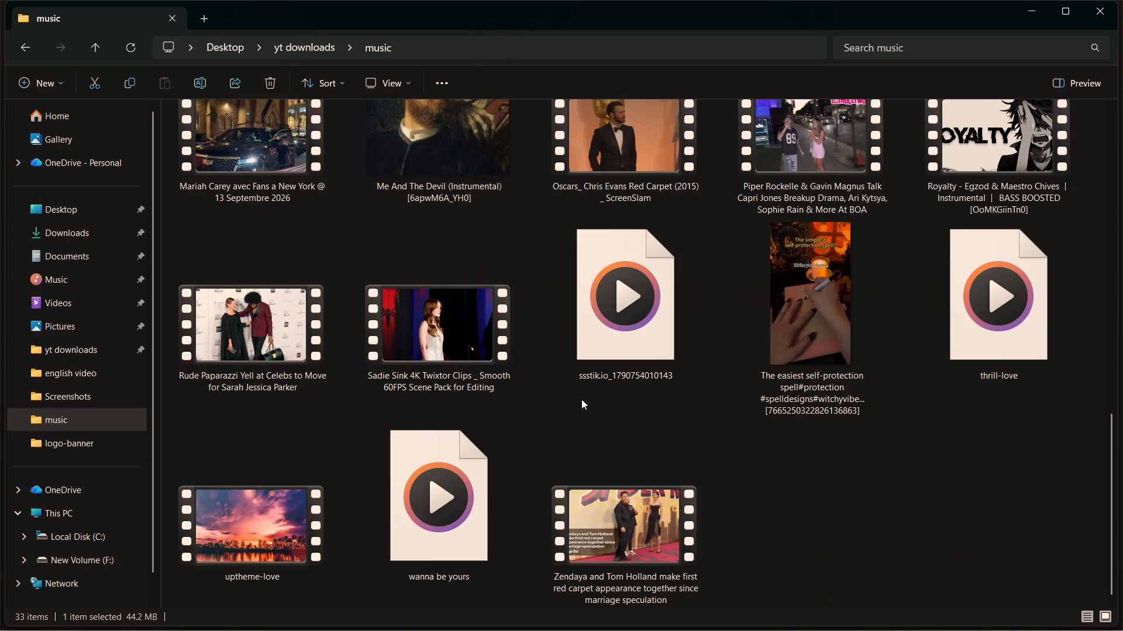
{"action": "double_click", "coordinate": [616, 313]}
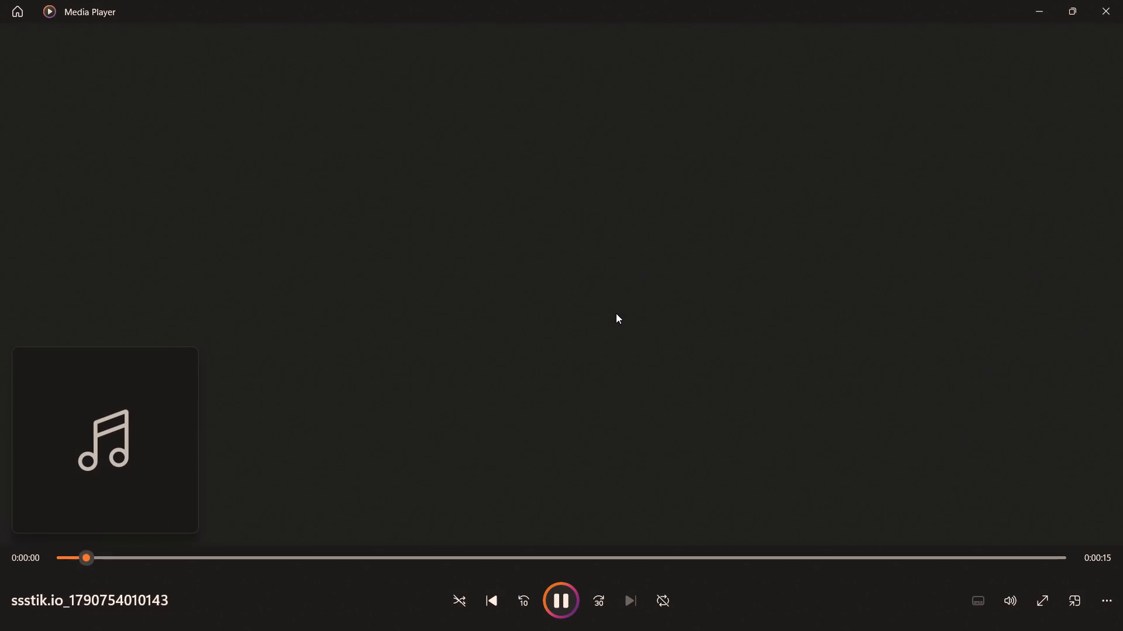
{"action": "left_click", "coordinate": [1122, 0]}
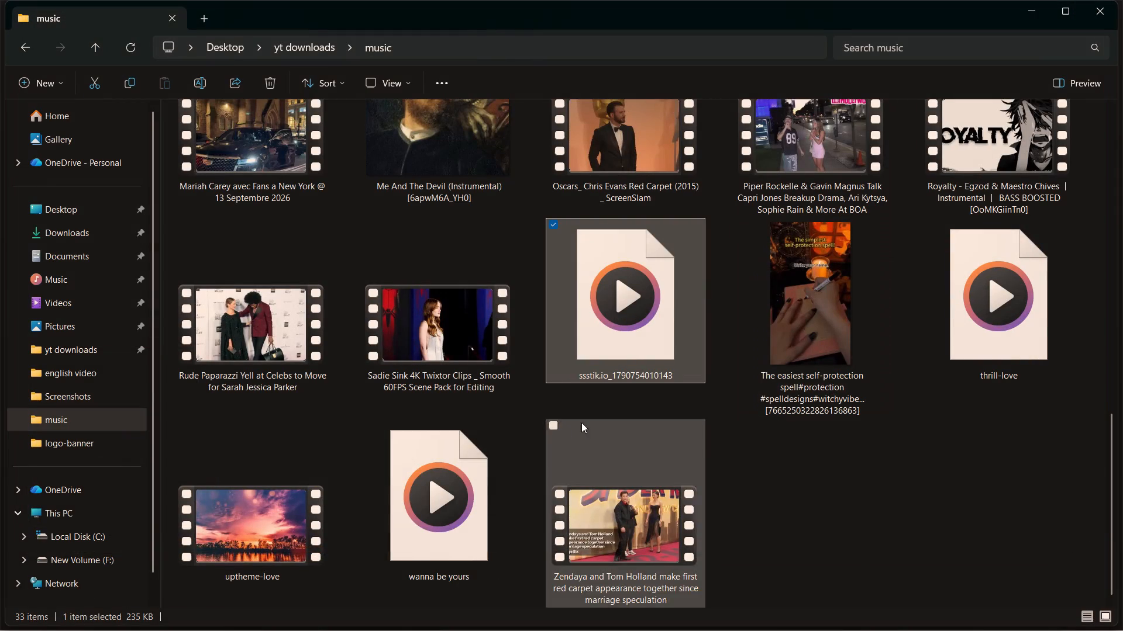
Audition the uptheme-love track, skipping ahead to about 1:48:00 and onward towards its end.
{"action": "left_click", "coordinate": [469, 484]}
{"action": "double_click", "coordinate": [274, 495]}
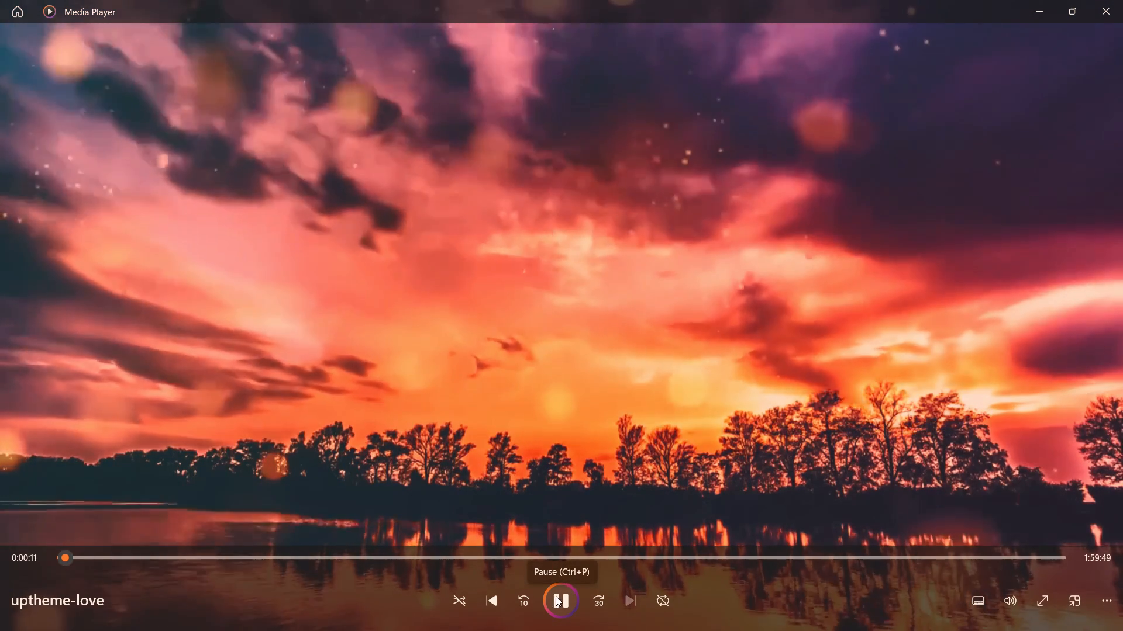
{"action": "left_click", "coordinate": [962, 557]}
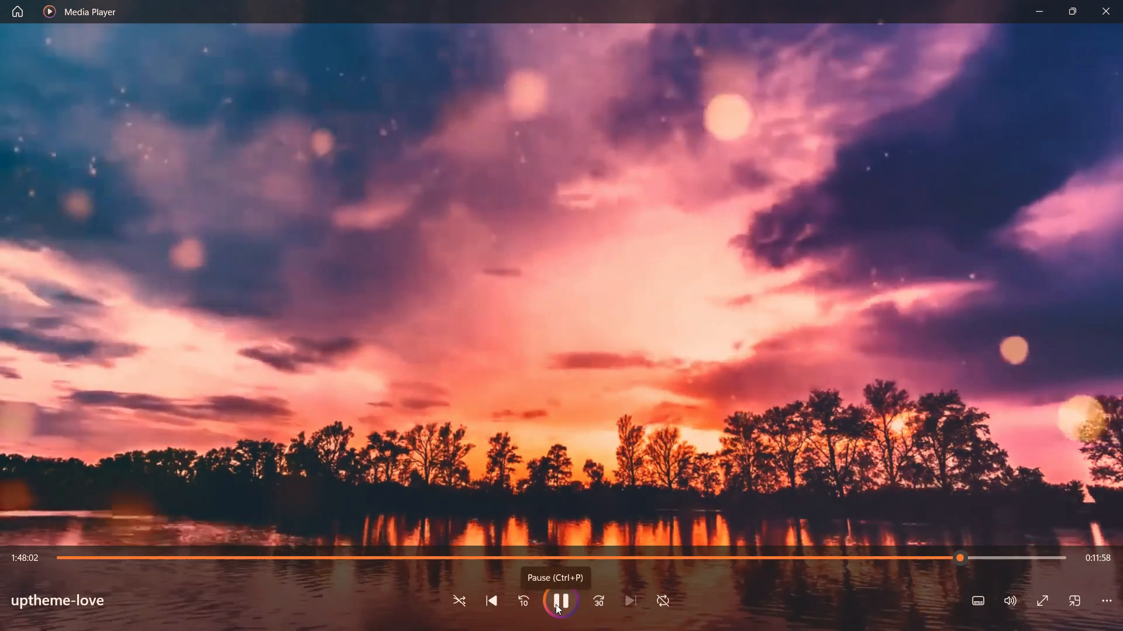
{"action": "left_click_drag", "start_coordinate": [965, 560], "coordinate": [995, 560]}
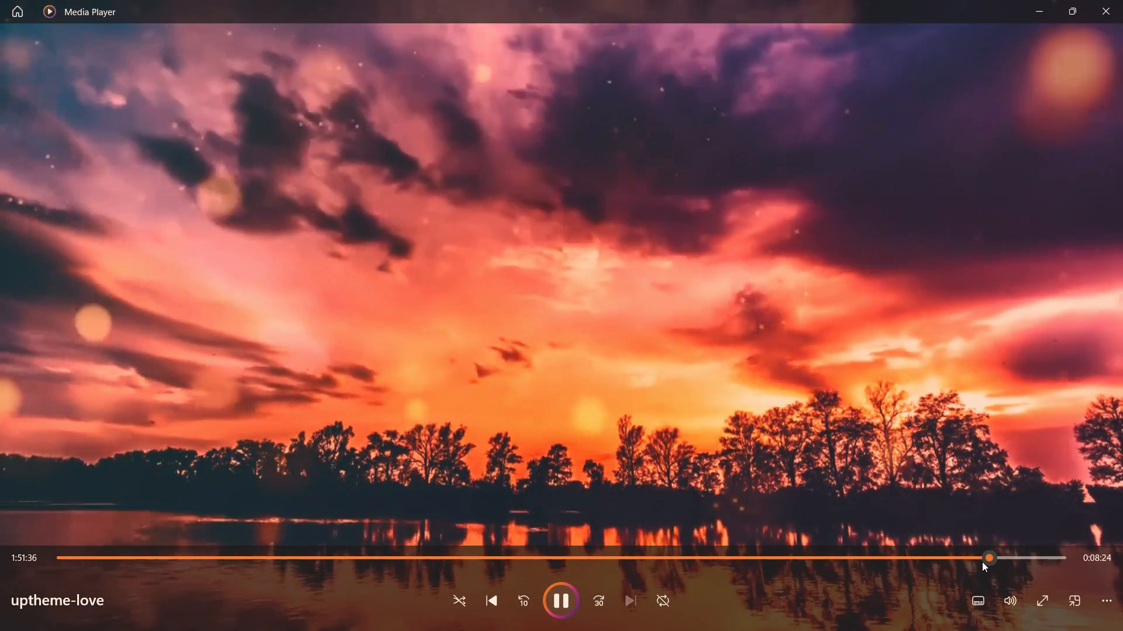
{"action": "left_click_drag", "start_coordinate": [993, 558], "coordinate": [1012, 558]}
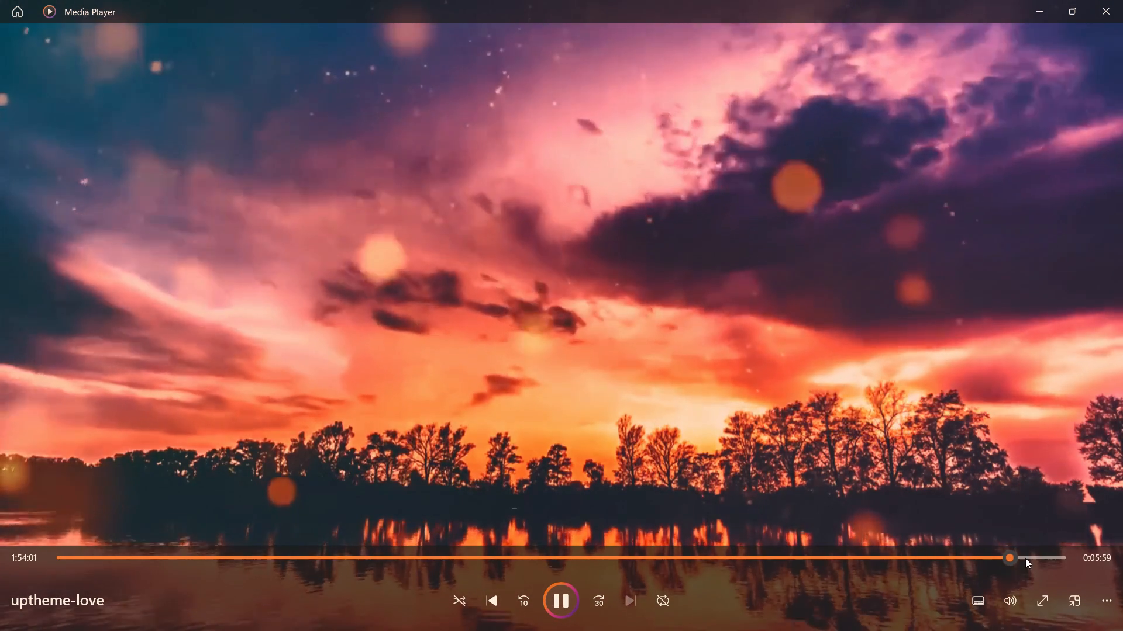
{"action": "left_click_drag", "start_coordinate": [1012, 557], "coordinate": [1028, 555]}
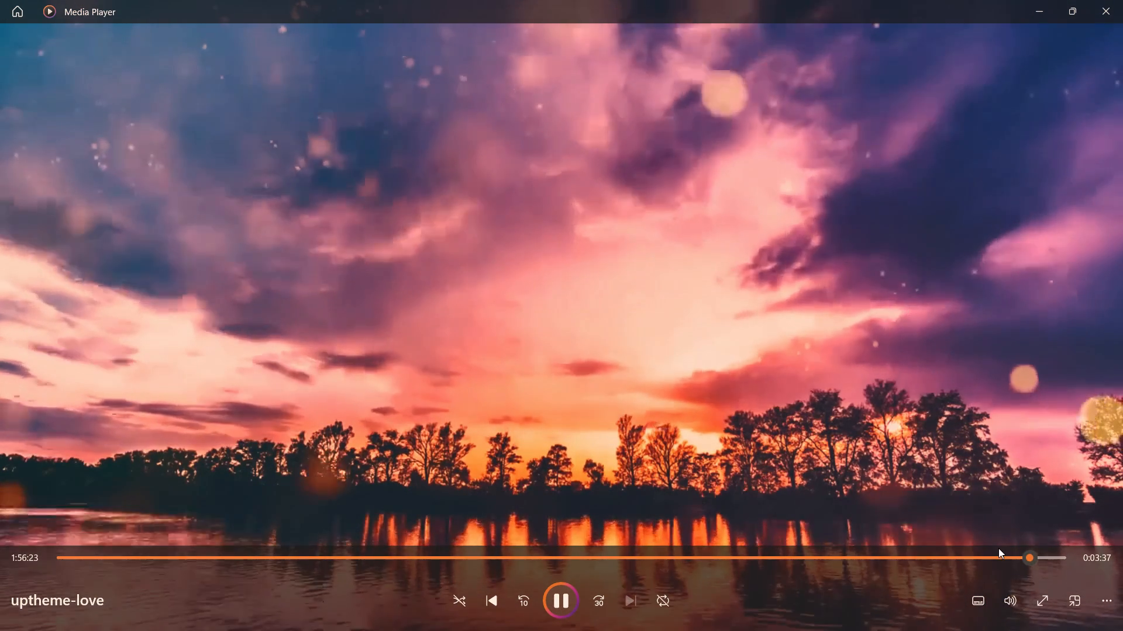
Audition the final minutes of the uptheme-love track up to about 1:57:41, and close the player.
{"action": "left_click", "coordinate": [1031, 558]}
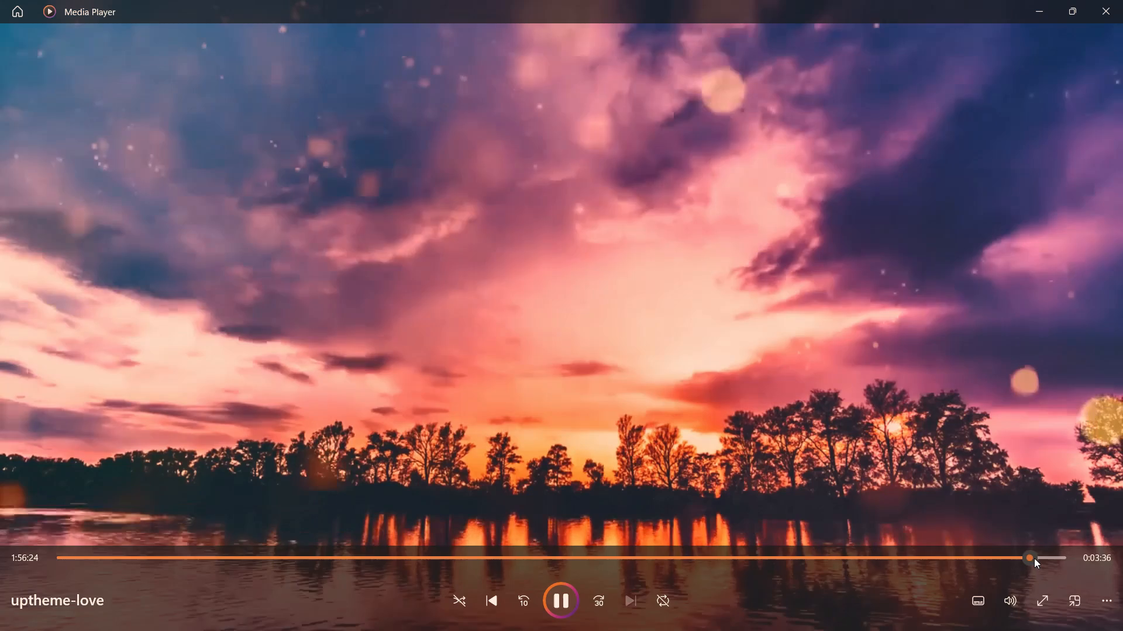
{"action": "left_click_drag", "start_coordinate": [1035, 558], "coordinate": [1041, 557]}
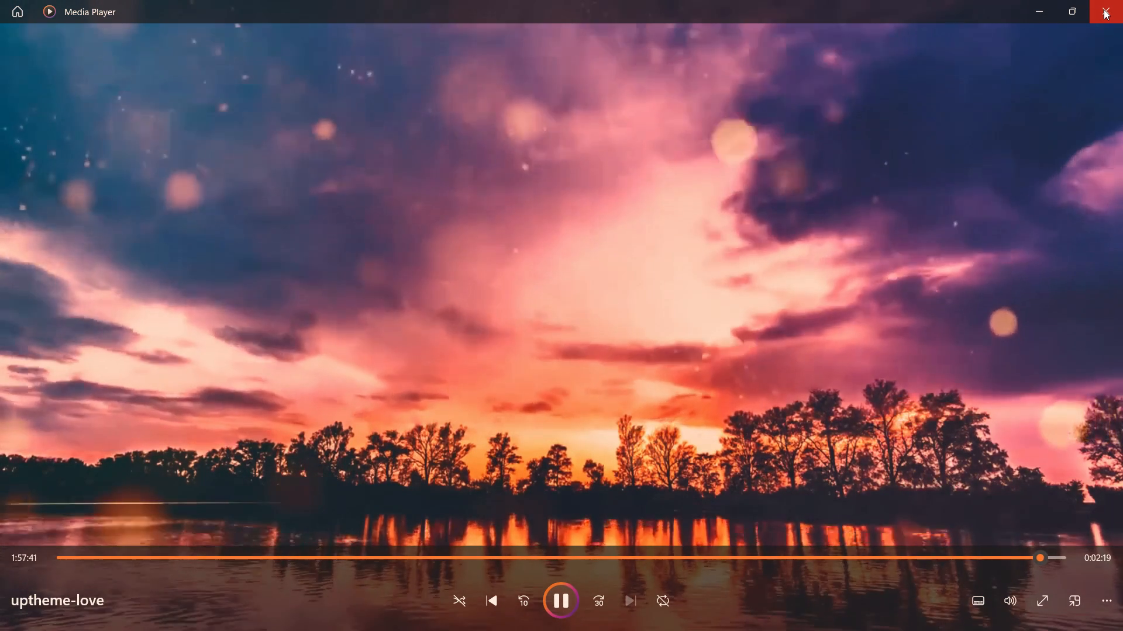
{"action": "left_click", "coordinate": [1104, 9]}
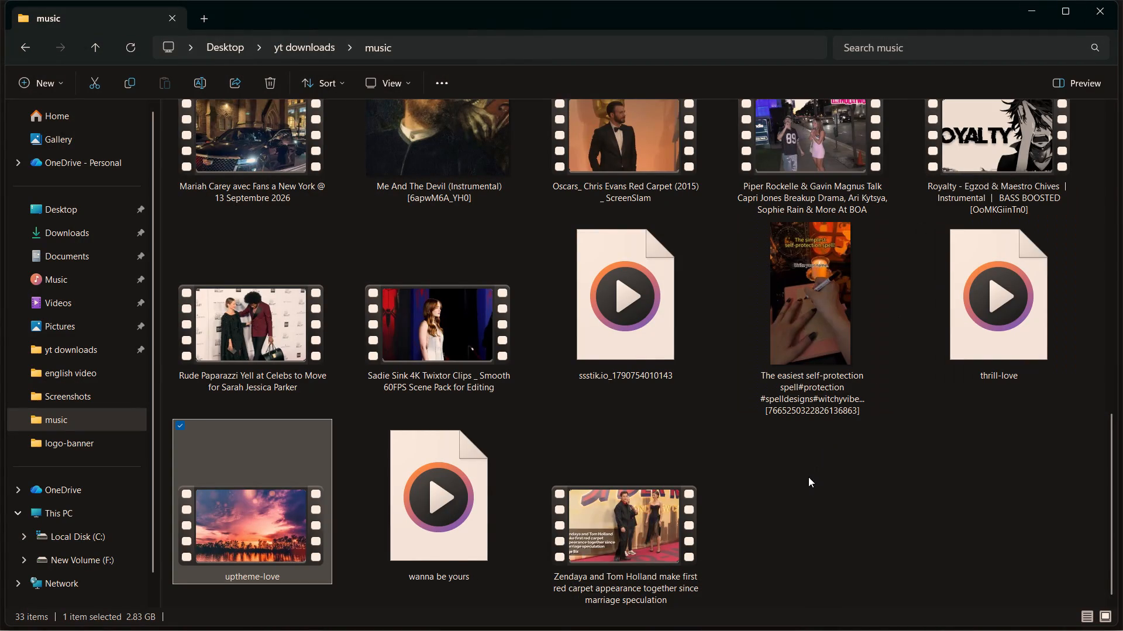
Switch to CapCut and copy the last music clip onto a new audio track, starting near the end of the main footage at about 00:07:16.
{"action": "left_click", "coordinate": [808, 477]}
{"action": "left_click", "coordinate": [660, 611]}
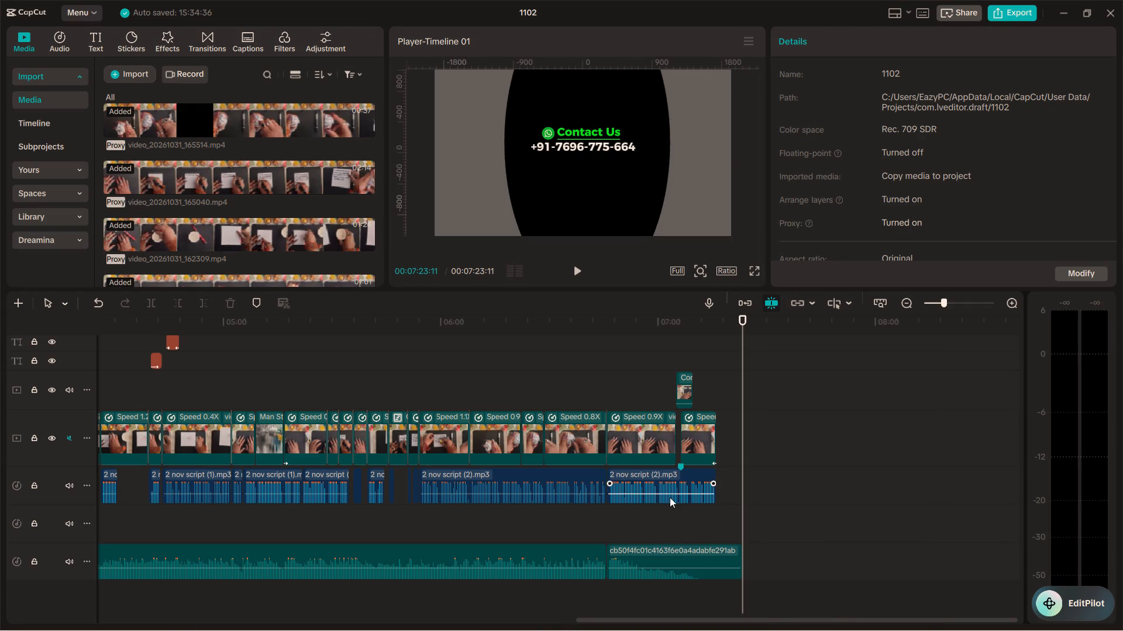
{"action": "left_click", "coordinate": [607, 536]}
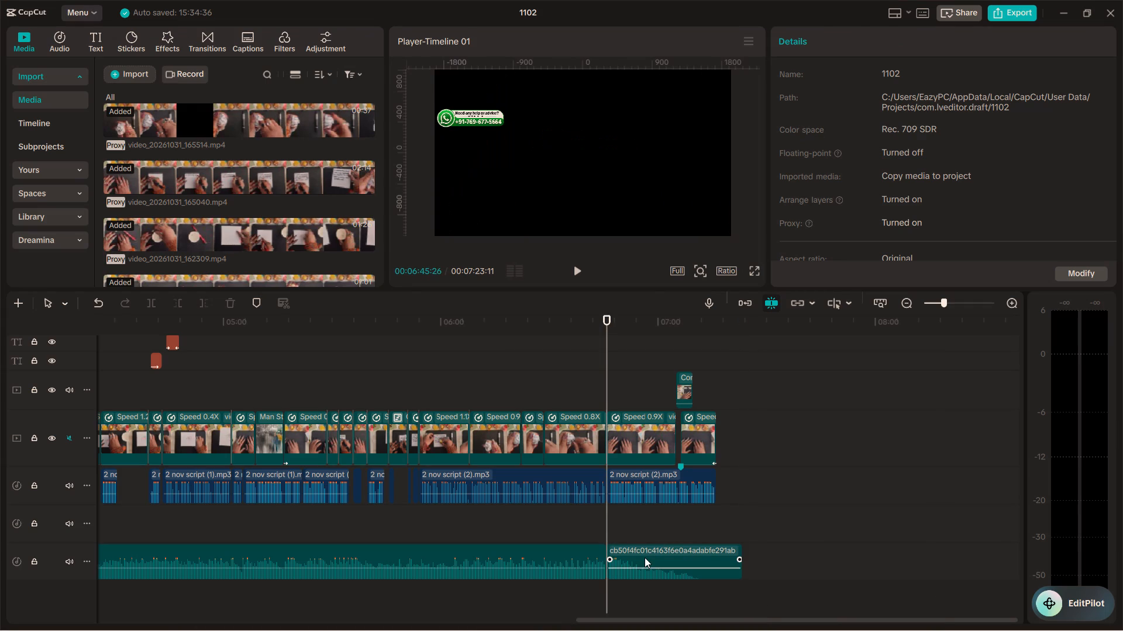
{"action": "left_click", "coordinate": [640, 553]}
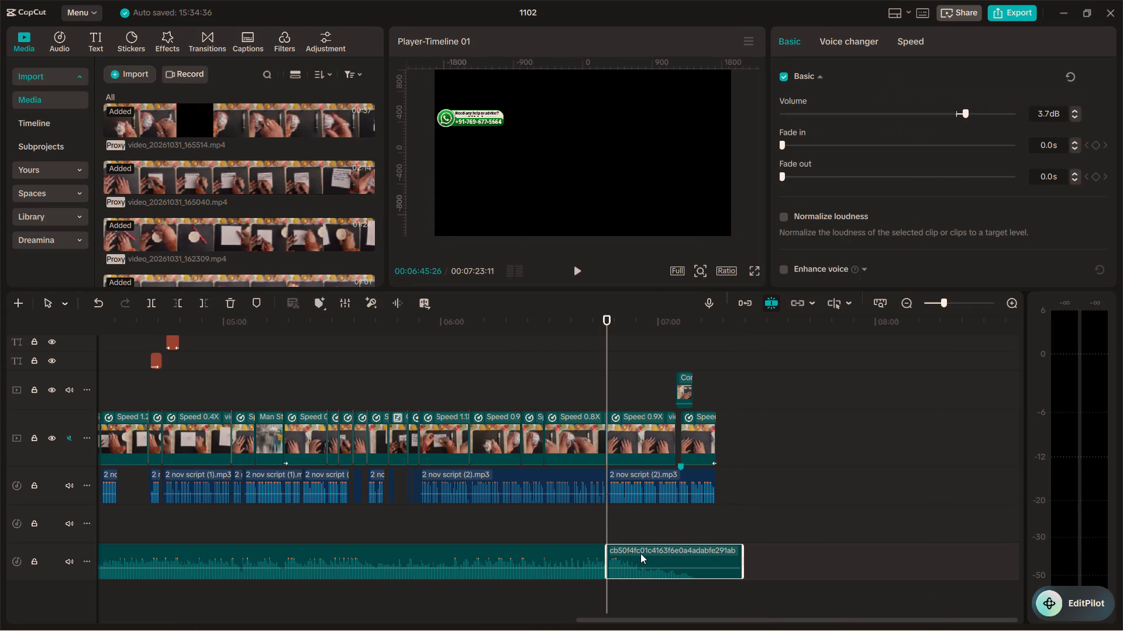
{"action": "left_click_drag", "start_coordinate": [640, 553], "coordinate": [747, 542], "text": "alt"}
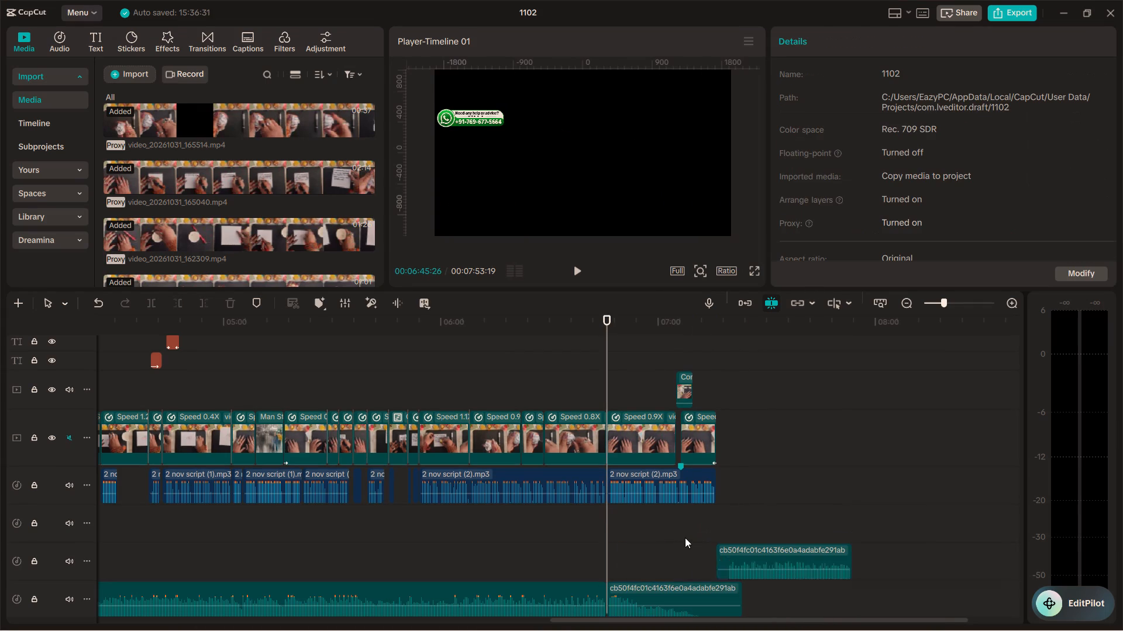
Play back the ending from about 00:07:06 with the copied music, viewing the contact screen full screen and replaying the section.
{"action": "left_click", "coordinate": [681, 533]}
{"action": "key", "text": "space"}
{"action": "left_click", "coordinate": [712, 525]}
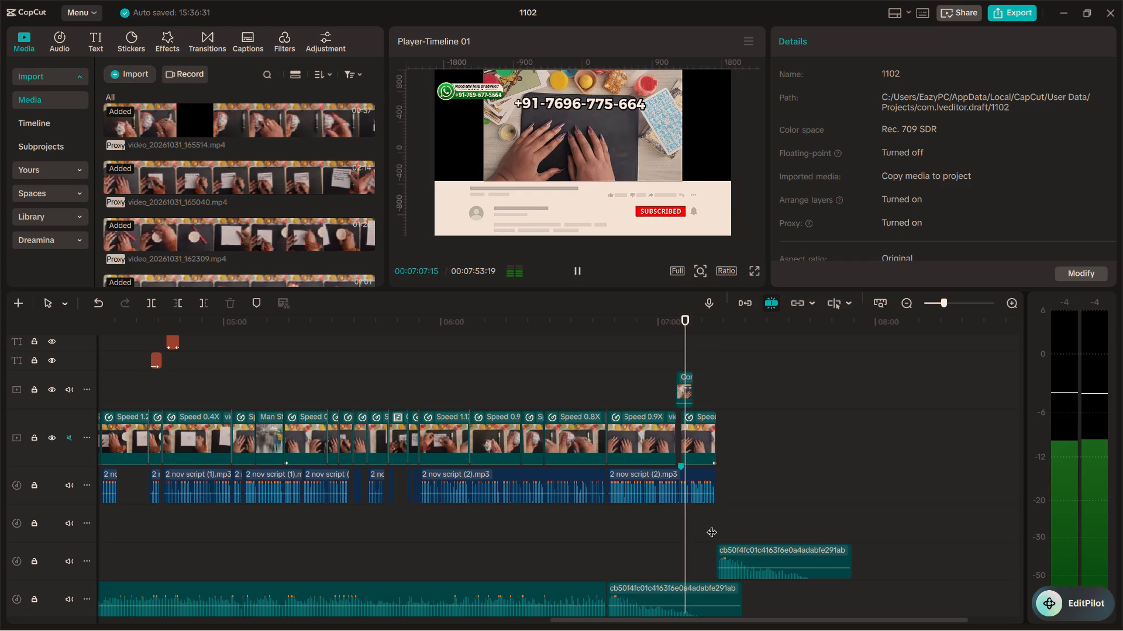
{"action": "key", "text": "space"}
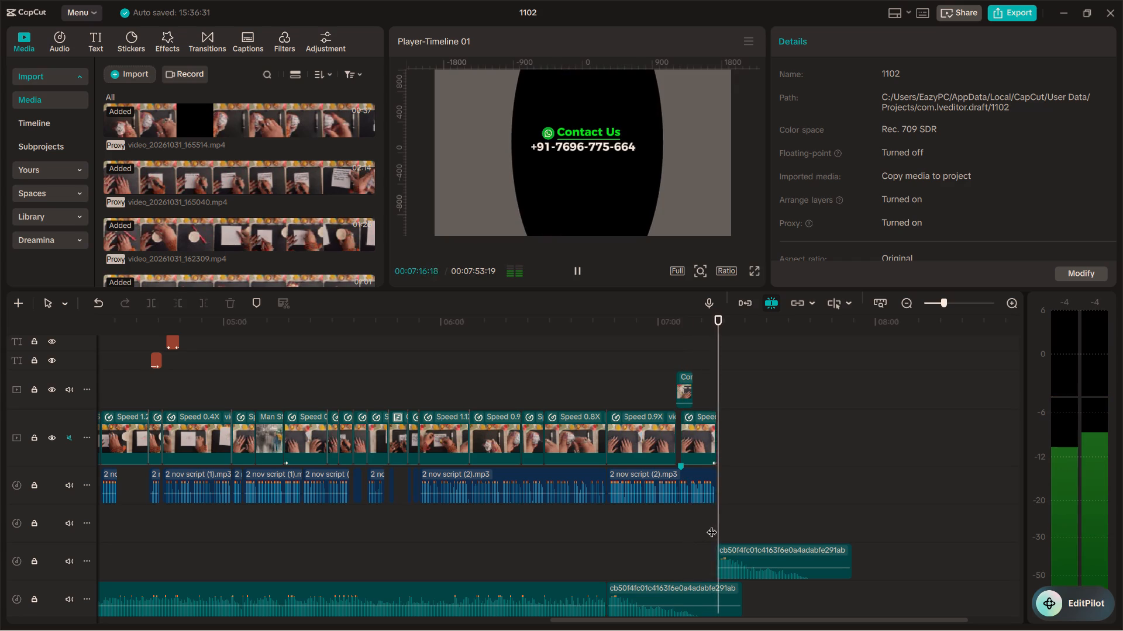
{"action": "left_click", "coordinate": [752, 271]}
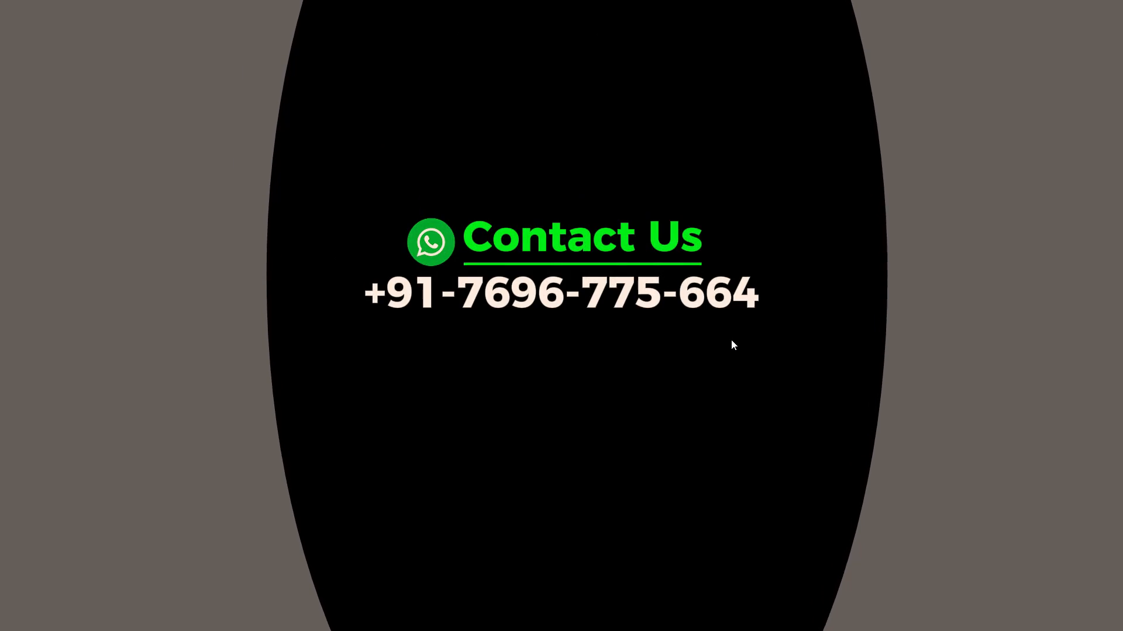
{"action": "key", "text": "Escape"}
{"action": "left_click", "coordinate": [683, 526]}
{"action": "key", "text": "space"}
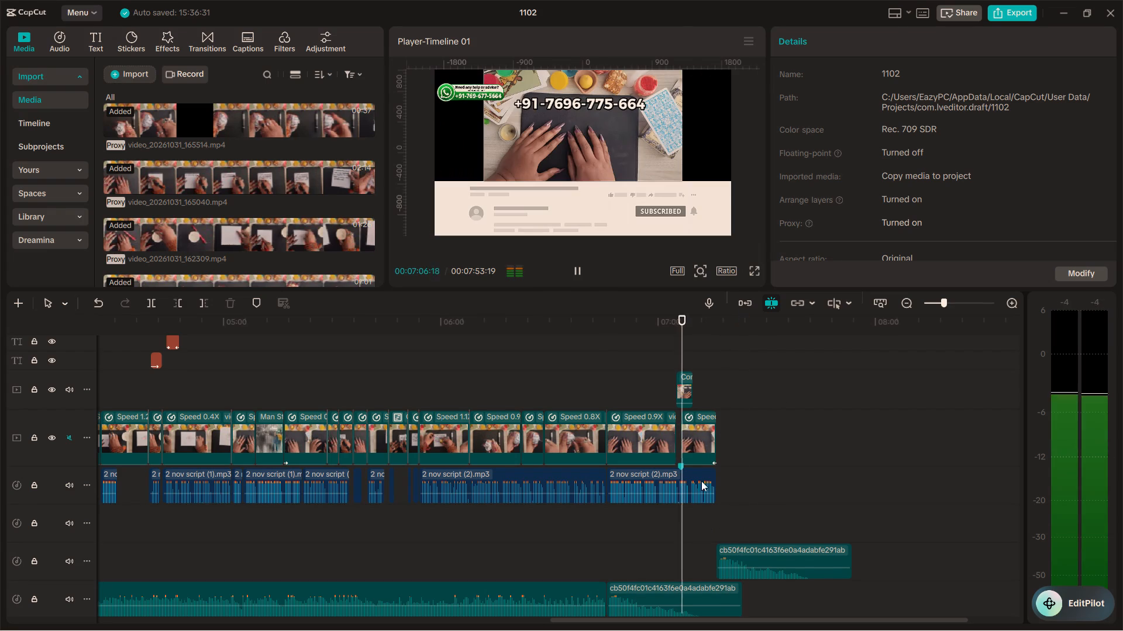
In CapCut, preview the closing contact section full screen with its lead-in from about 00:07:06.
{"action": "left_click", "coordinate": [751, 271]}
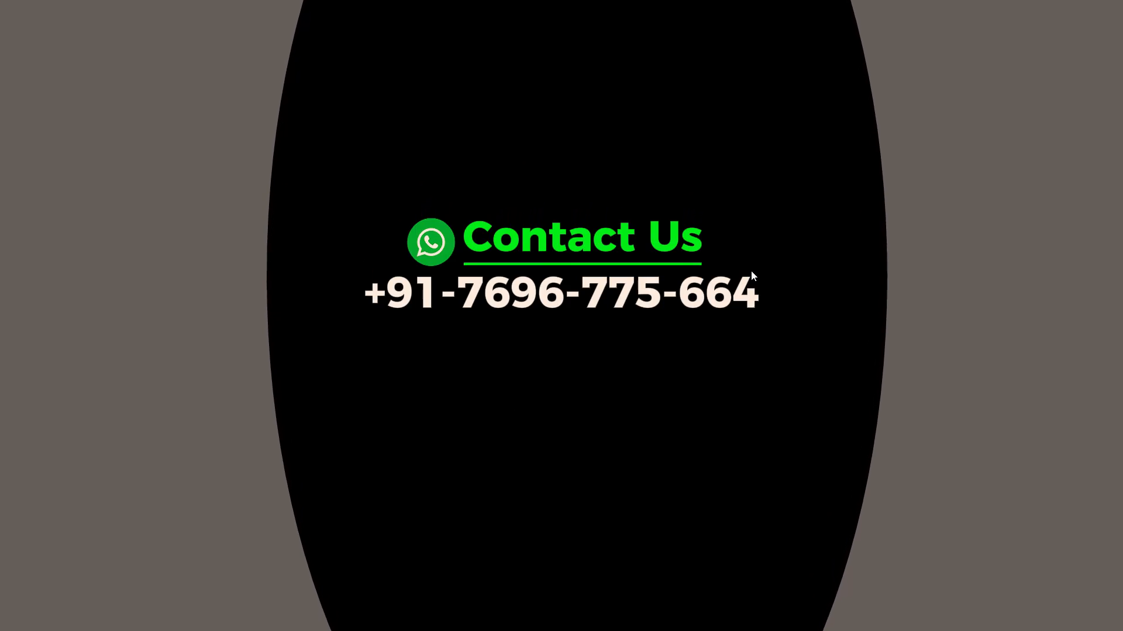
{"action": "key", "text": "Escape"}
Delete the upper music clip that starts beneath the contact section and runs past the video's end.
{"action": "left_click", "coordinate": [759, 545]}
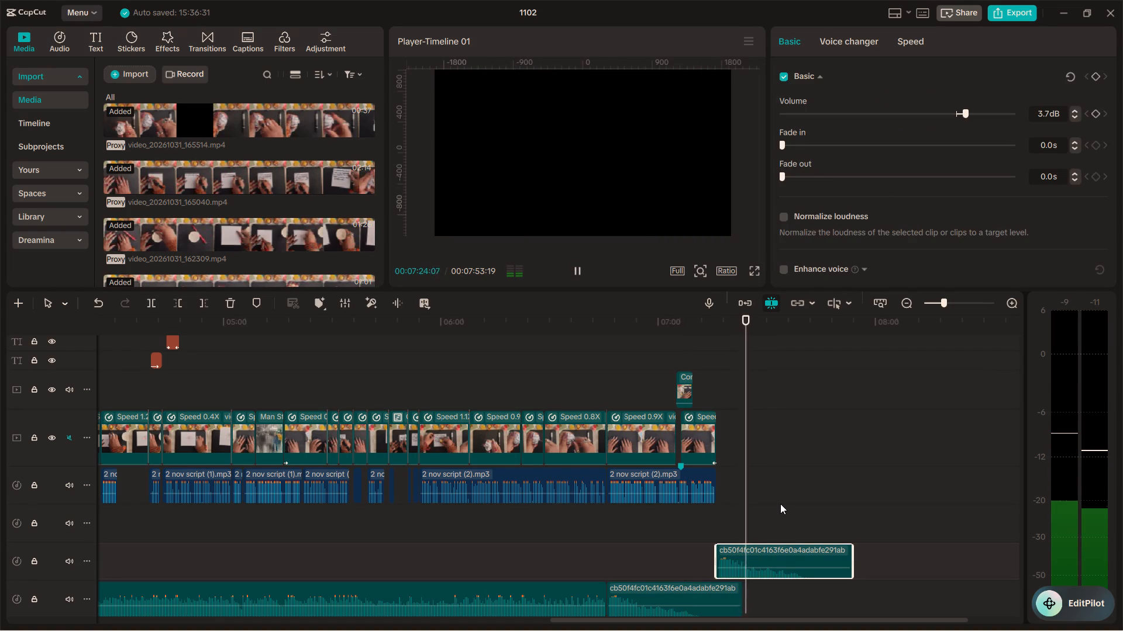
{"action": "key", "text": "BackSpace"}
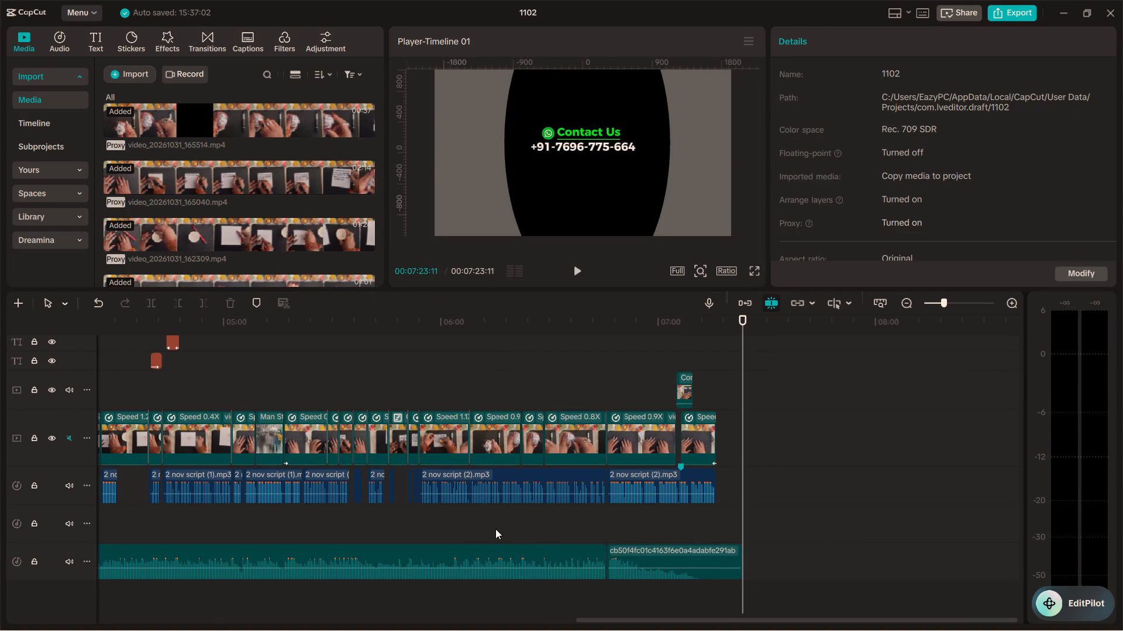
Preview the video from its beginning to about 00:00:12, viewing part of the opening full screen.
{"action": "left_click", "coordinate": [495, 529]}
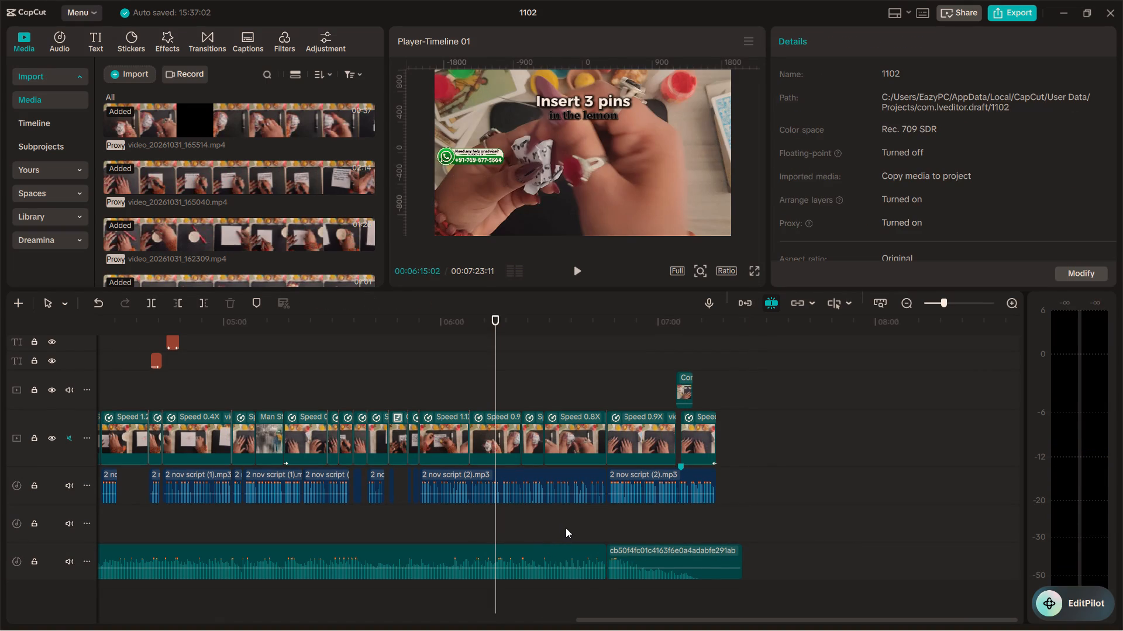
{"action": "scroll", "coordinate": [566, 528], "scroll_direction": "down", "scroll_amount": 12, "text": "ctrl"}
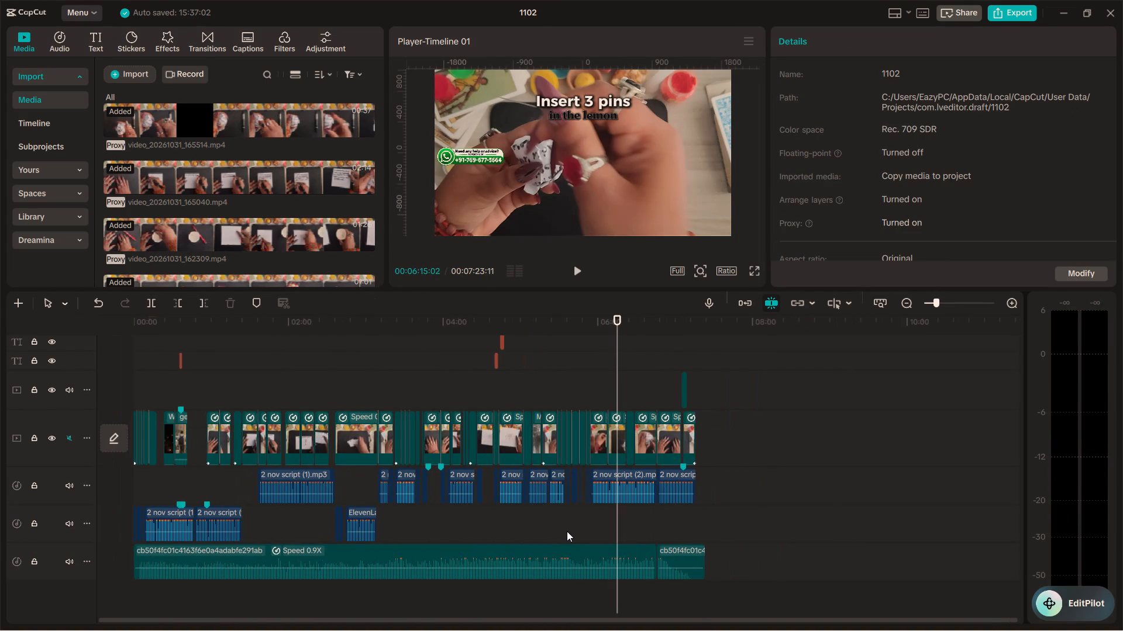
{"action": "left_click", "coordinate": [125, 533]}
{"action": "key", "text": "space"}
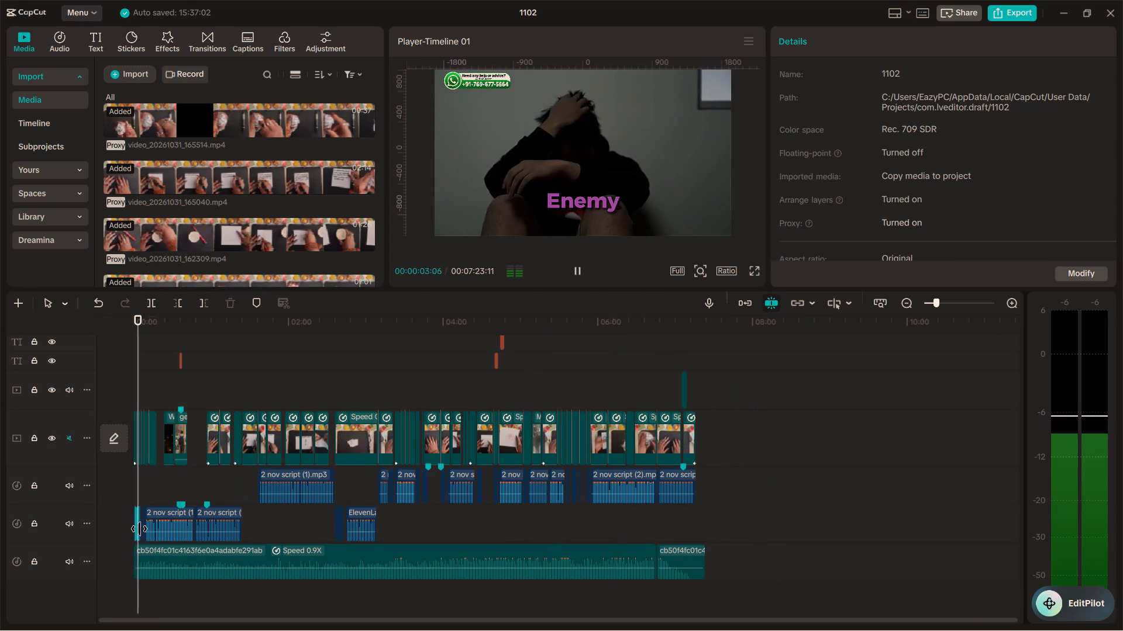
{"action": "scroll", "coordinate": [155, 529], "scroll_direction": "up", "scroll_amount": 20, "text": "ctrl"}
{"action": "scroll", "coordinate": [155, 529], "scroll_direction": "up", "scroll_amount": 5, "text": "ctrl"}
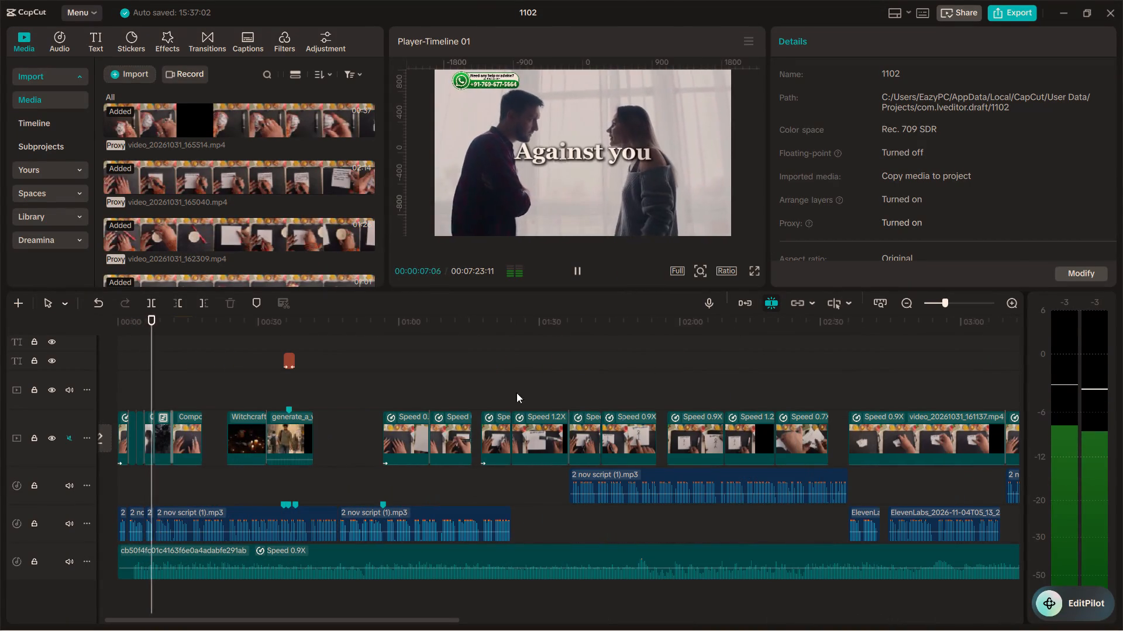
{"action": "left_click", "coordinate": [753, 272]}
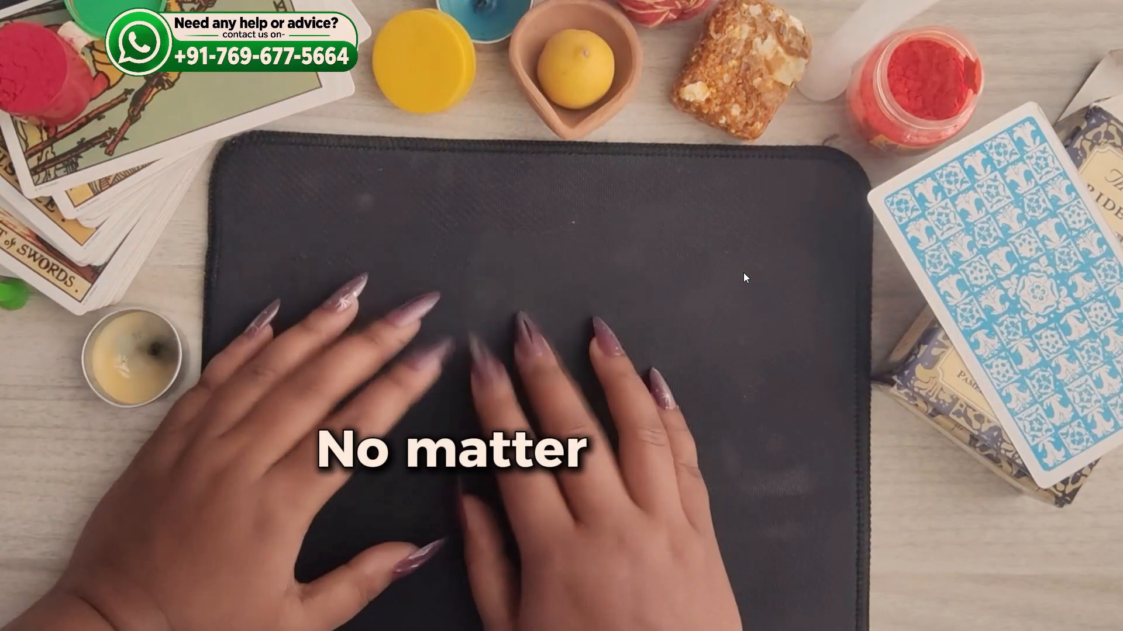
{"action": "key", "text": "Escape"}
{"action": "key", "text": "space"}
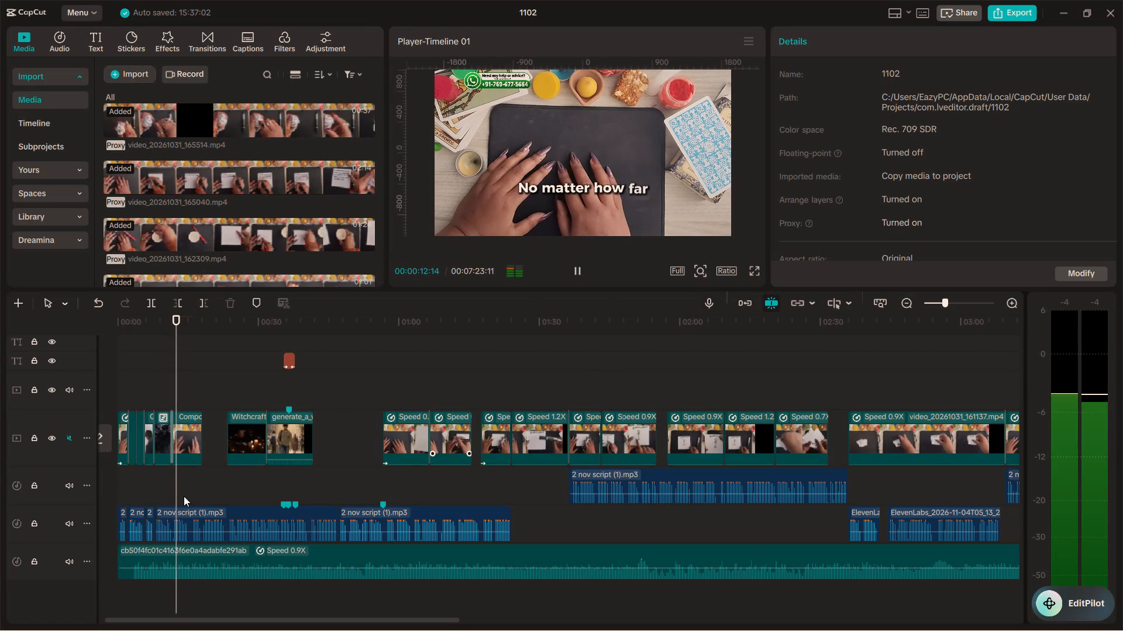
Split the background music clip at 00:00:03:03, under the "Enemy" caption in the opening.
{"action": "left_click_drag", "start_coordinate": [174, 488], "coordinate": [166, 487]}
{"action": "double_click", "coordinate": [153, 484]}
{"action": "left_click", "coordinate": [141, 483]}
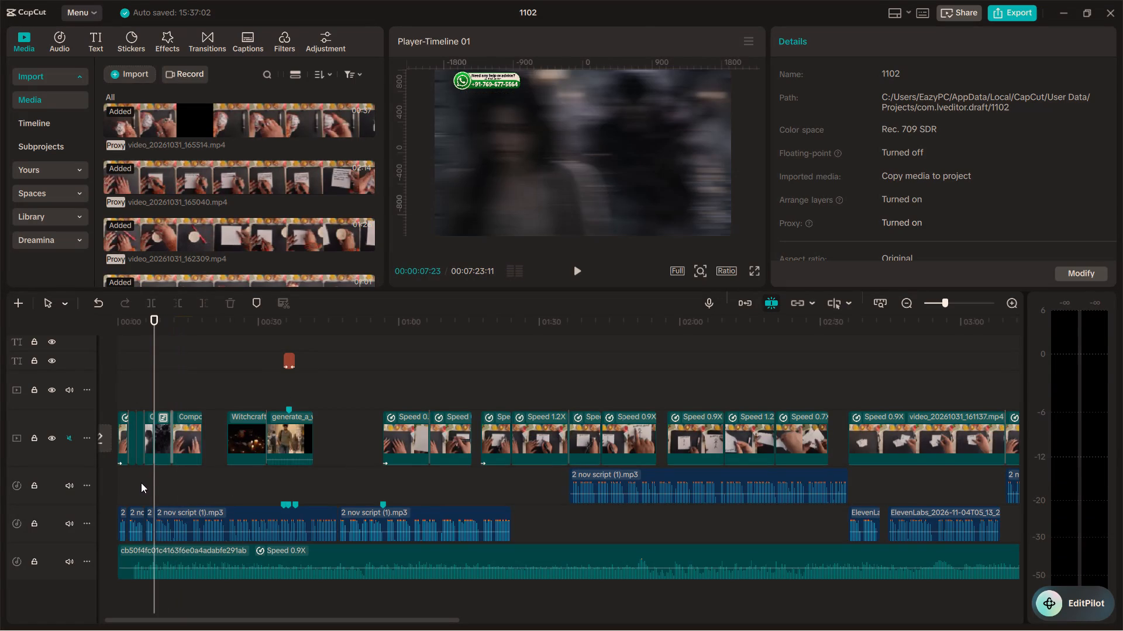
{"action": "left_click", "coordinate": [137, 483]}
{"action": "left_click", "coordinate": [125, 481]}
{"action": "scroll", "coordinate": [187, 506], "scroll_direction": "up", "scroll_amount": 10, "text": "ctrl"}
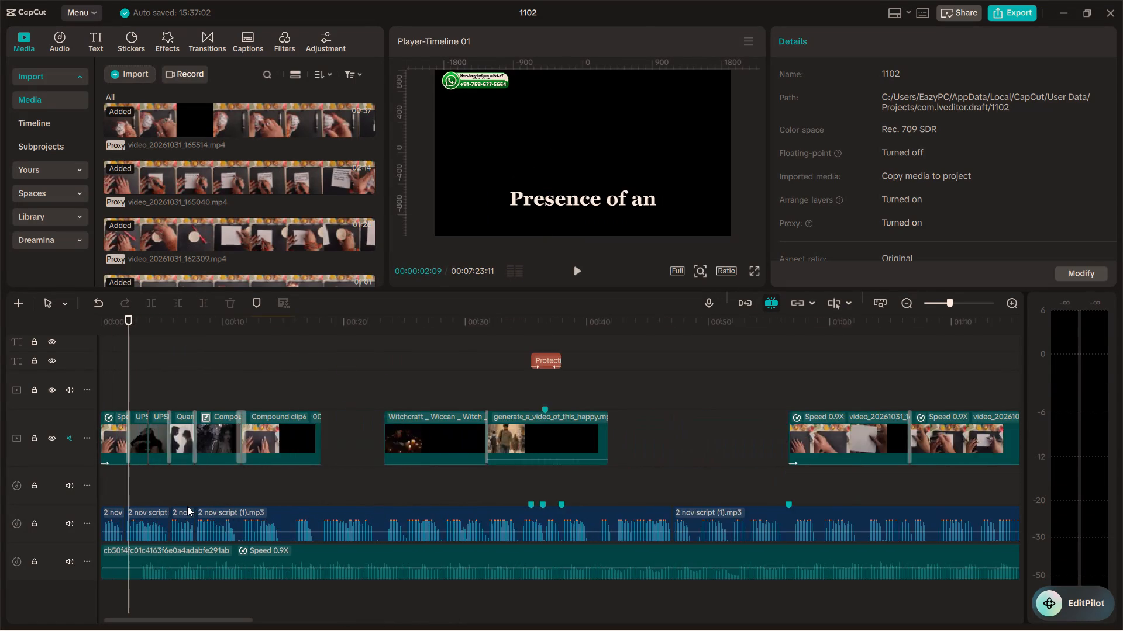
{"action": "scroll", "coordinate": [187, 506], "scroll_direction": "up", "scroll_amount": 5, "text": "ctrl"}
{"action": "left_click_drag", "start_coordinate": [130, 471], "coordinate": [149, 481]}
{"action": "left_click_drag", "start_coordinate": [151, 481], "coordinate": [161, 483]}
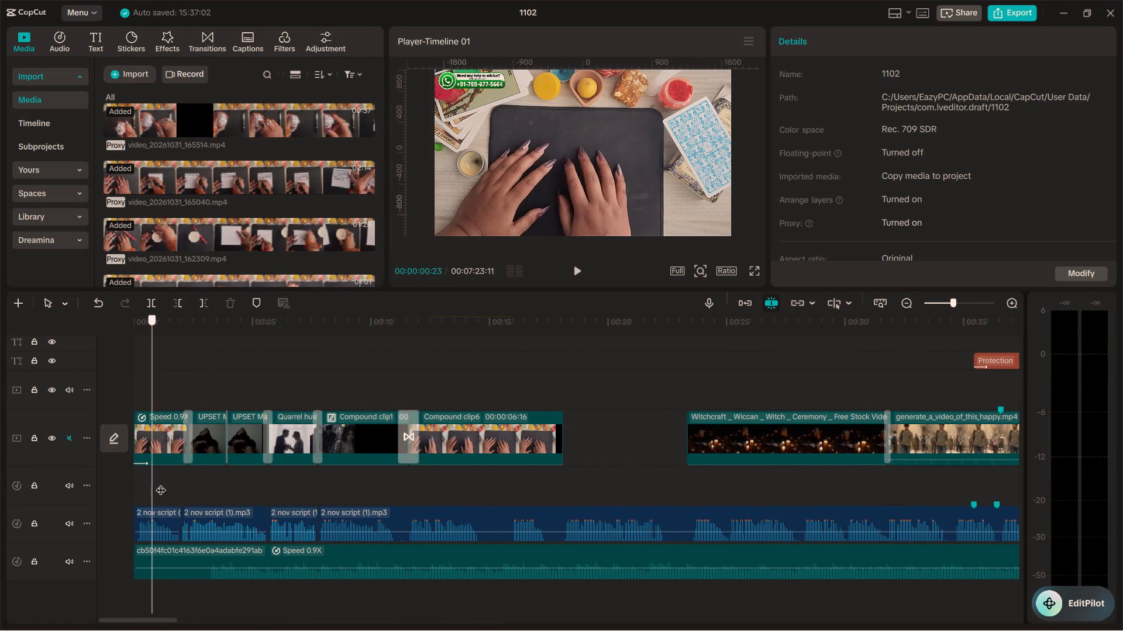
{"action": "left_click_drag", "start_coordinate": [161, 483], "coordinate": [208, 491]}
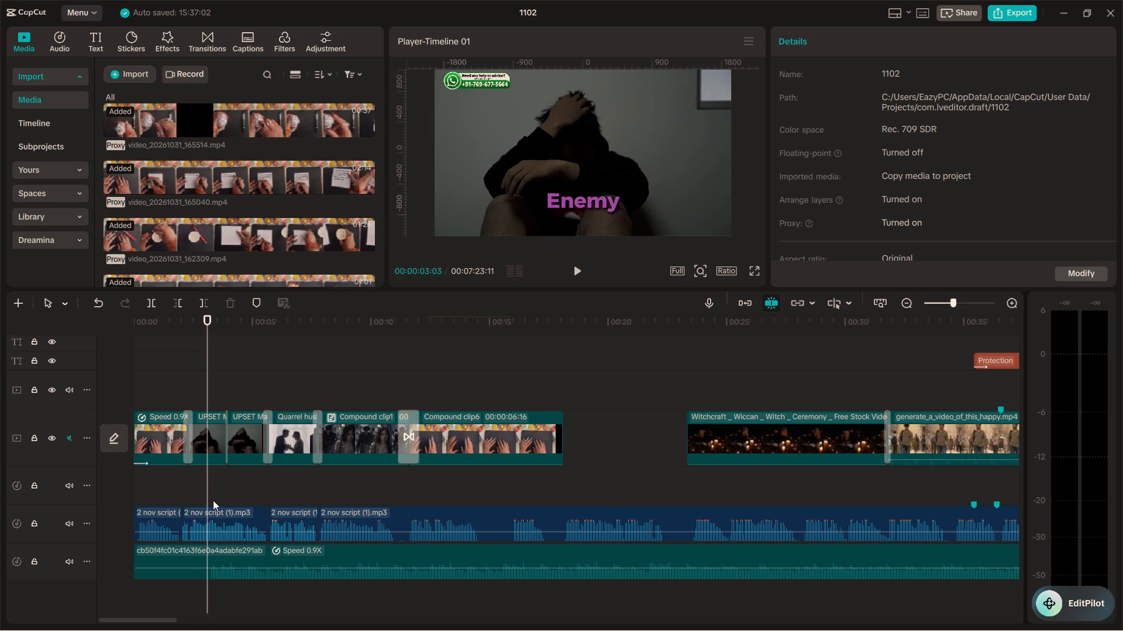
{"action": "left_click", "coordinate": [230, 557]}
{"action": "key", "text": "ctrl+b"}
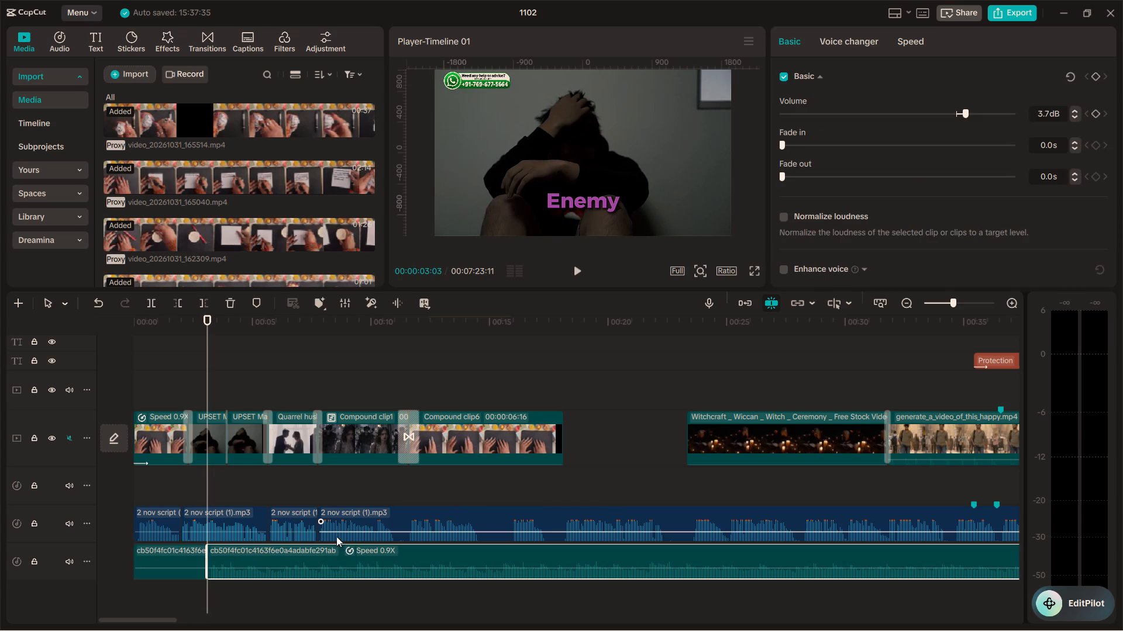
Split the background music again at 00:00:05:05, under the "Peace" caption.
{"action": "left_click_drag", "start_coordinate": [205, 483], "coordinate": [236, 488]}
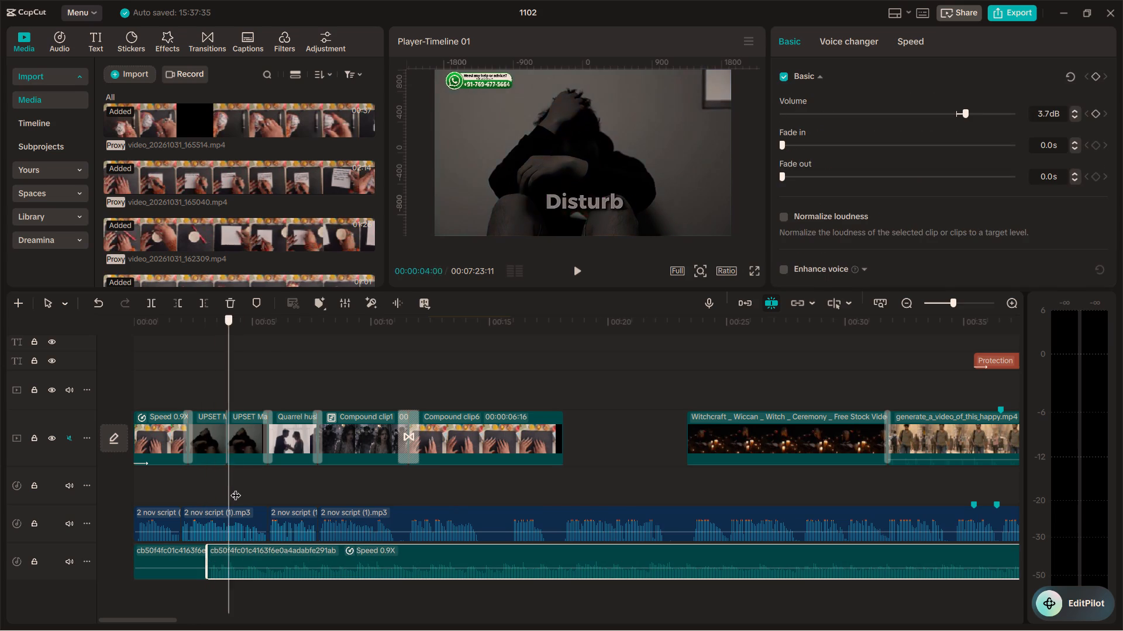
{"action": "left_click_drag", "start_coordinate": [236, 488], "coordinate": [256, 490]}
{"action": "key", "text": "ctrl+b"}
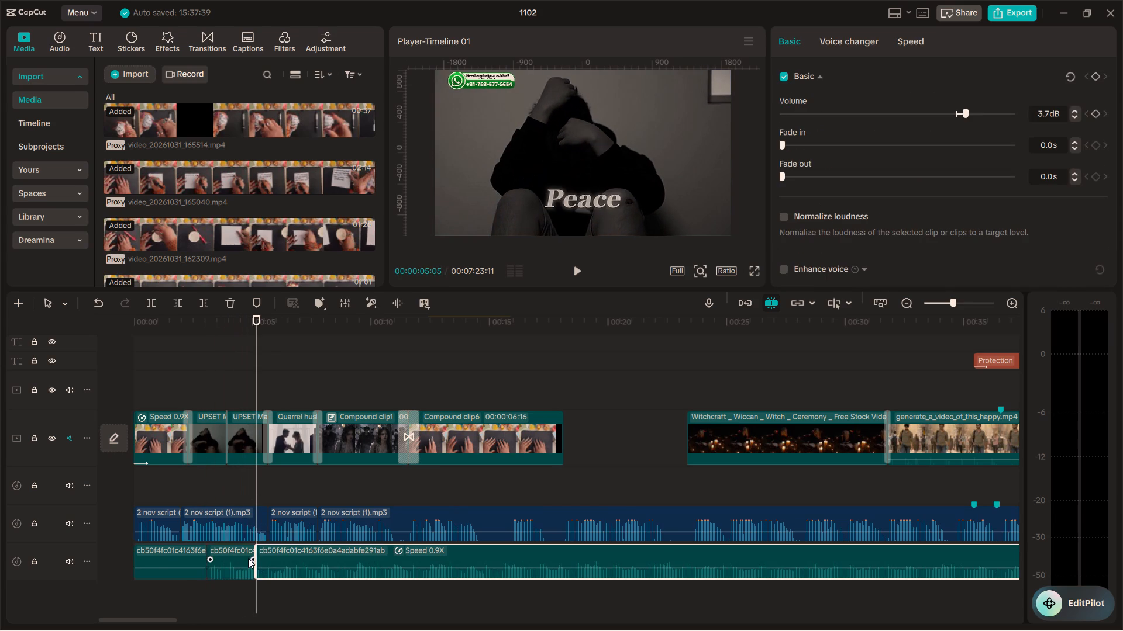
Move the short cut music segment to the empty audio track beneath the closing contact section and extend it to the section's end.
{"action": "scroll", "coordinate": [257, 553], "scroll_direction": "down", "scroll_amount": 9, "text": "ctrl"}
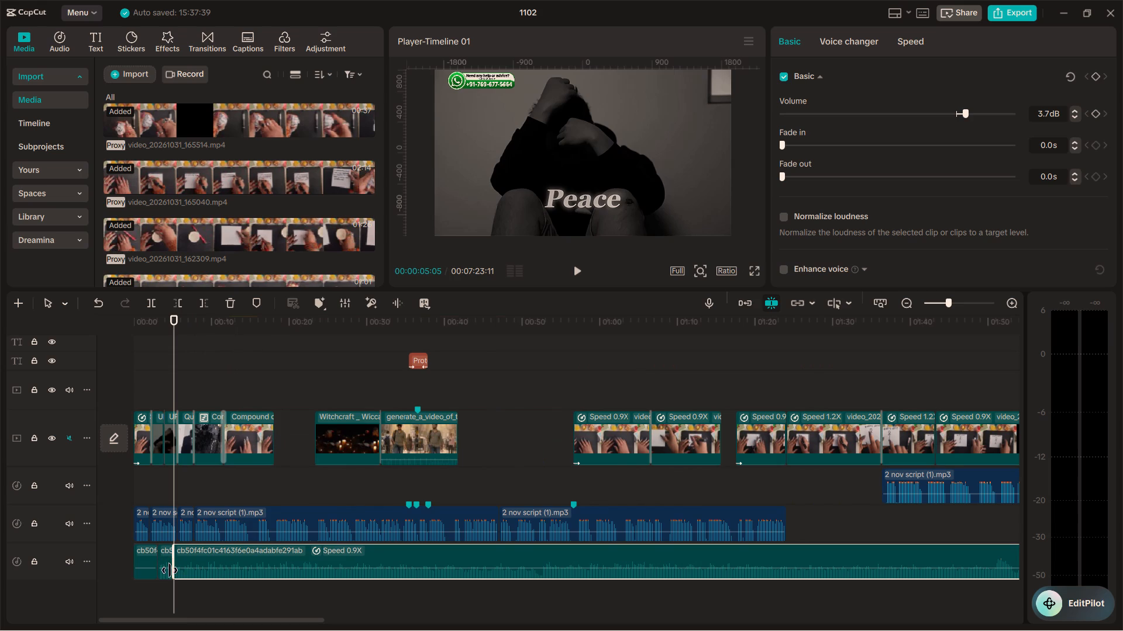
{"action": "left_click", "coordinate": [170, 570]}
{"action": "left_click", "coordinate": [164, 566]}
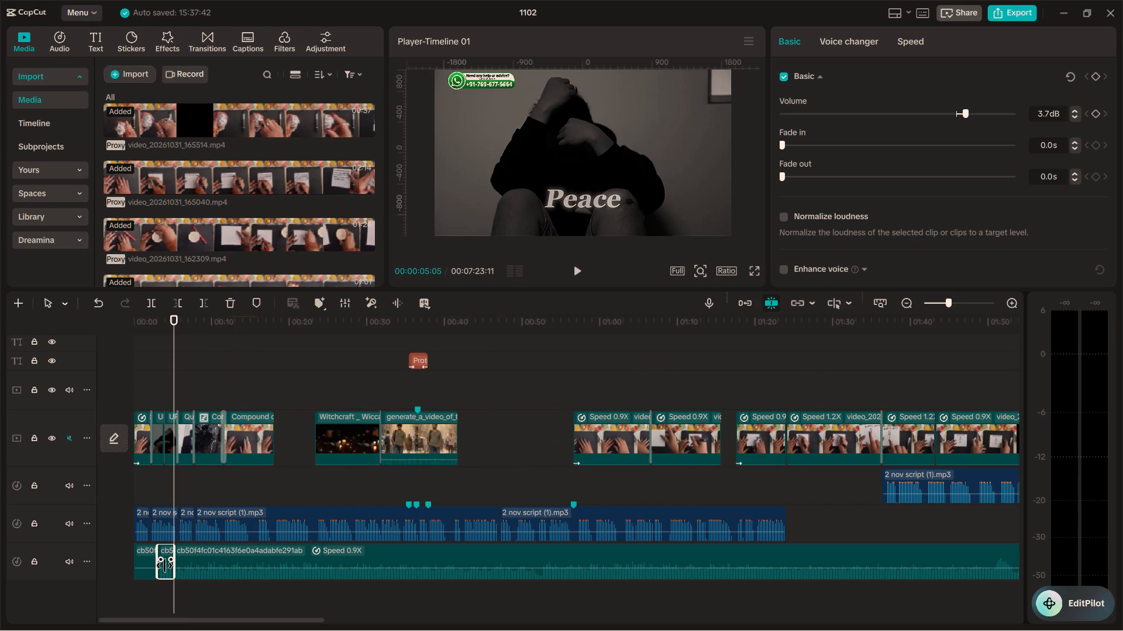
{"action": "left_click_drag", "start_coordinate": [164, 566], "coordinate": [1122, 555], "text": "alt"}
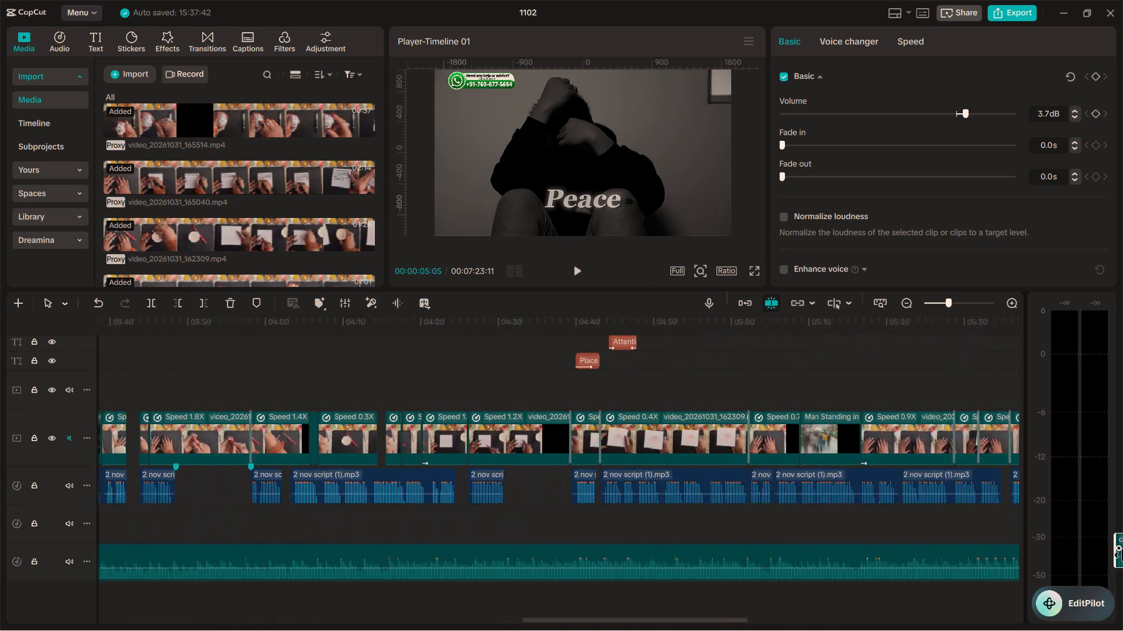
{"action": "left_click_drag", "start_coordinate": [1122, 555], "coordinate": [718, 524], "text": "alt"}
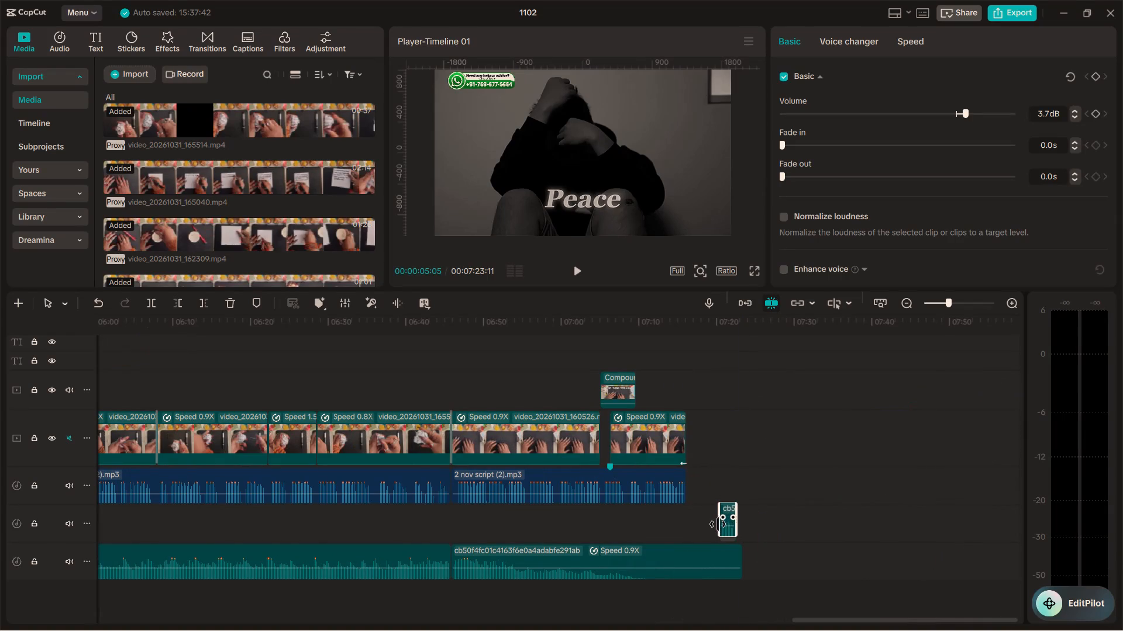
{"action": "left_click_drag", "start_coordinate": [718, 524], "coordinate": [697, 525], "text": "alt"}
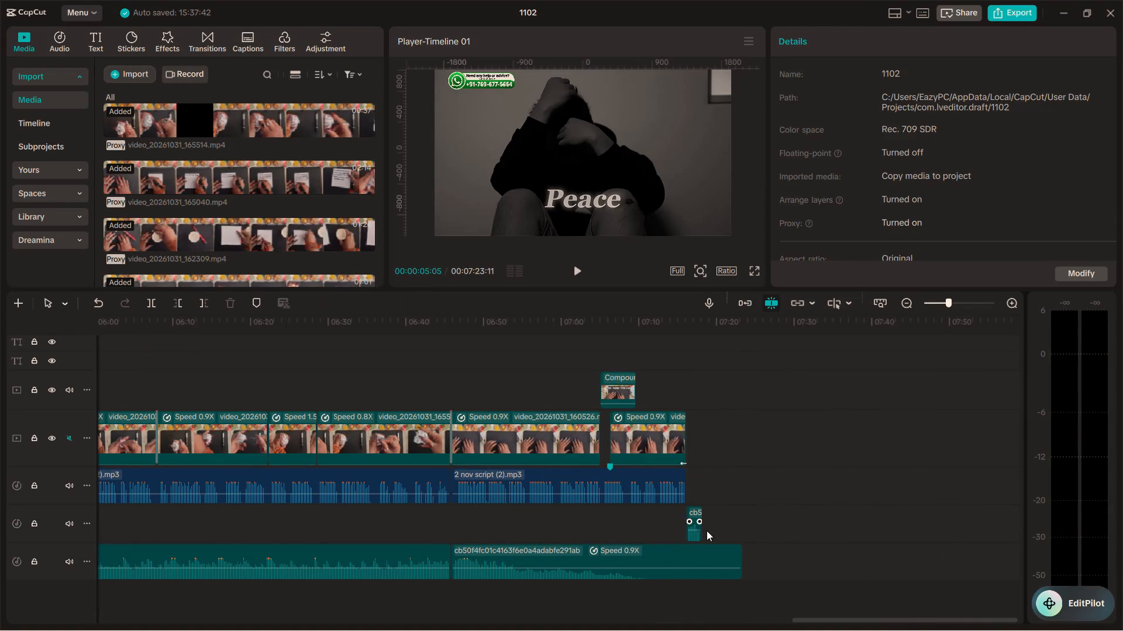
{"action": "left_click", "coordinate": [687, 531]}
{"action": "left_click_drag", "start_coordinate": [702, 533], "coordinate": [736, 526]}
Preview the contact section with its new music from about 00:07:13, switching to full screen.
{"action": "left_click", "coordinate": [662, 512]}
{"action": "key", "text": "space"}
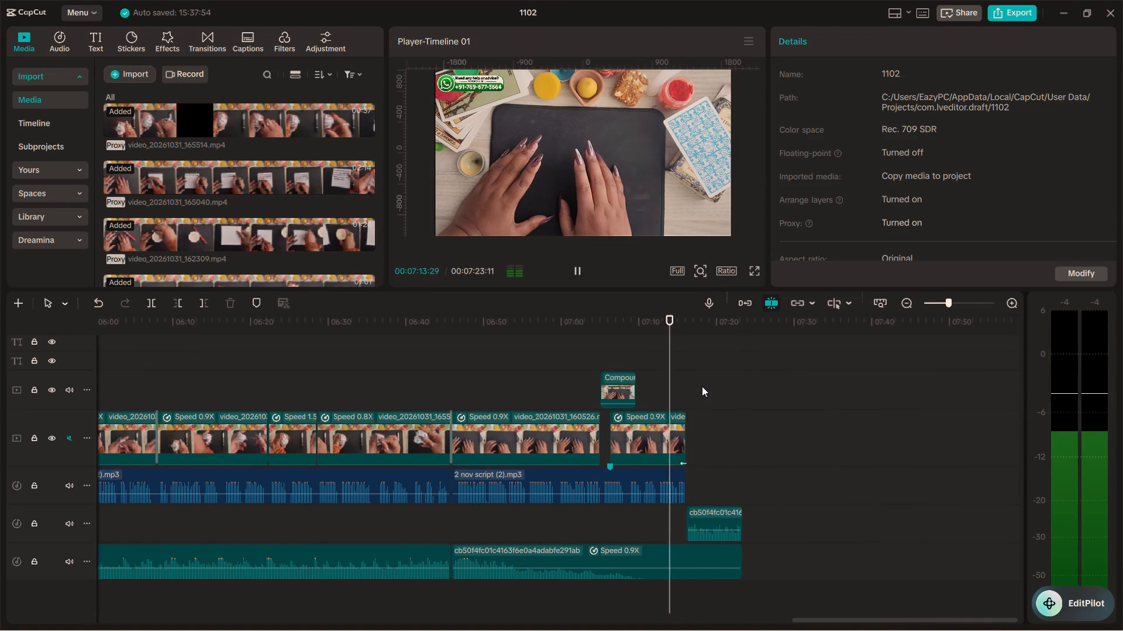
{"action": "scroll", "coordinate": [685, 419], "scroll_direction": "up", "scroll_amount": 7}
{"action": "scroll", "coordinate": [685, 419], "scroll_direction": "down", "scroll_amount": 4}
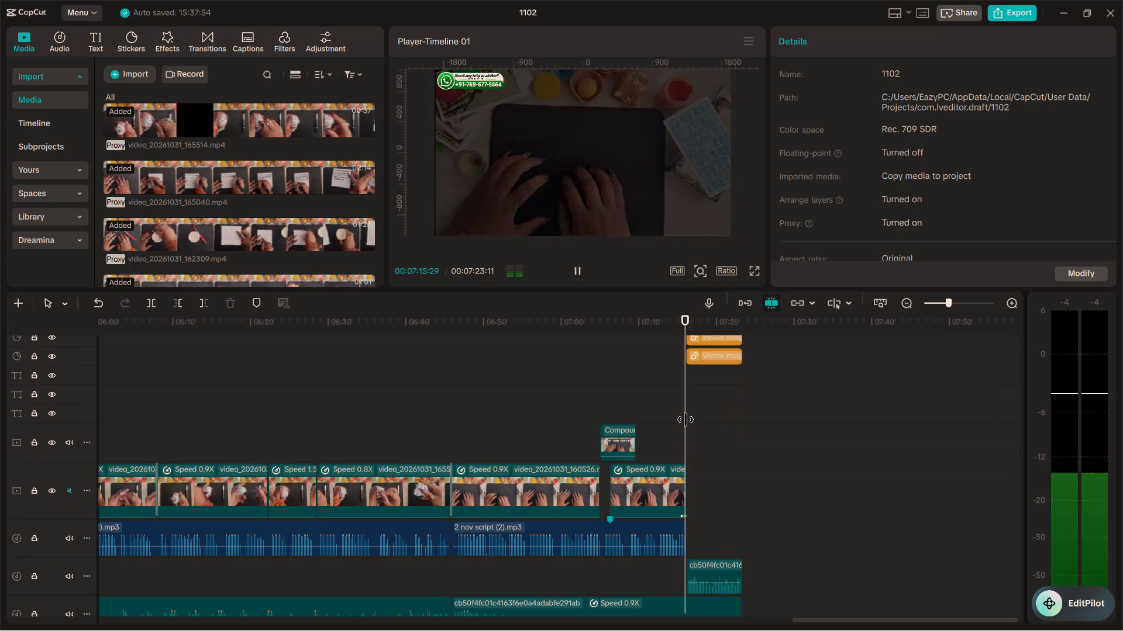
{"action": "left_click", "coordinate": [753, 275]}
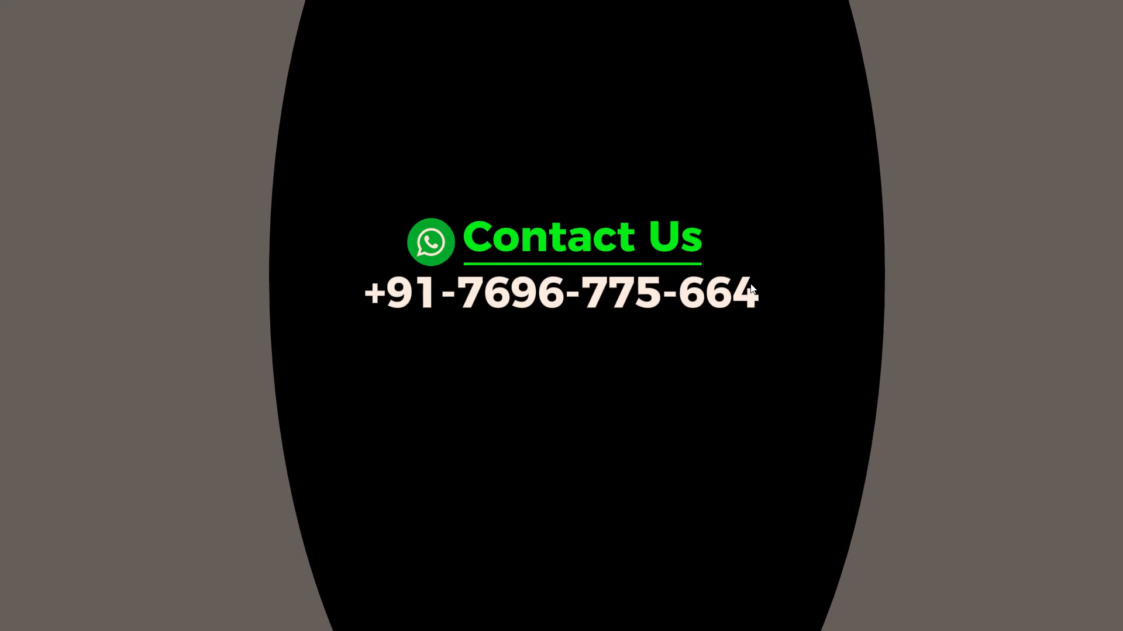
{"action": "key", "text": "Escape"}
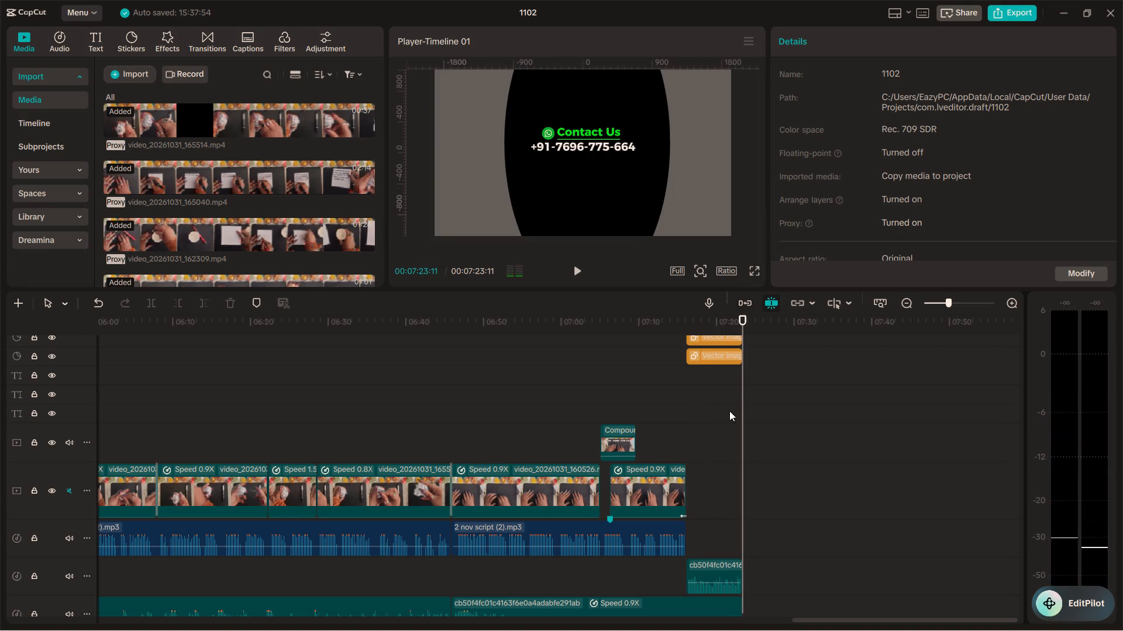
Set a 4.7 s fade-out on the short music clip beneath the contact section.
{"action": "scroll", "coordinate": [727, 424], "scroll_direction": "up", "scroll_amount": 10}
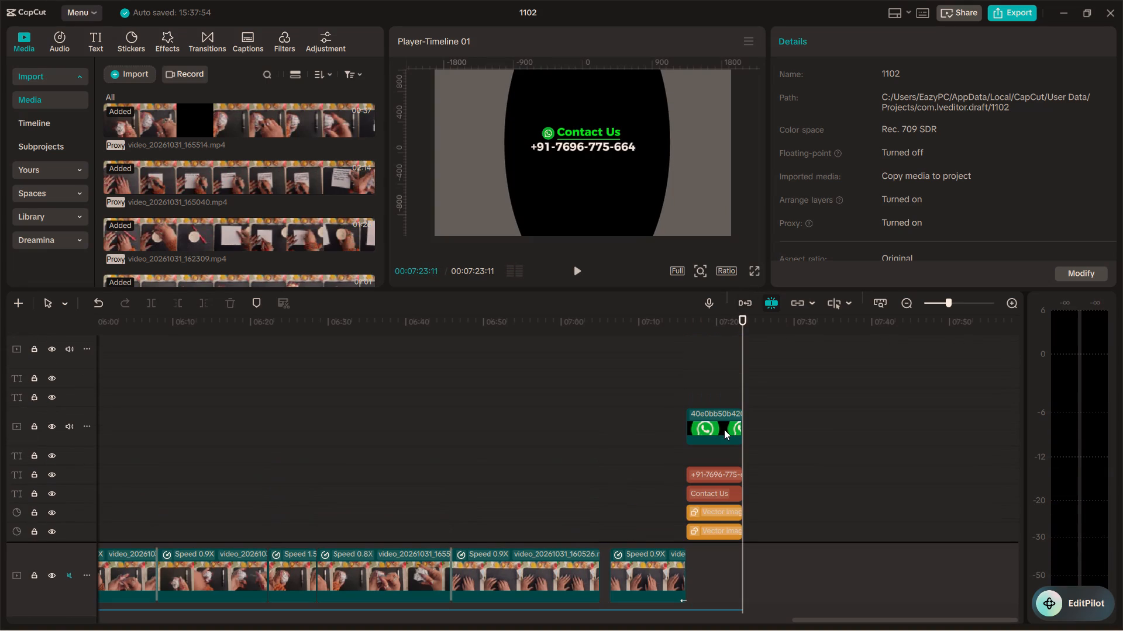
{"action": "scroll", "coordinate": [725, 558], "scroll_direction": "down", "scroll_amount": 11}
{"action": "left_click", "coordinate": [721, 555]}
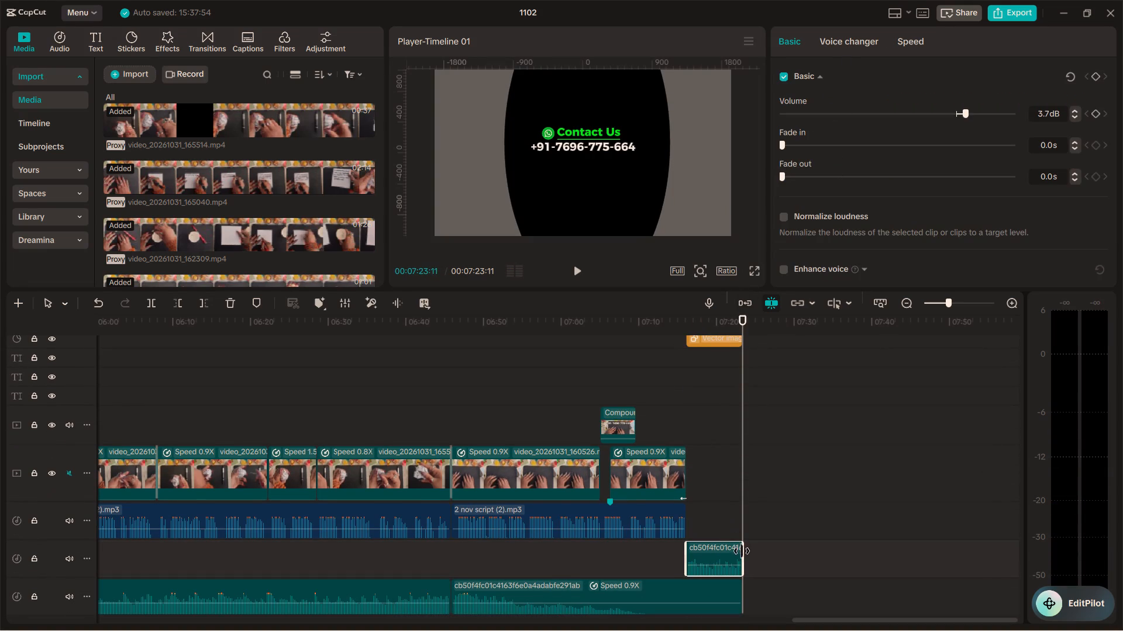
{"action": "left_click", "coordinate": [727, 558]}
{"action": "left_click_drag", "start_coordinate": [738, 556], "coordinate": [728, 555]}
{"action": "left_click_drag", "start_coordinate": [728, 555], "coordinate": [702, 557]}
Play back the end of the contact section from about 00:07:20 to check the music's fade-out.
{"action": "left_click", "coordinate": [714, 513]}
{"action": "key", "text": "space"}
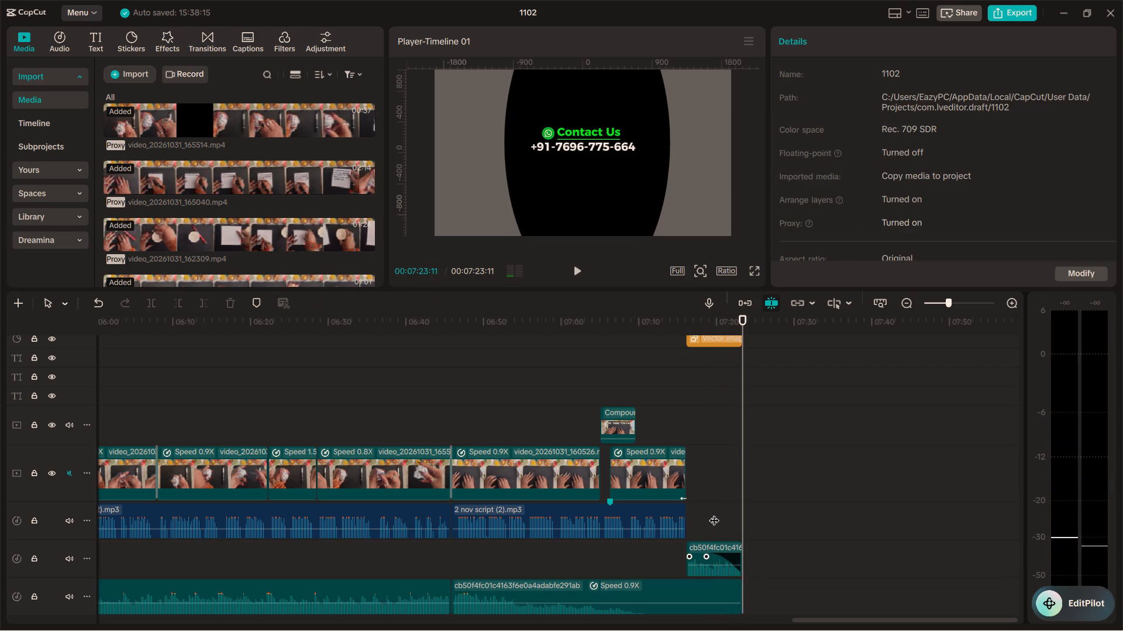
Change the fill of the contact section's background vector image from the lower vector track to green.
{"action": "scroll", "coordinate": [722, 484], "scroll_direction": "up", "scroll_amount": 5}
{"action": "scroll", "coordinate": [722, 484], "scroll_direction": "down", "scroll_amount": 6}
{"action": "left_click", "coordinate": [711, 551]}
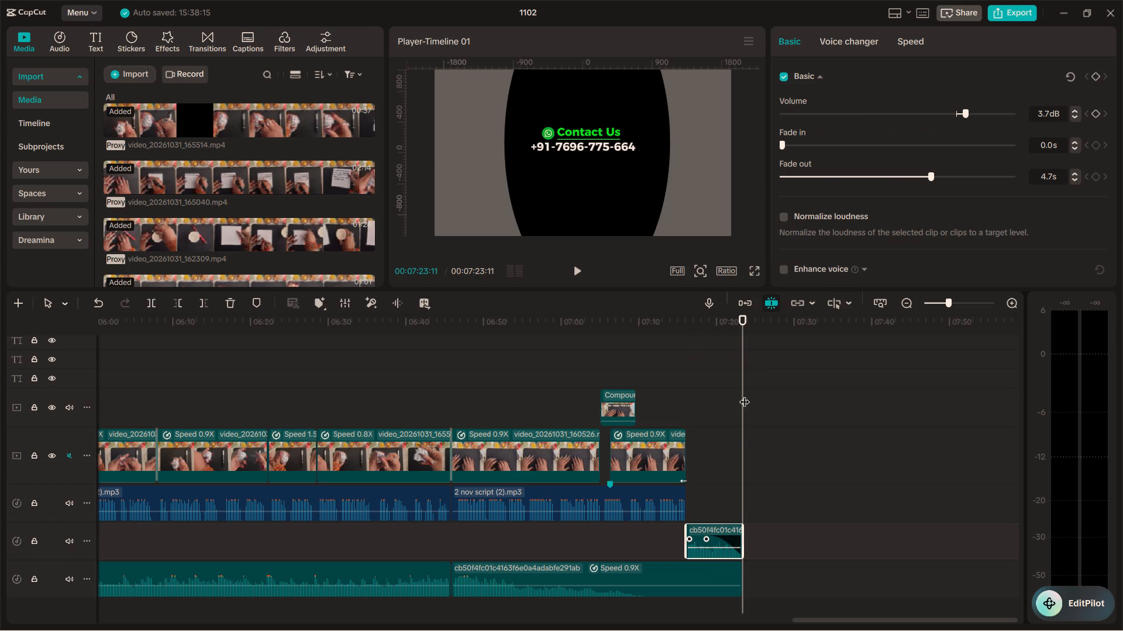
{"action": "scroll", "coordinate": [704, 408], "scroll_direction": "up", "scroll_amount": 11}
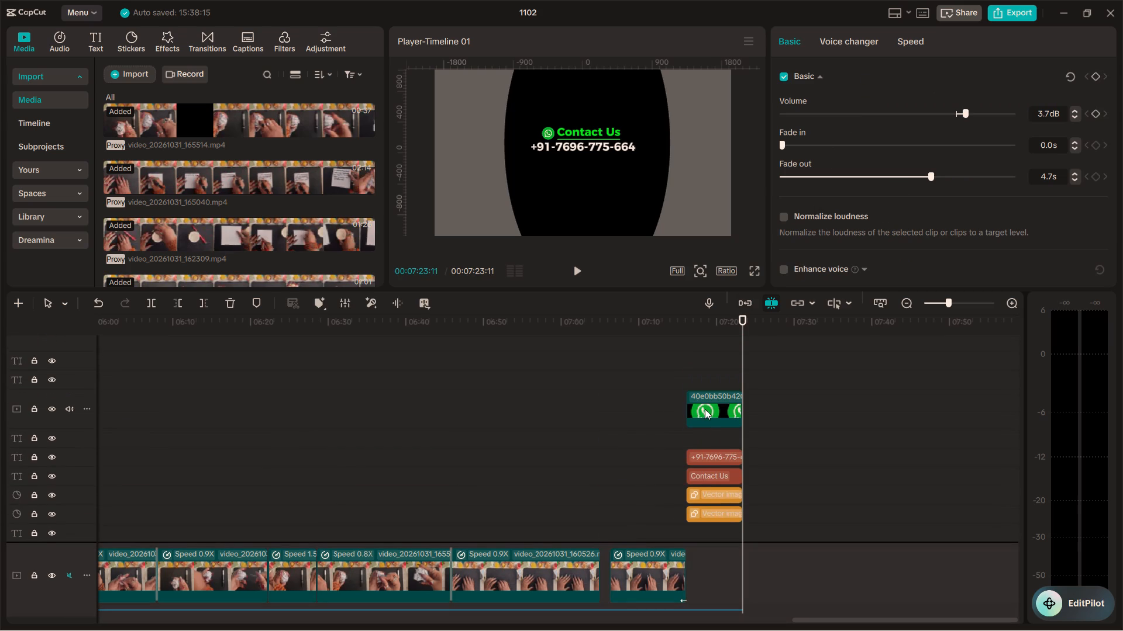
{"action": "left_click", "coordinate": [715, 450]}
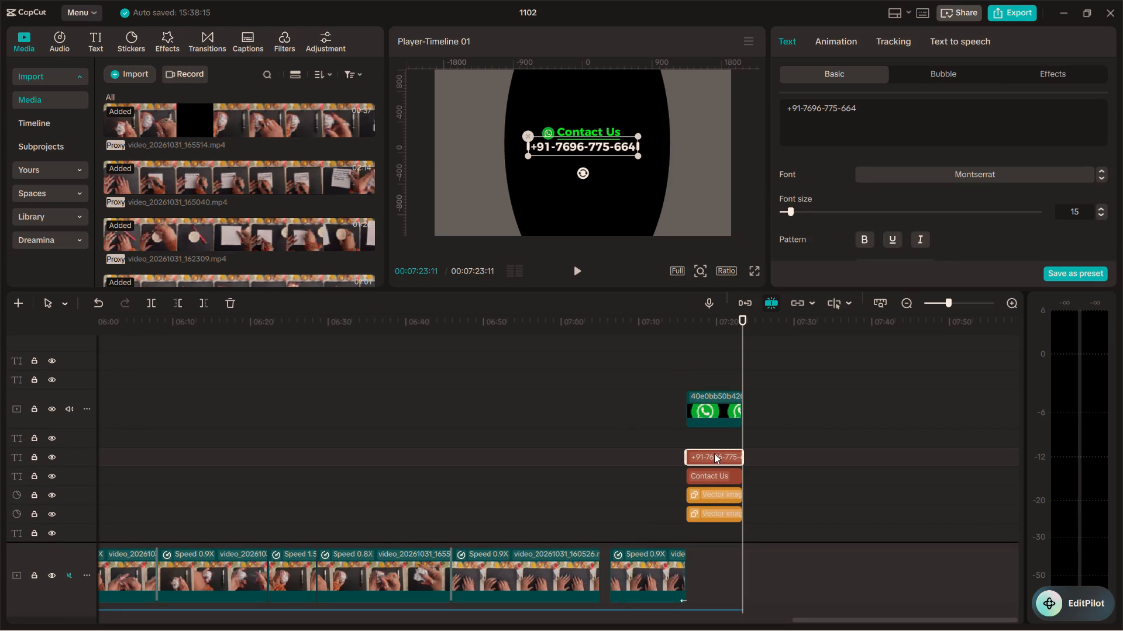
{"action": "left_click", "coordinate": [718, 500]}
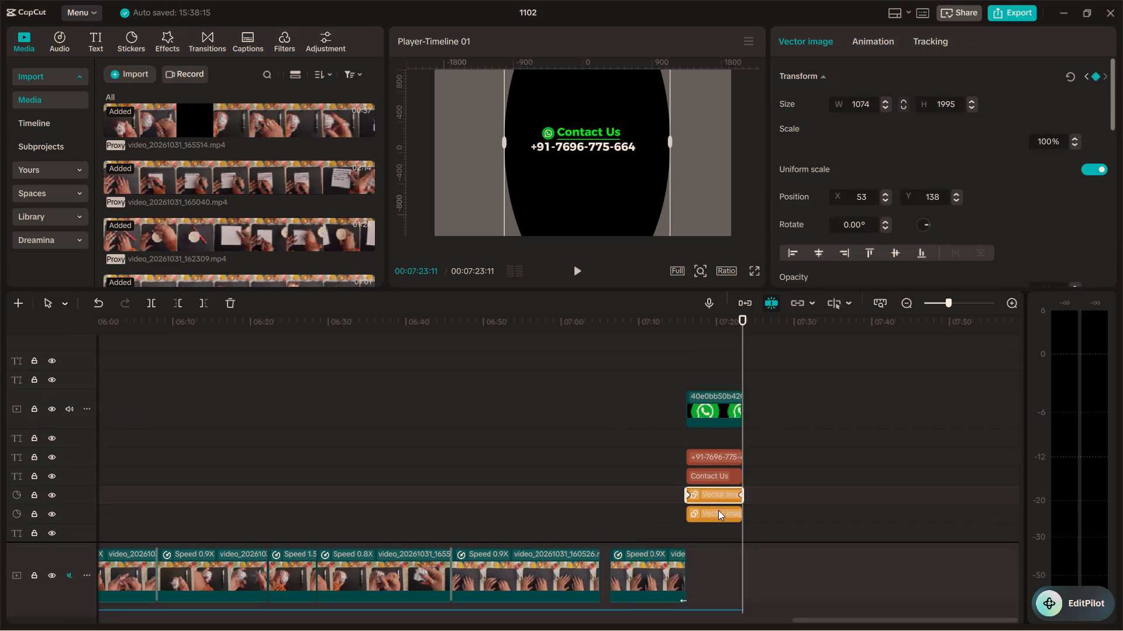
{"action": "left_click", "coordinate": [718, 511]}
{"action": "scroll", "coordinate": [871, 213], "scroll_direction": "down", "scroll_amount": 2}
{"action": "left_click", "coordinate": [867, 215]}
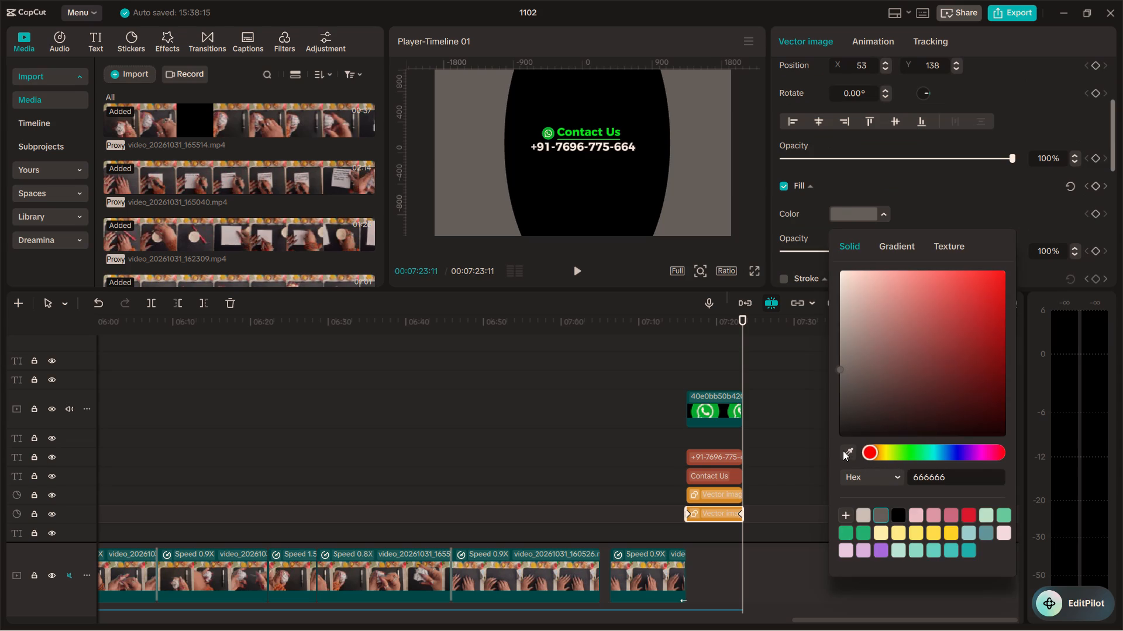
{"action": "left_click", "coordinate": [842, 452]}
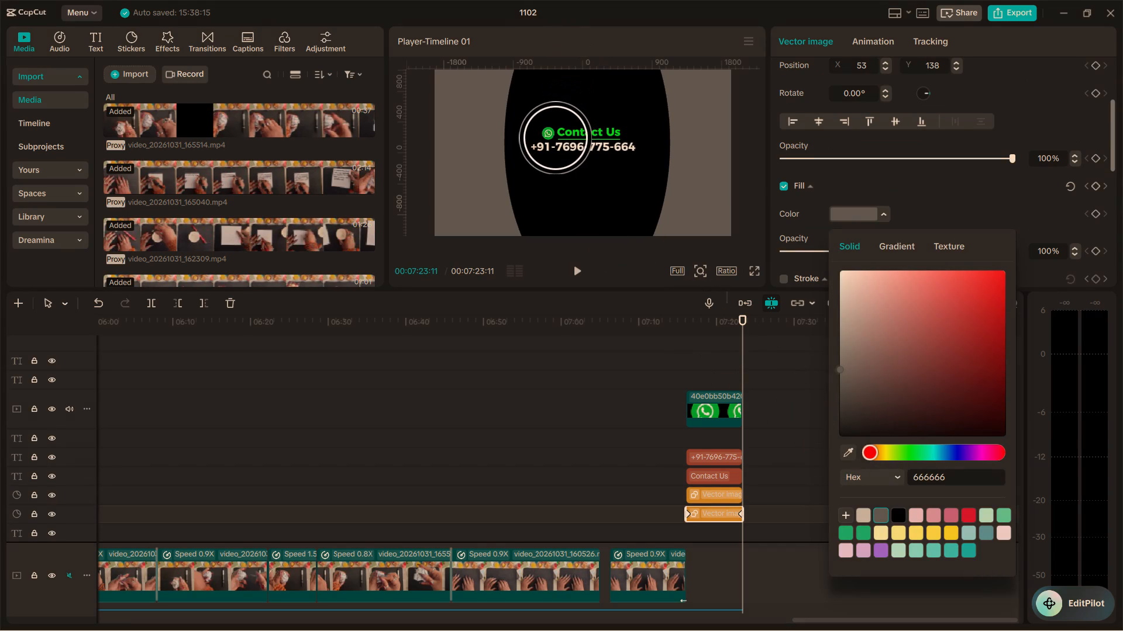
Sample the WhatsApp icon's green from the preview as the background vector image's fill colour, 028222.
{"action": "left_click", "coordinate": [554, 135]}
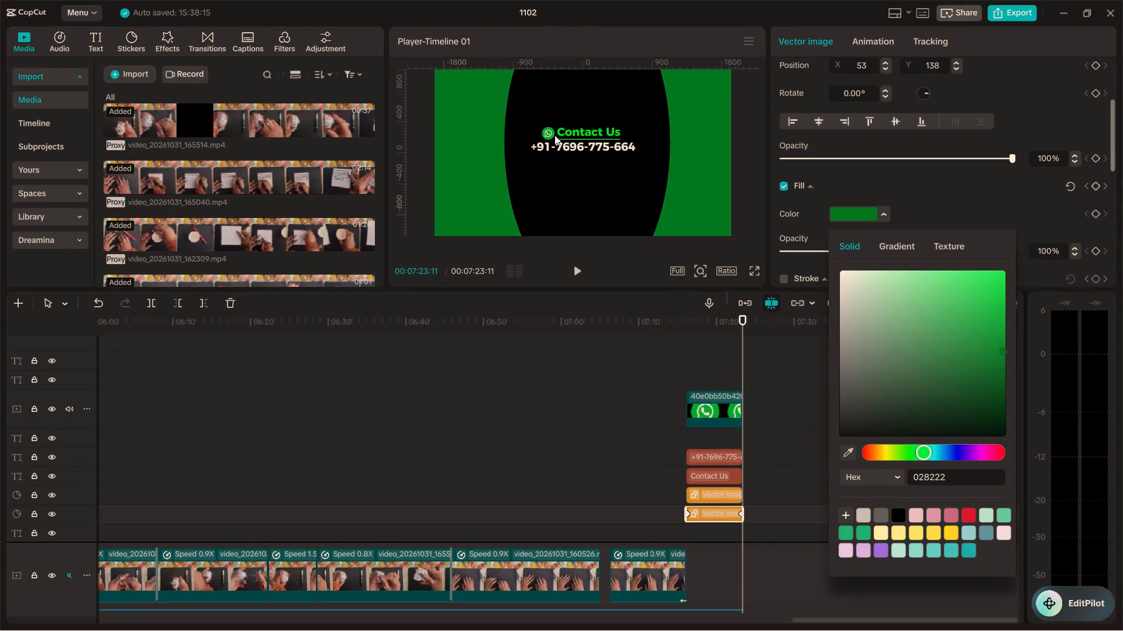
Preview the contact section in full screen from about 00:07:17 to check the background colour.
{"action": "left_click", "coordinate": [694, 363]}
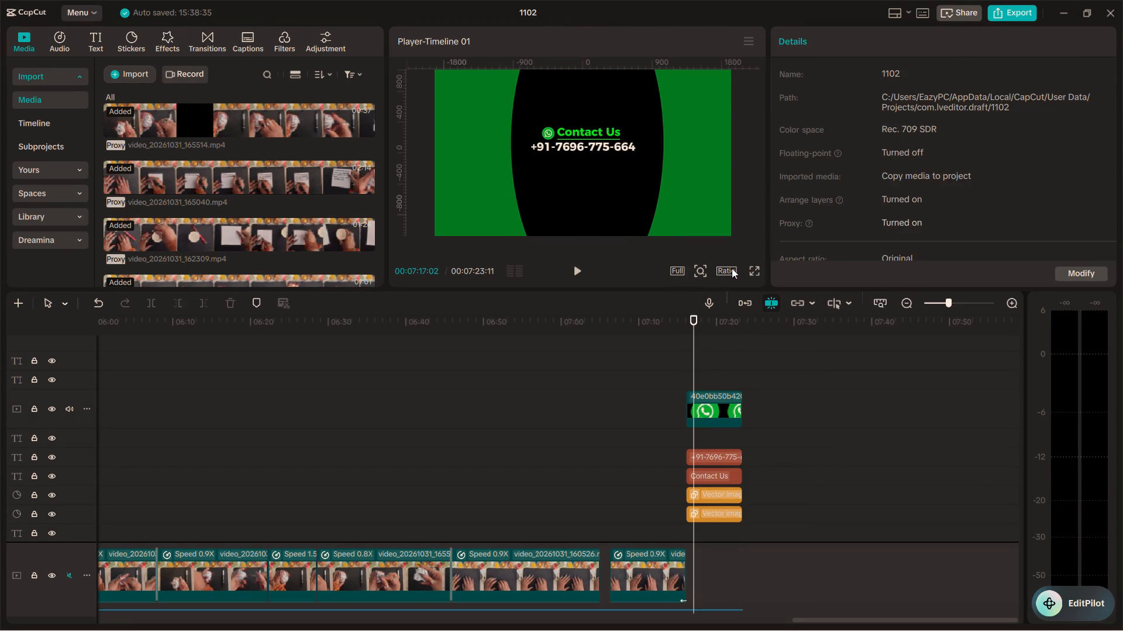
{"action": "left_click", "coordinate": [745, 269]}
{"action": "left_click", "coordinate": [750, 271]}
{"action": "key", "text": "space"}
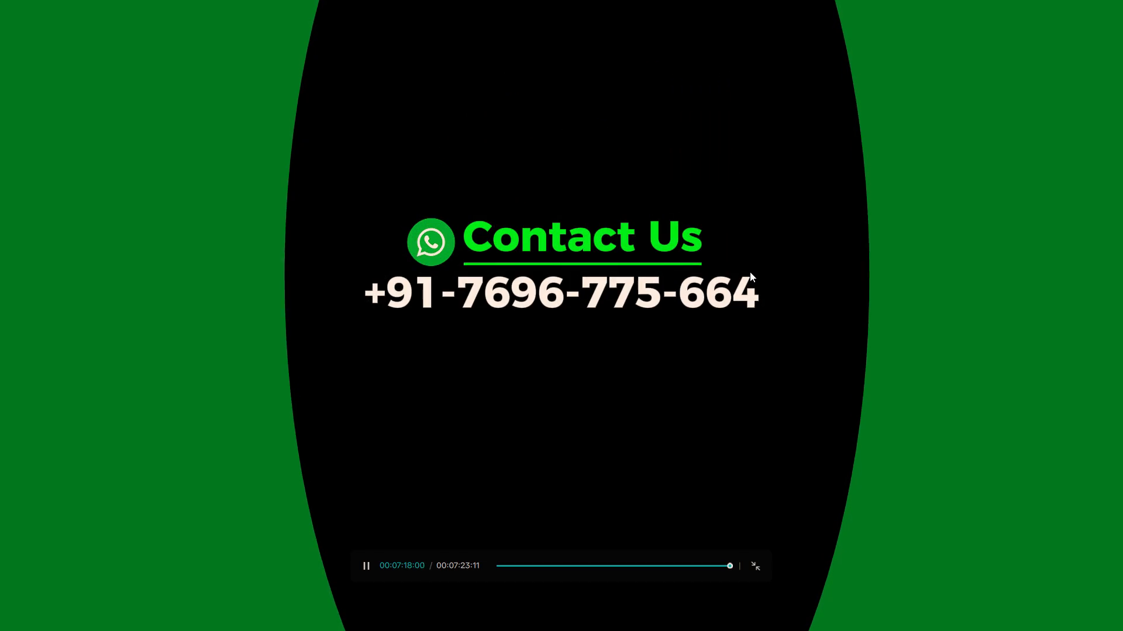
{"action": "key", "text": "Escape"}
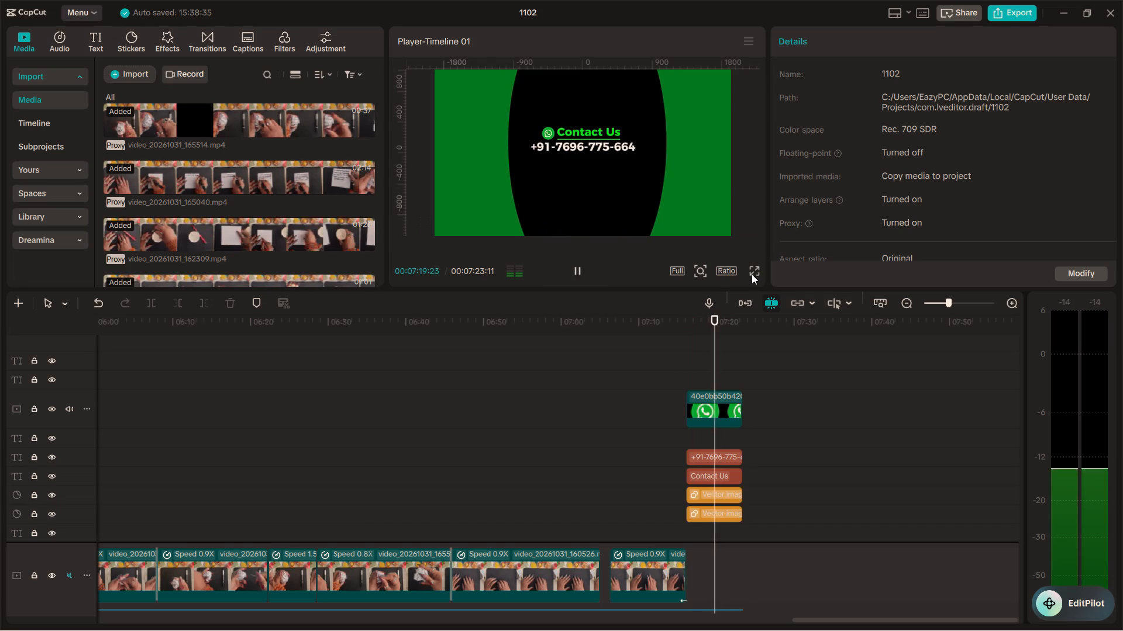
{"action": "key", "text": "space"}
Resample the background vector image's fill colour from the brighter green of the WhatsApp clip's thumbnail in the timeline.
{"action": "left_click", "coordinate": [705, 508]}
{"action": "scroll", "coordinate": [841, 220], "scroll_direction": "down", "scroll_amount": 2}
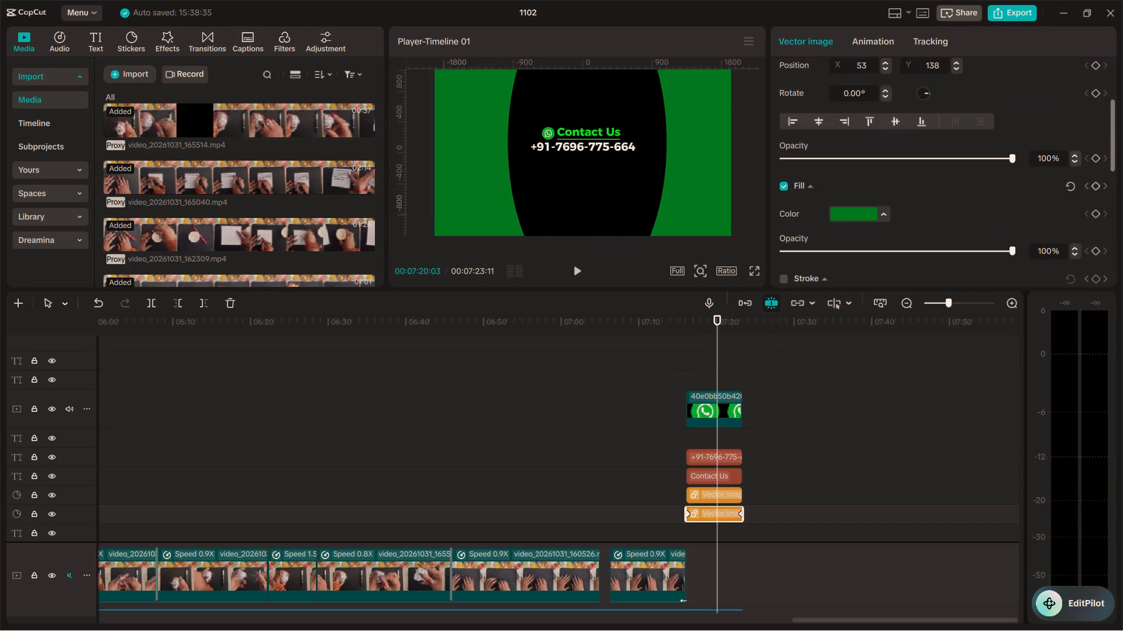
{"action": "left_click", "coordinate": [844, 214]}
{"action": "left_click", "coordinate": [887, 216]}
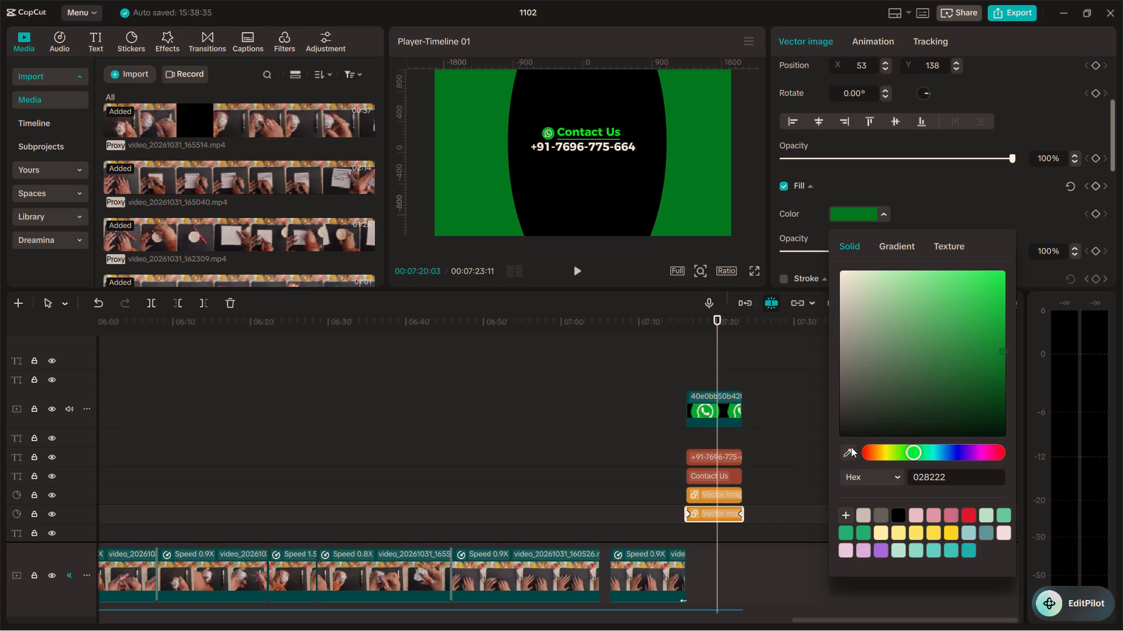
{"action": "left_click", "coordinate": [848, 449]}
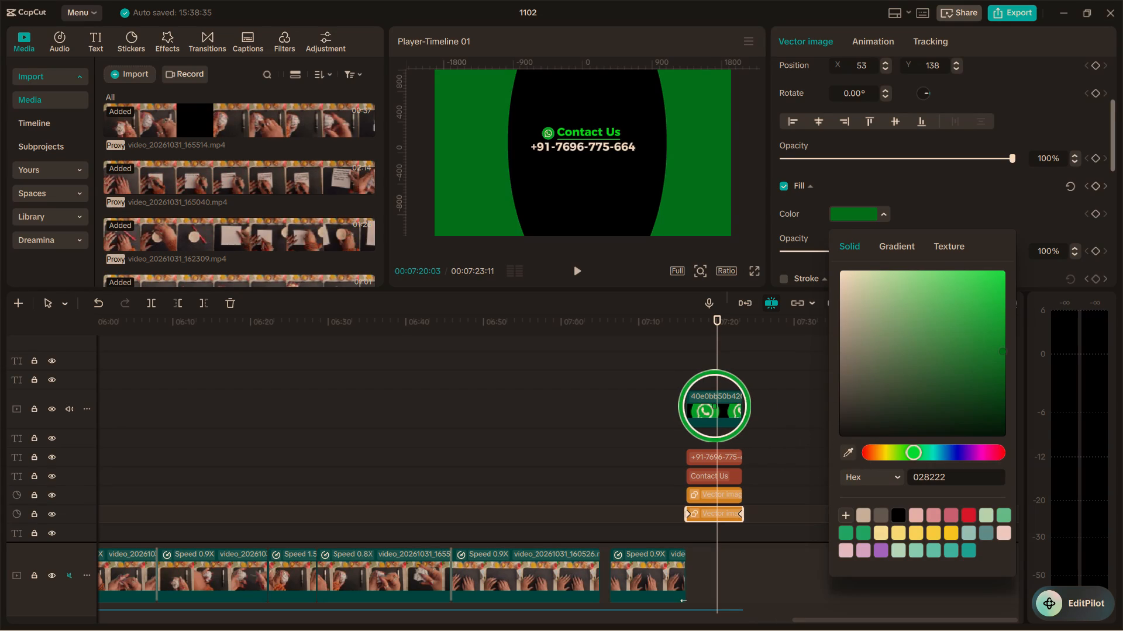
{"action": "left_click", "coordinate": [715, 406]}
Preview the contact section in full screen from about 00:07:16 to check the resampled background green.
{"action": "left_click", "coordinate": [683, 366]}
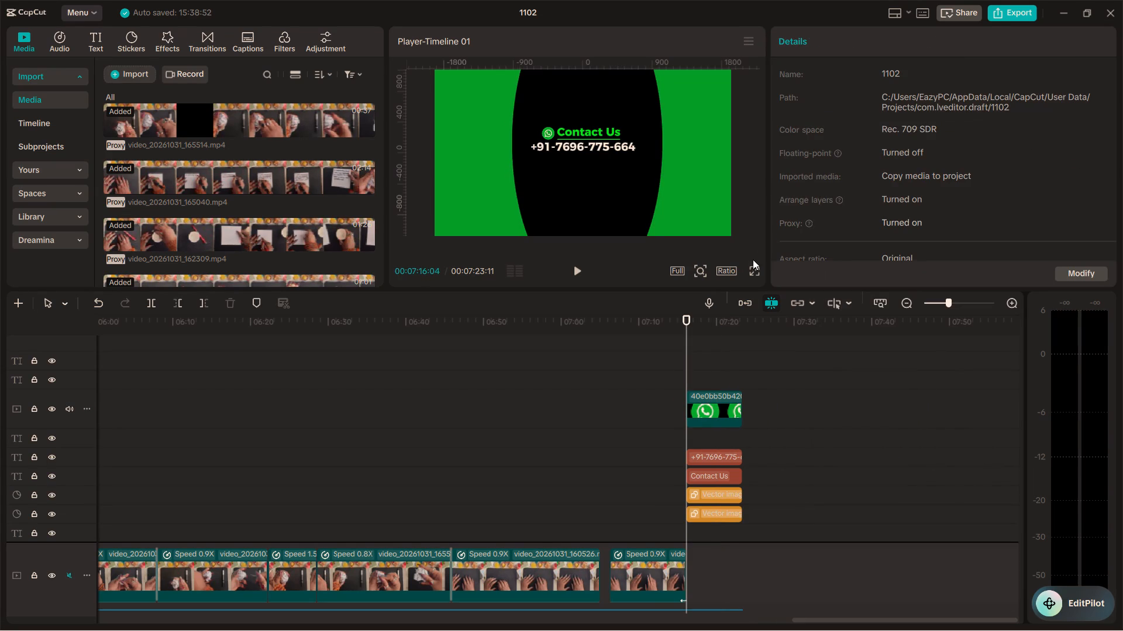
{"action": "left_click", "coordinate": [749, 269]}
{"action": "left_click", "coordinate": [753, 272]}
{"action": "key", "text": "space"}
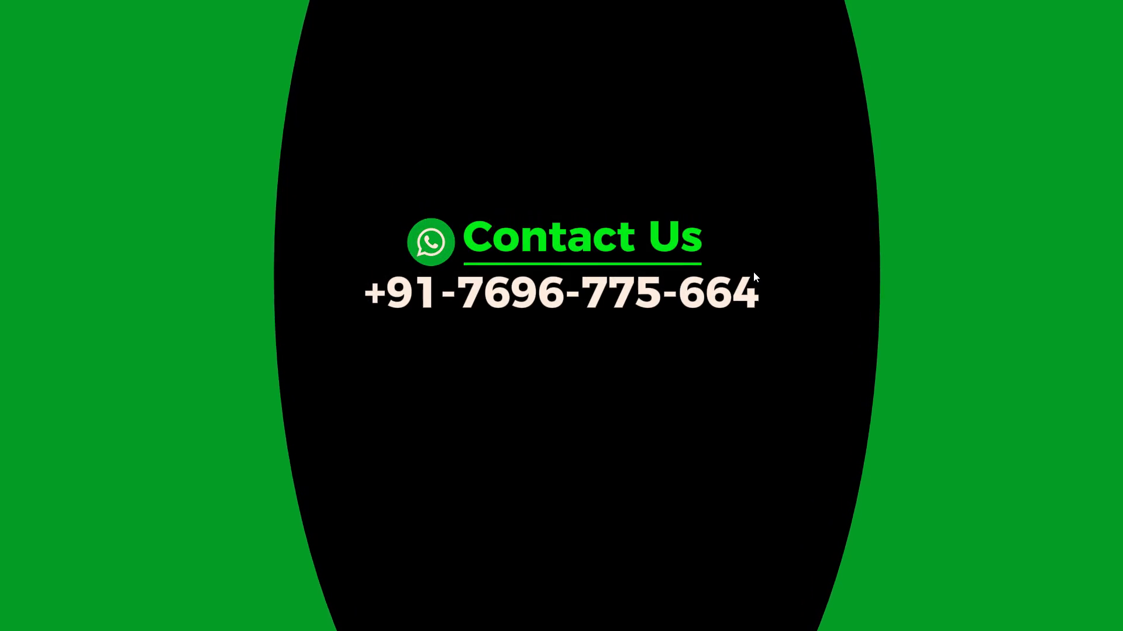
Add a default text at the contact section's start, about 00:07:16, shrunk and placed below the phone number.
{"action": "key", "text": "Escape"}
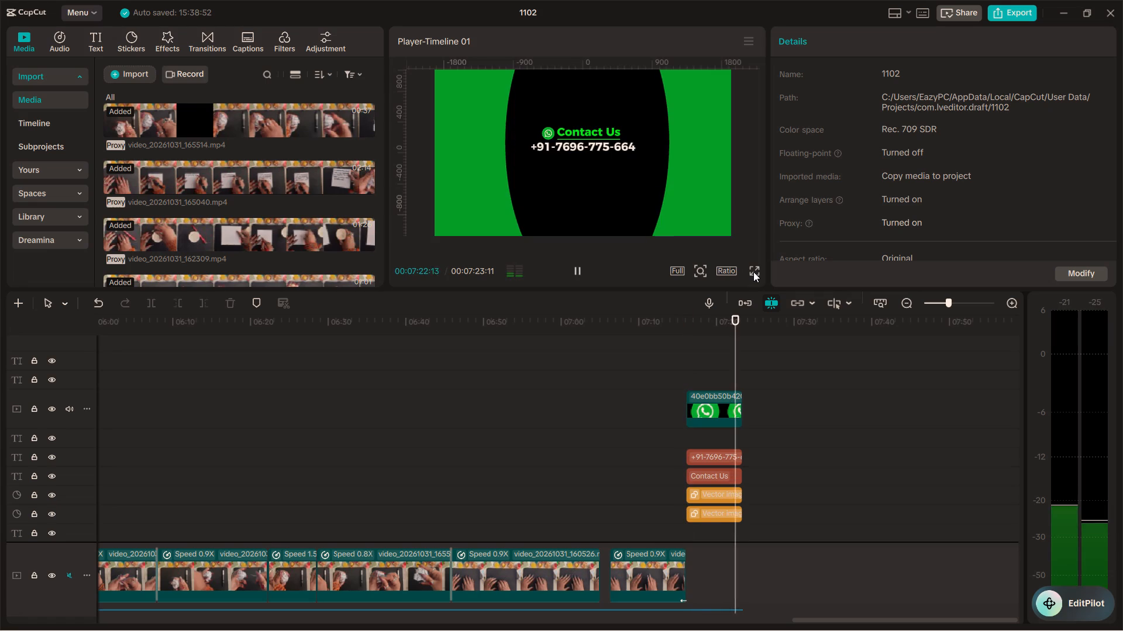
{"action": "key", "text": "space"}
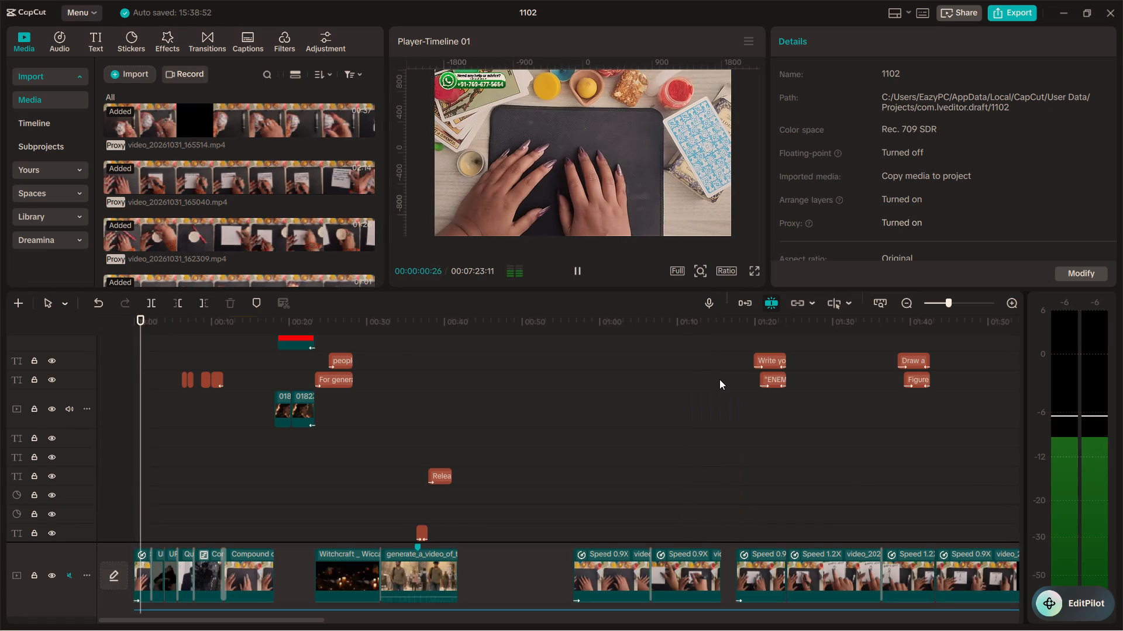
{"action": "scroll", "coordinate": [719, 379], "scroll_direction": "down", "scroll_amount": 20, "text": "ctrl"}
{"action": "scroll", "coordinate": [719, 379], "scroll_direction": "down", "scroll_amount": 5, "text": "ctrl"}
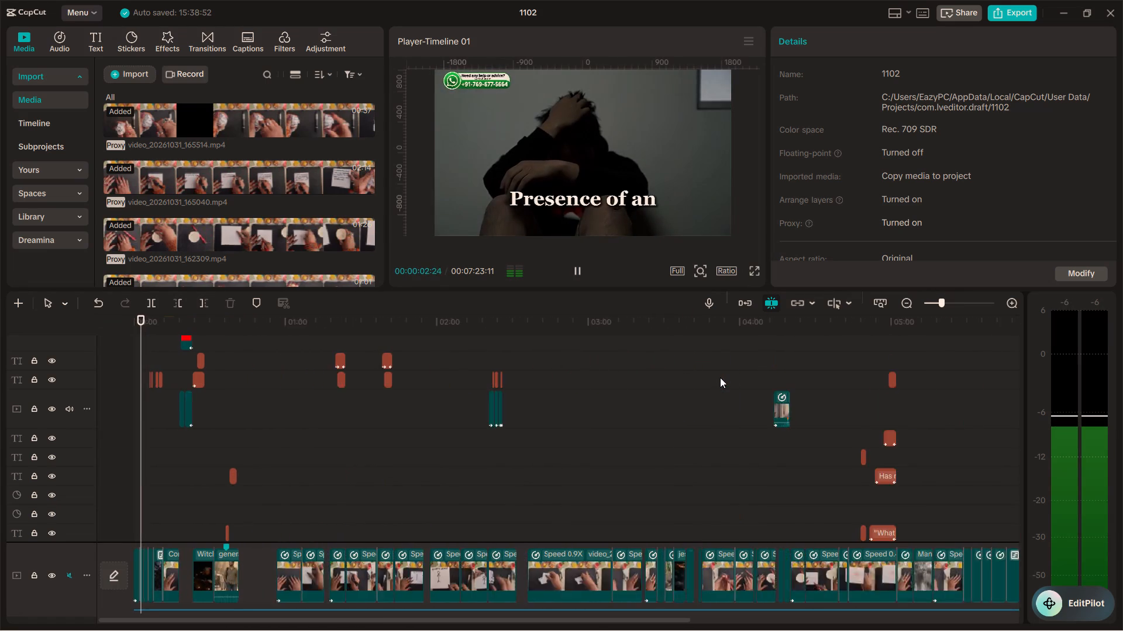
{"action": "scroll", "coordinate": [720, 377], "scroll_direction": "down", "scroll_amount": 6, "text": "ctrl"}
{"action": "left_click", "coordinate": [735, 352]}
{"action": "left_click", "coordinate": [735, 352]}
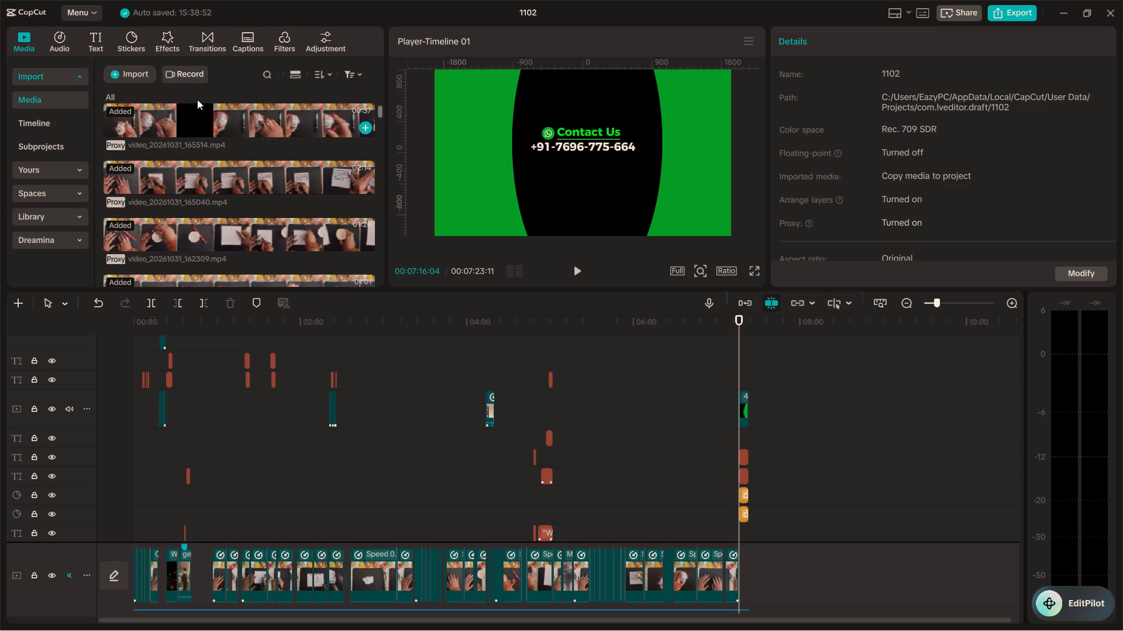
{"action": "left_click", "coordinate": [86, 41]}
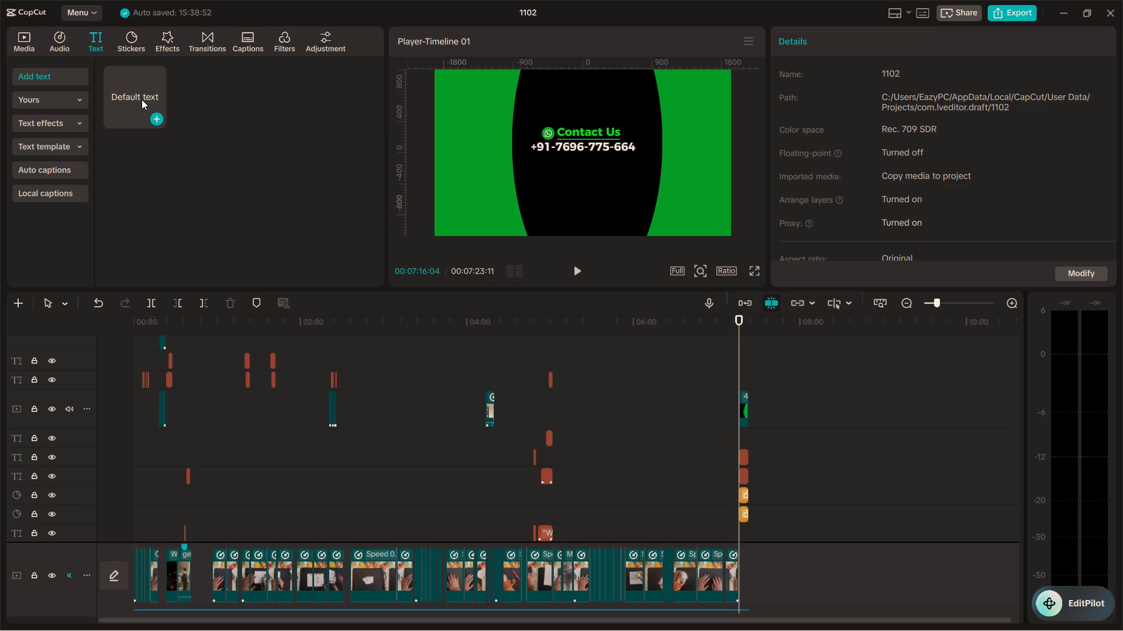
{"action": "left_click_drag", "start_coordinate": [142, 99], "coordinate": [747, 377]}
{"action": "left_click_drag", "start_coordinate": [747, 377], "coordinate": [740, 376]}
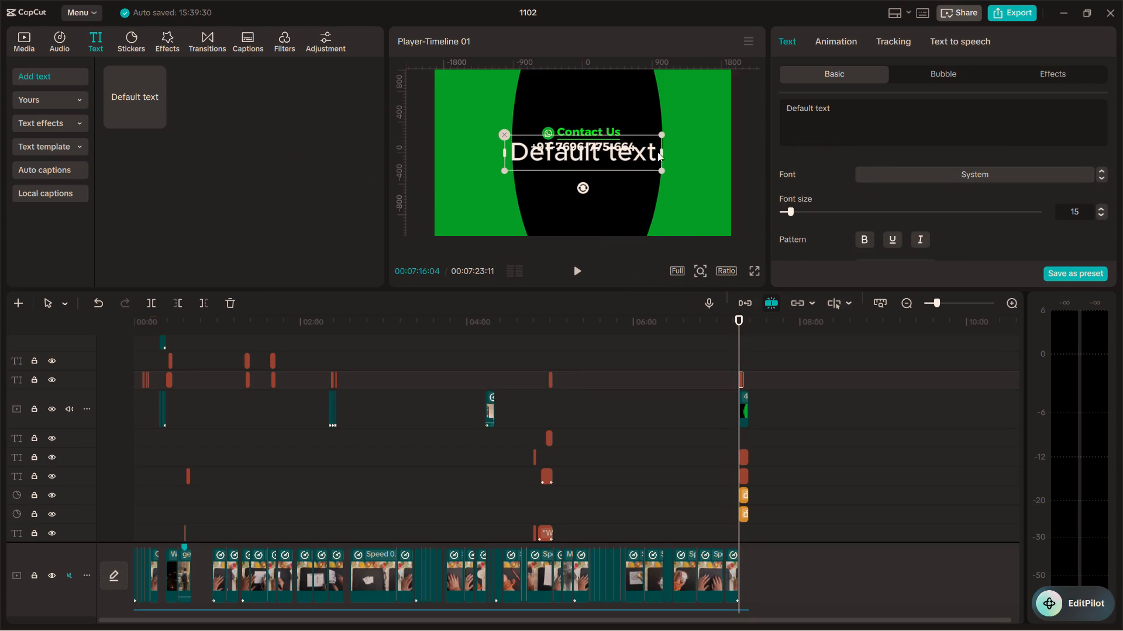
{"action": "left_click_drag", "start_coordinate": [662, 135], "coordinate": [600, 170]}
{"action": "left_click_drag", "start_coordinate": [588, 154], "coordinate": [585, 183]}
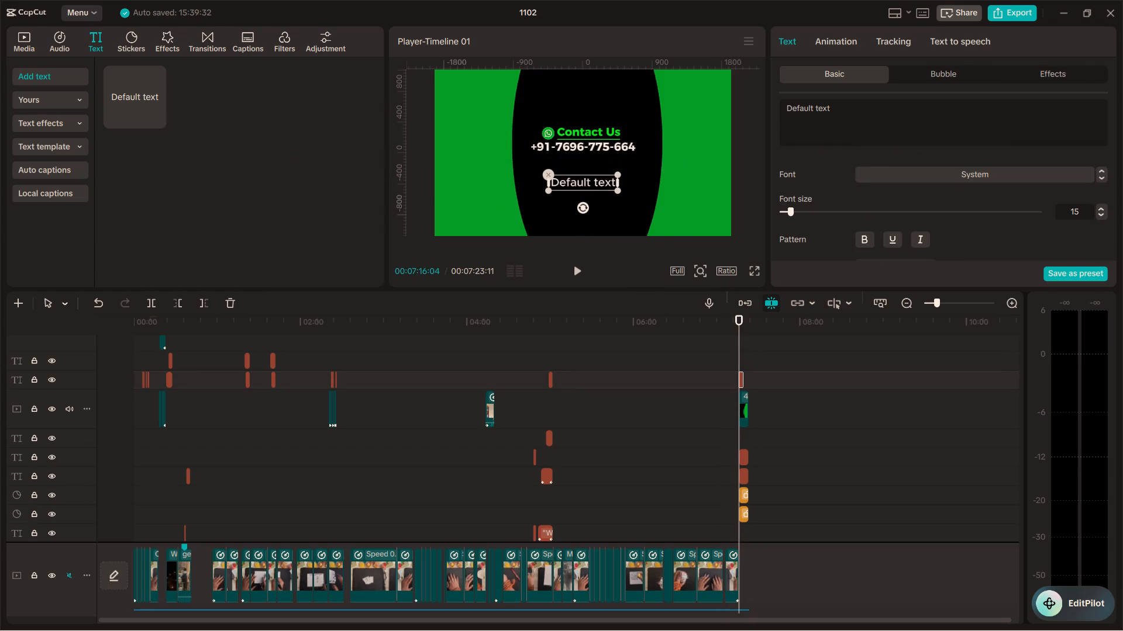
Replace the wording of the new text with "Subscribe".
{"action": "left_click_drag", "start_coordinate": [852, 106], "coordinate": [750, 117]}
{"action": "left_click_drag", "start_coordinate": [835, 115], "coordinate": [776, 105]}
{"action": "key", "text": "shift+s"}
{"action": "type", "text": "ub"}
{"action": "type", "text": "scribe"}
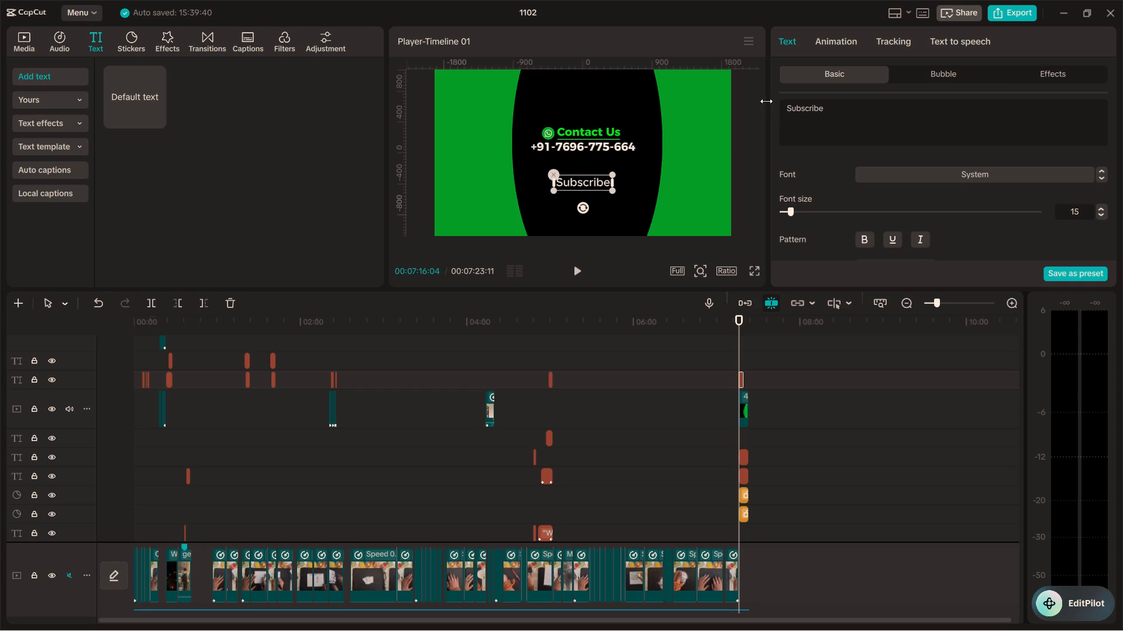
Set the Subscribe text's font to Montserrat and align it to the frame's vertical centre line.
{"action": "left_click", "coordinate": [1101, 180]}
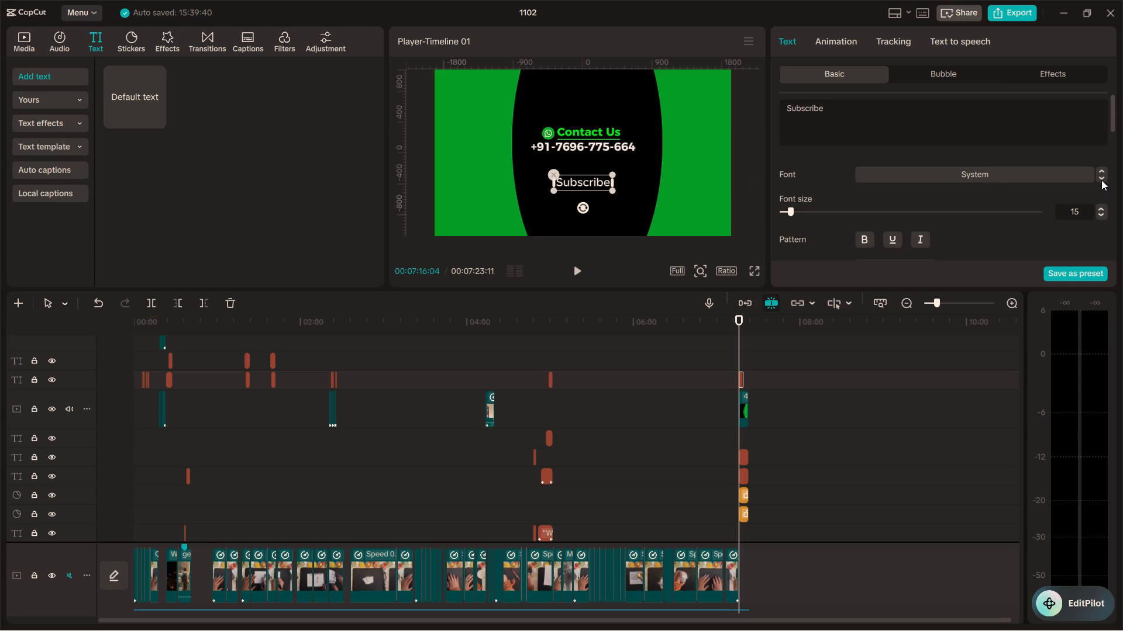
{"action": "left_click", "coordinate": [1101, 180]}
{"action": "left_click", "coordinate": [1101, 180]}
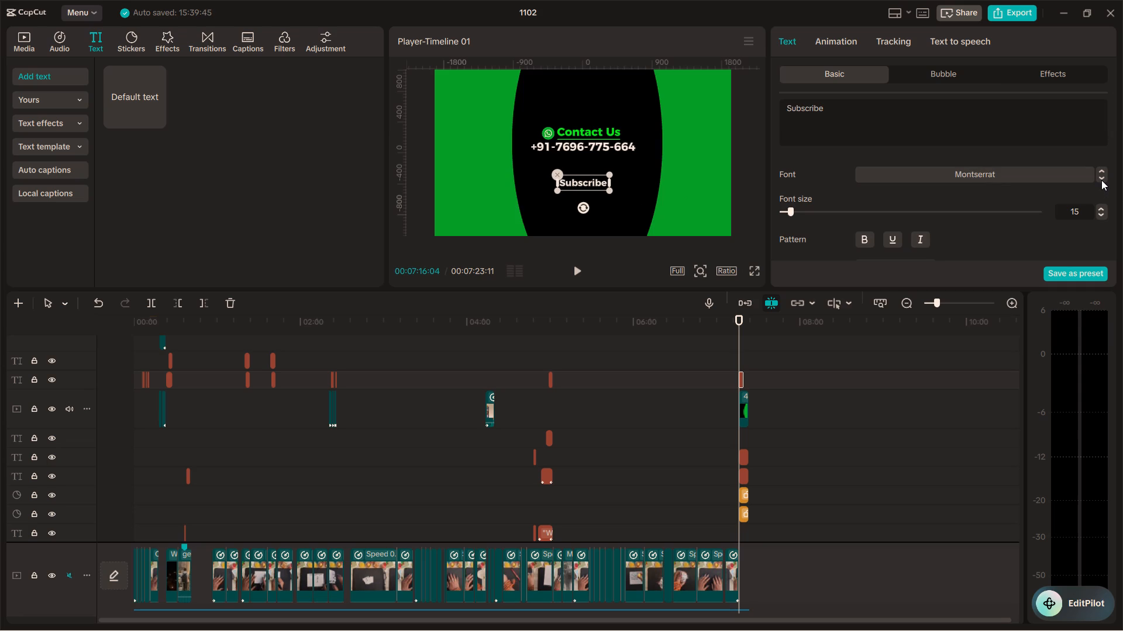
{"action": "left_click", "coordinate": [583, 185]}
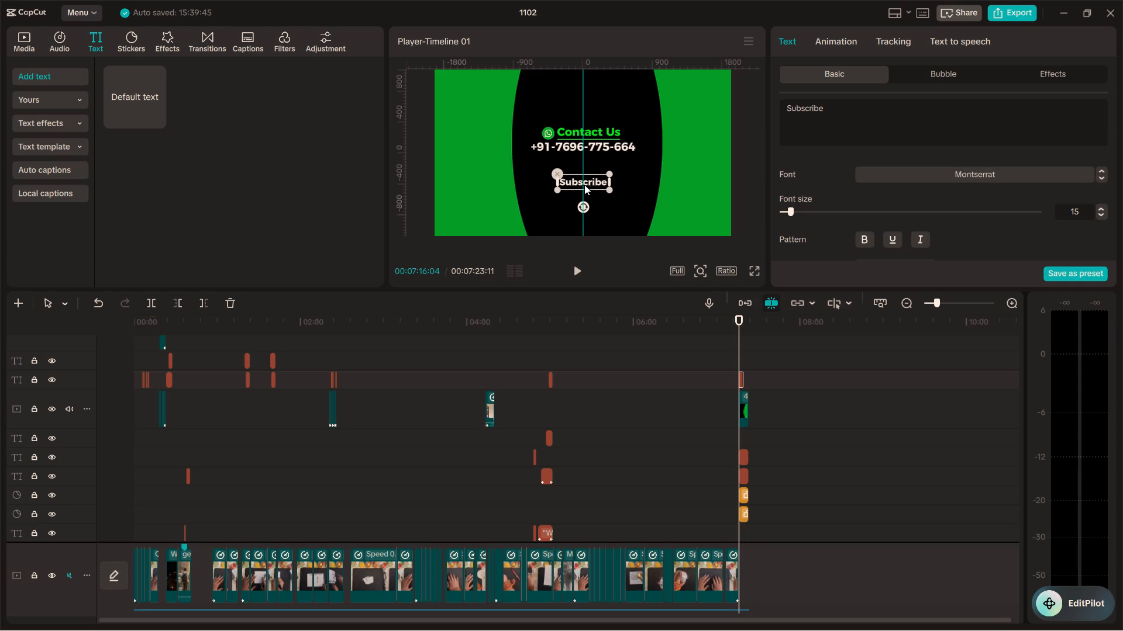
Colour the Subscribe text red with the EC1D1D preset.
{"action": "scroll", "coordinate": [918, 216], "scroll_direction": "down", "scroll_amount": 1}
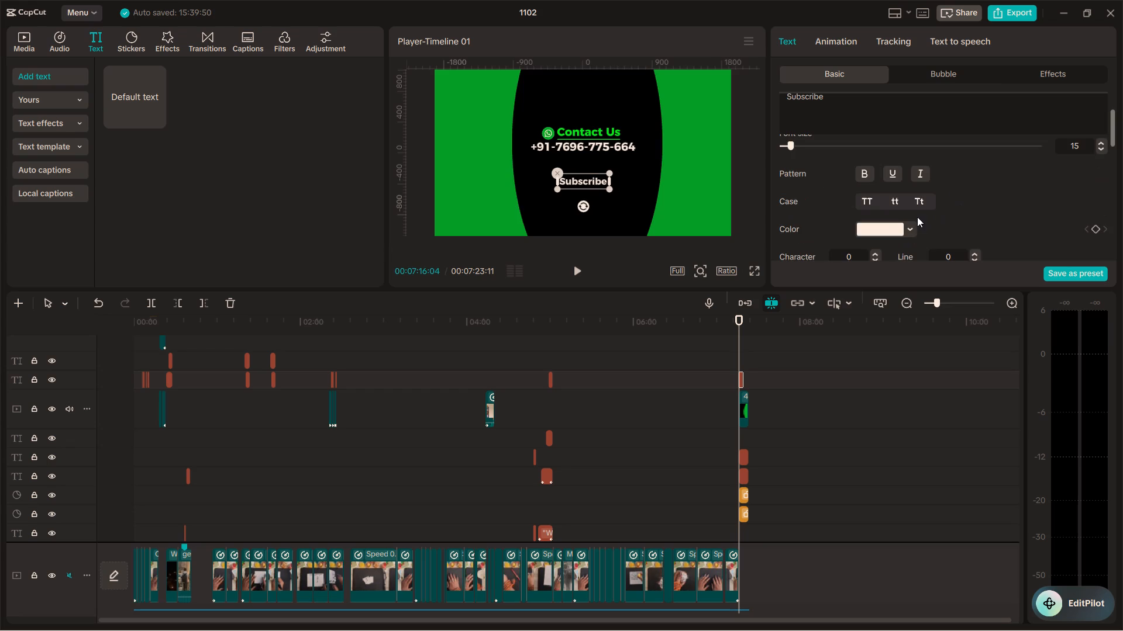
{"action": "left_click", "coordinate": [908, 228]}
{"action": "left_click", "coordinate": [932, 279]}
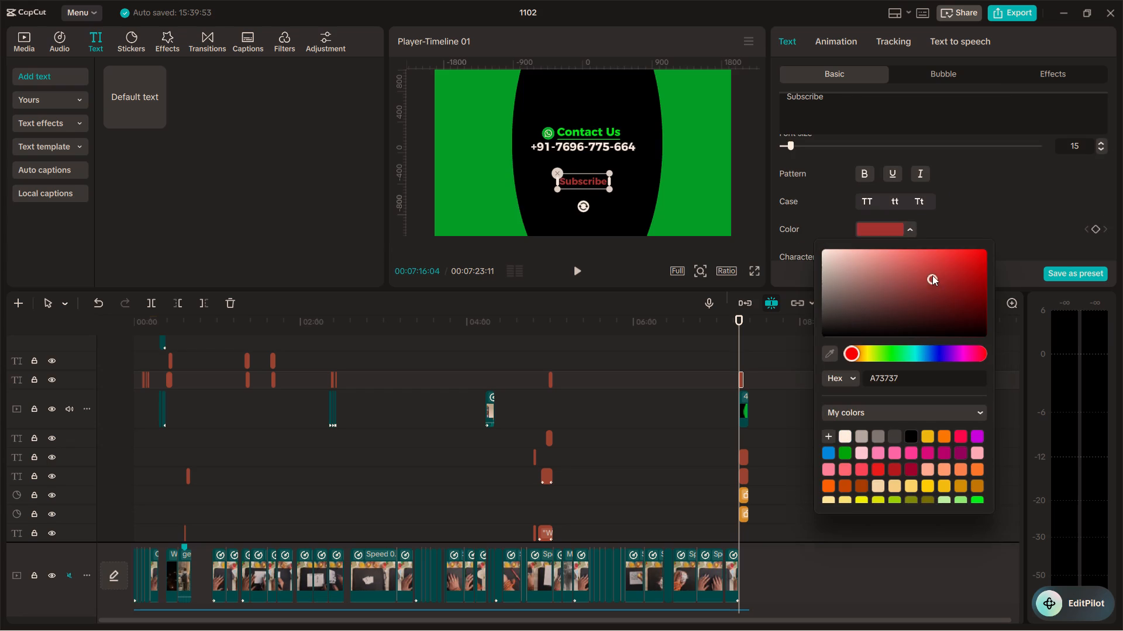
{"action": "left_click_drag", "start_coordinate": [932, 275], "coordinate": [980, 252]}
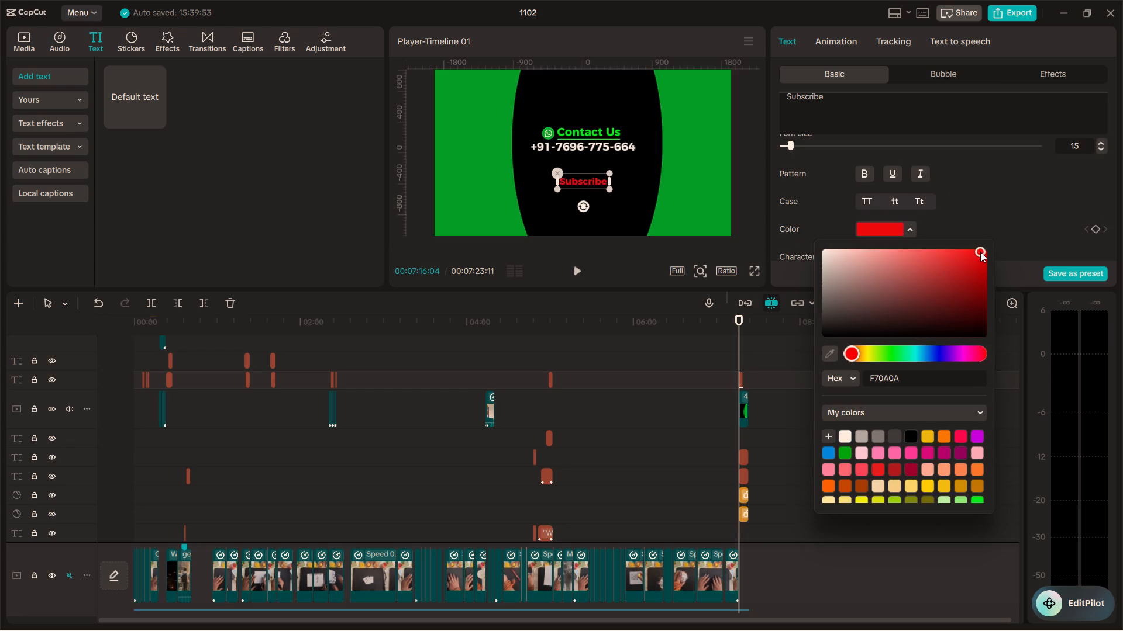
{"action": "left_click_drag", "start_coordinate": [980, 252], "coordinate": [980, 251]}
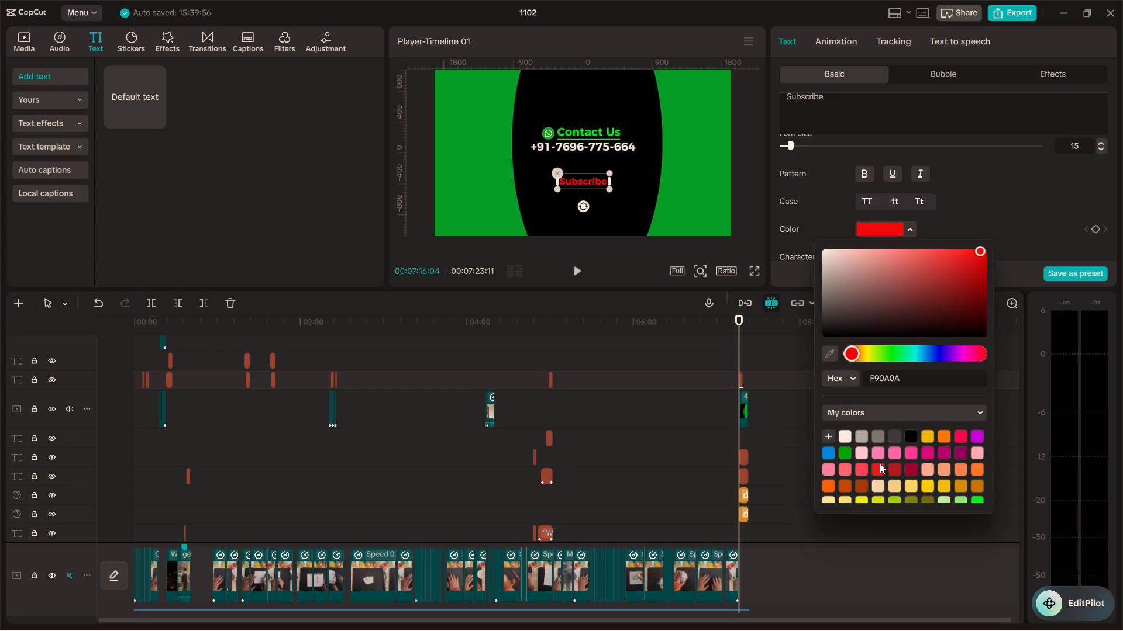
{"action": "left_click", "coordinate": [880, 464]}
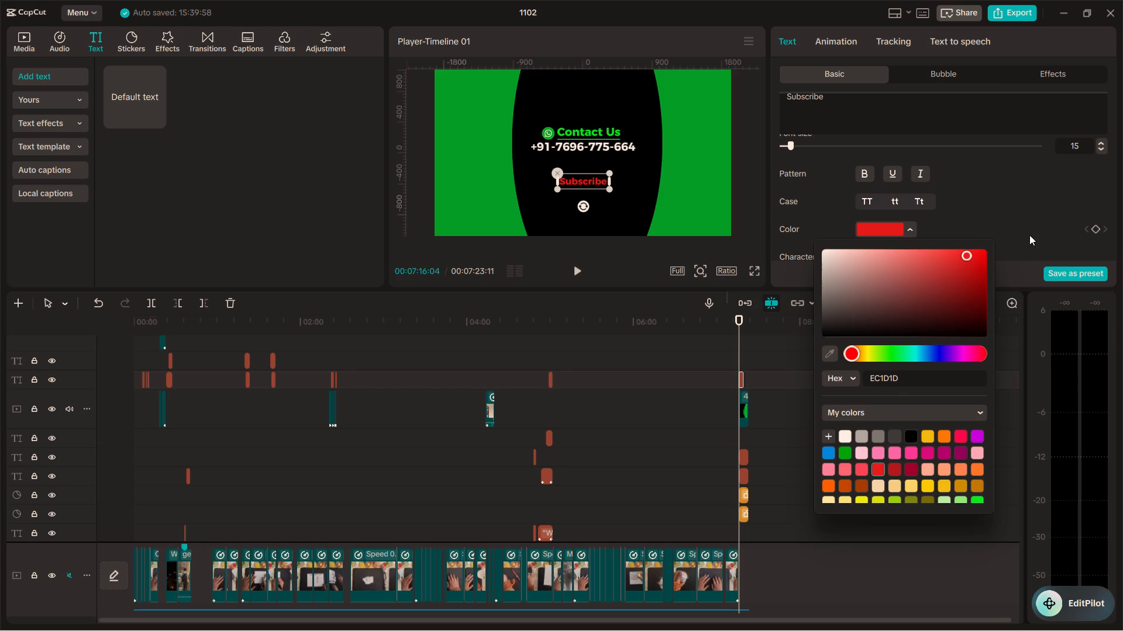
{"action": "left_click", "coordinate": [1029, 235]}
Enable a black stroke on the Subscribe text with thickness 10.
{"action": "scroll", "coordinate": [961, 226], "scroll_direction": "down", "scroll_amount": 3}
{"action": "scroll", "coordinate": [879, 235], "scroll_direction": "down", "scroll_amount": 4}
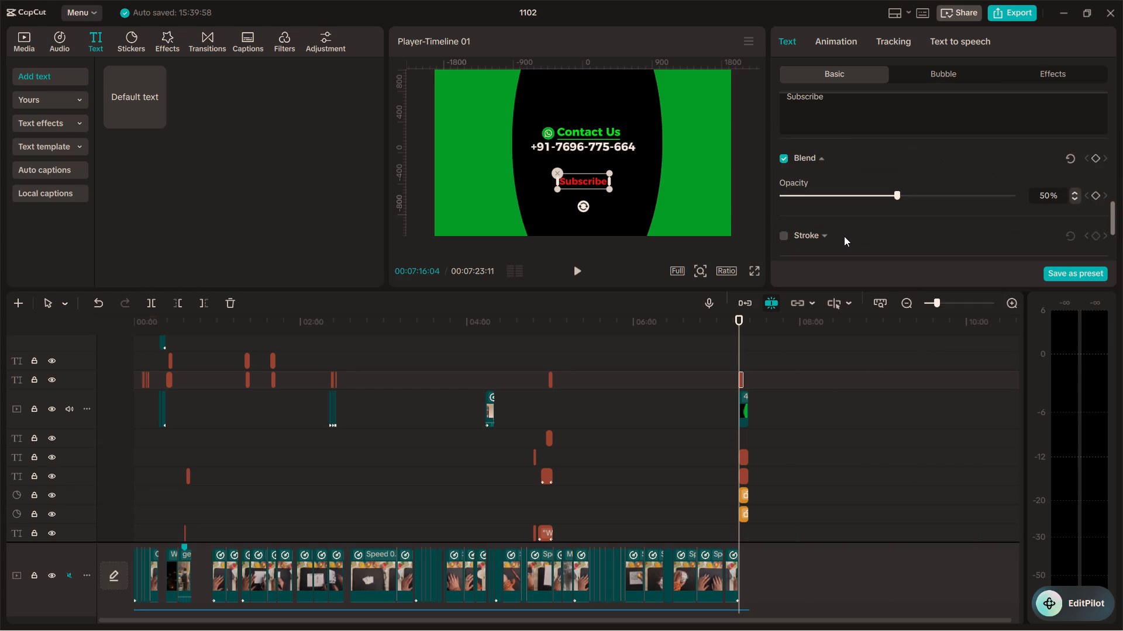
{"action": "left_click", "coordinate": [780, 240]}
{"action": "scroll", "coordinate": [864, 237], "scroll_direction": "down", "scroll_amount": 1}
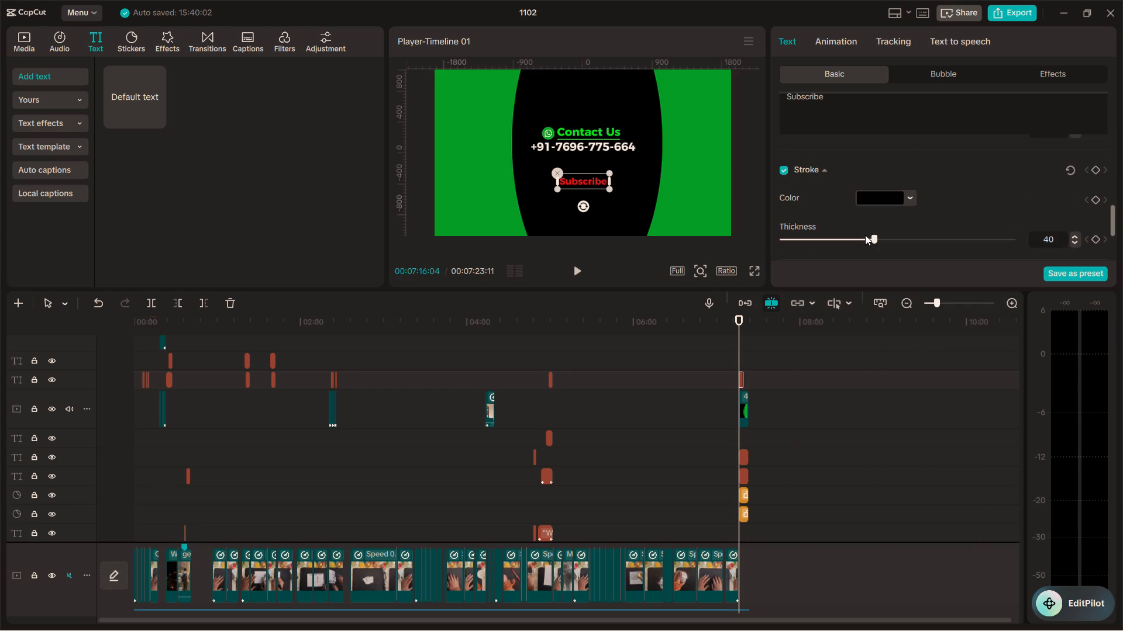
{"action": "left_click_drag", "start_coordinate": [865, 235], "coordinate": [811, 236]}
{"action": "left_click_drag", "start_coordinate": [811, 236], "coordinate": [805, 236]}
Briefly play the start of the contact section to check the Subscribe text, returning to about 00:07:16.
{"action": "left_click", "coordinate": [731, 360]}
{"action": "key", "text": "space"}
{"action": "left_click", "coordinate": [735, 355]}
{"action": "key", "text": "space"}
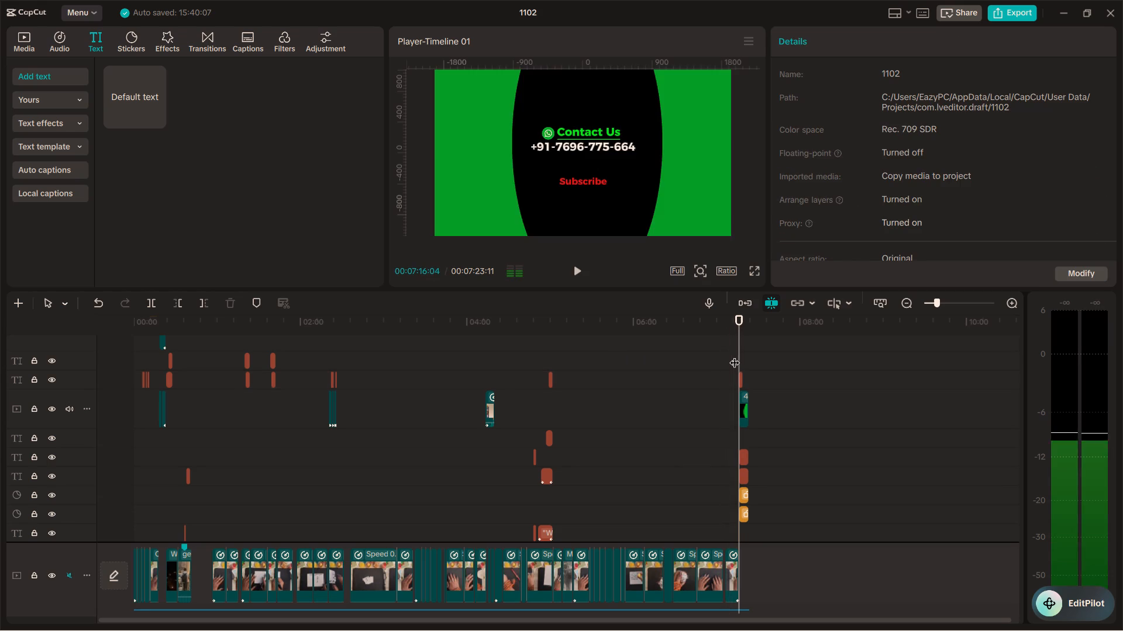
Adjust the vertical position of the Subscribe text below the phone number, keeping it centred horizontally.
{"action": "left_click", "coordinate": [594, 184]}
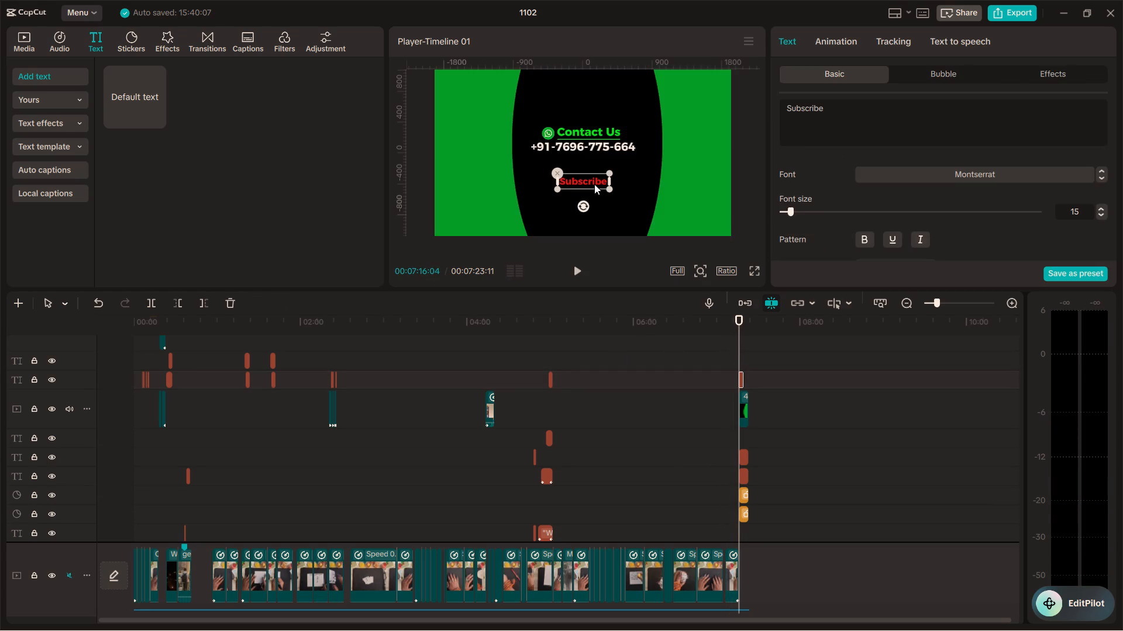
{"action": "left_click", "coordinate": [594, 184]}
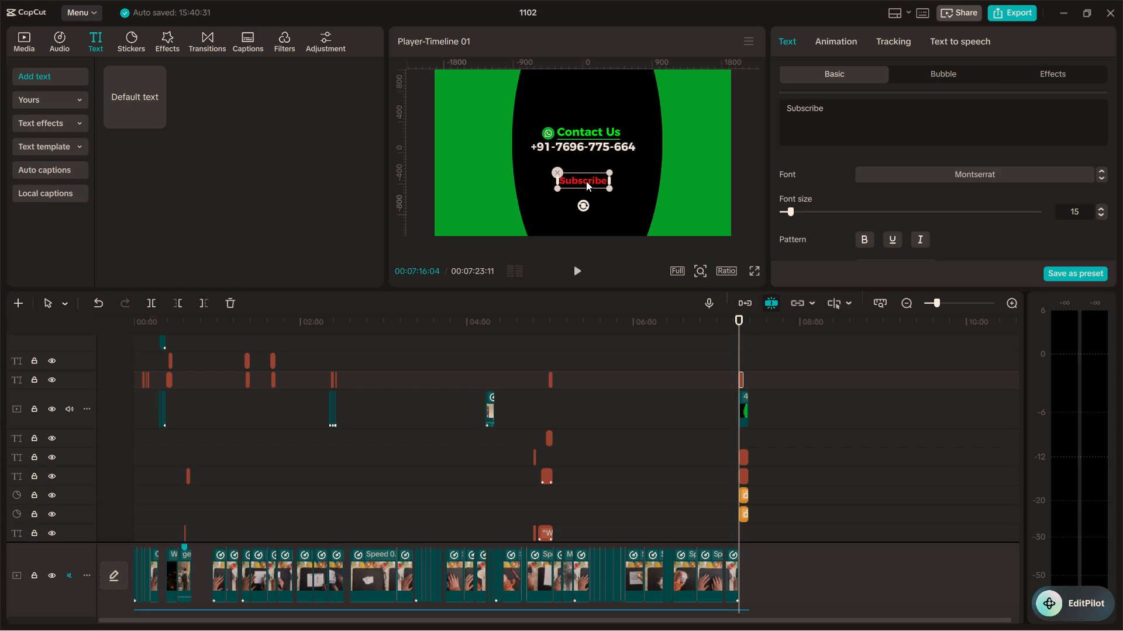
{"action": "left_click_drag", "start_coordinate": [586, 181], "coordinate": [588, 196], "text": "alt"}
{"action": "left_click", "coordinate": [590, 197]}
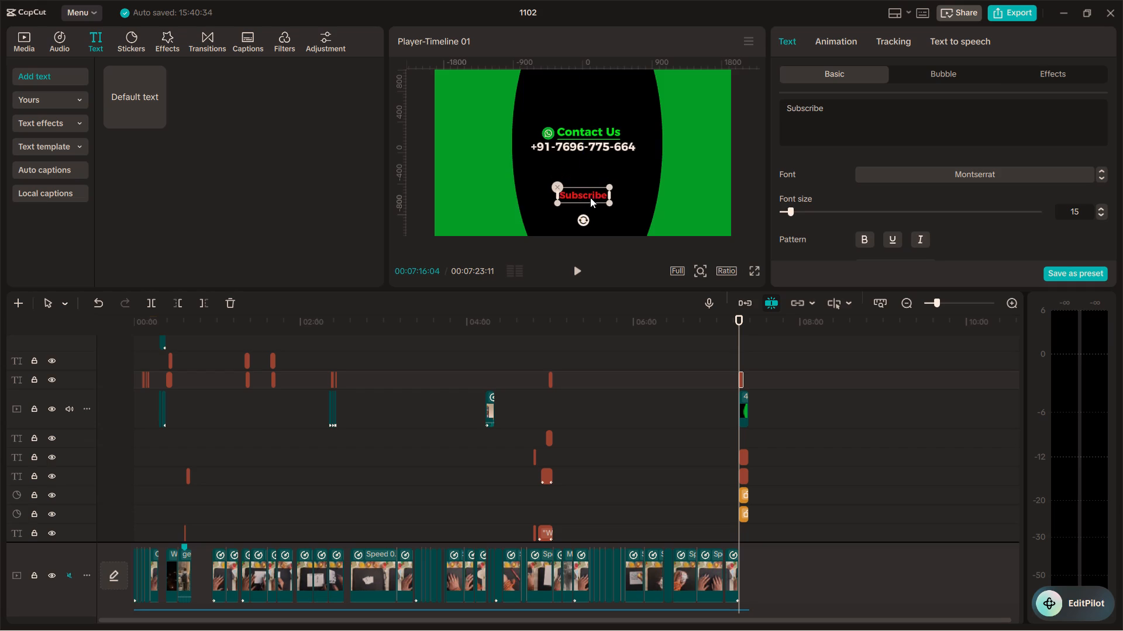
{"action": "left_click_drag", "start_coordinate": [590, 197], "coordinate": [591, 182]}
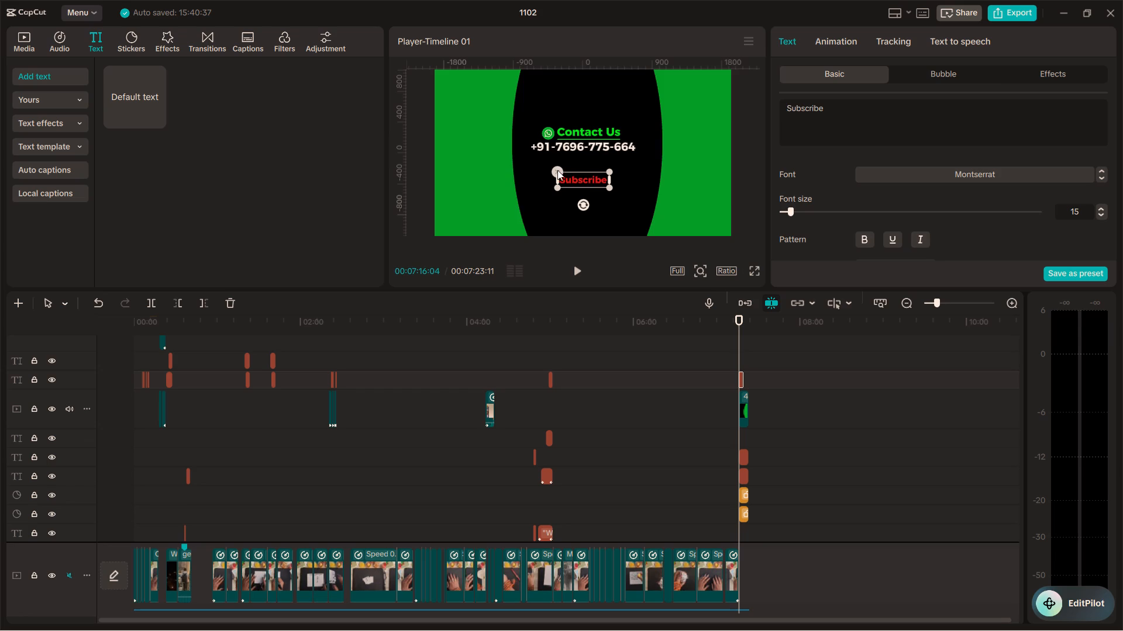
Add a second default text at the contact section's start, about 00:07:16, on a higher text track.
{"action": "left_click_drag", "start_coordinate": [128, 88], "coordinate": [722, 335]}
{"action": "left_click_drag", "start_coordinate": [722, 335], "coordinate": [737, 347]}
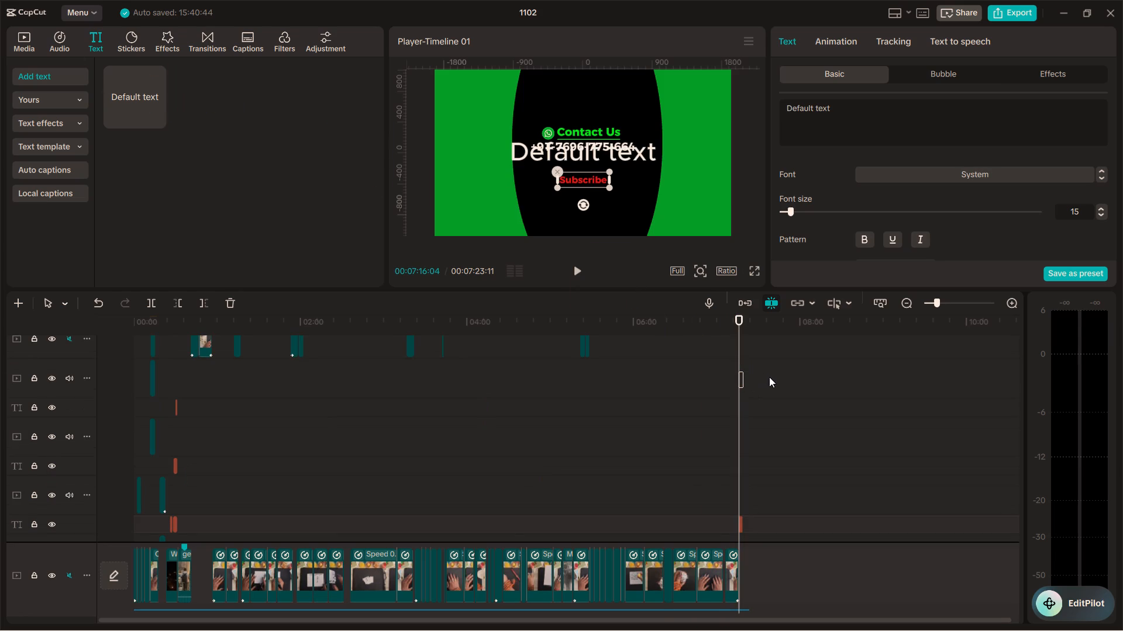
{"action": "scroll", "coordinate": [767, 375], "scroll_direction": "down", "scroll_amount": 7}
{"action": "scroll", "coordinate": [769, 406], "scroll_direction": "up", "scroll_amount": 9, "text": "ctrl"}
{"action": "scroll", "coordinate": [768, 408], "scroll_direction": "up", "scroll_amount": 14, "text": "ctrl"}
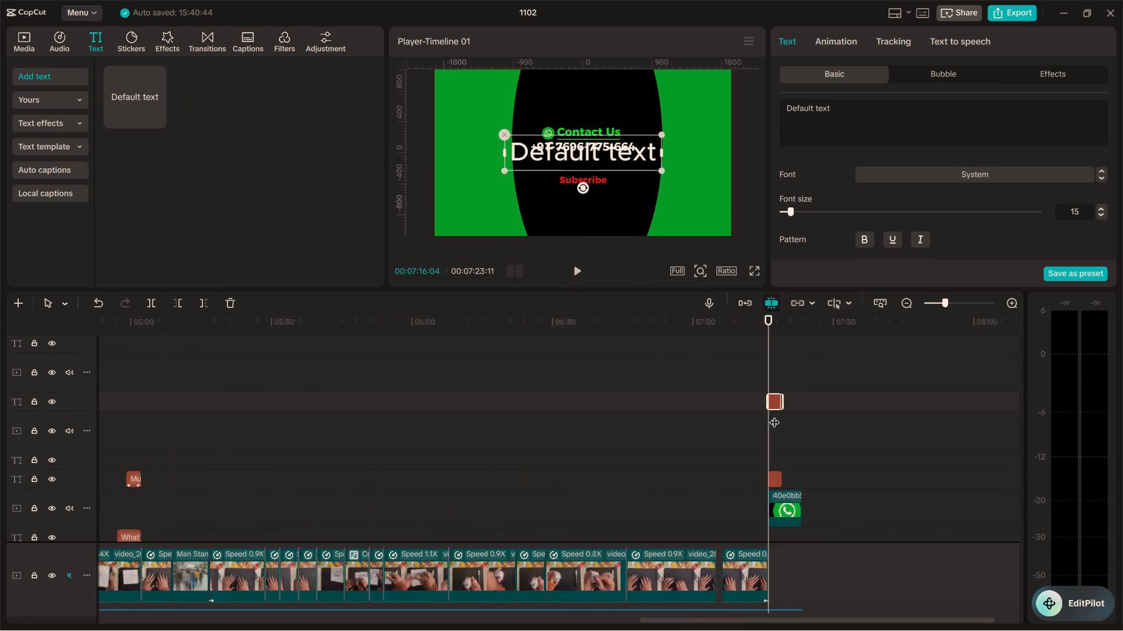
Extend the Subscribe and default text clips so both run to the end of the contact section.
{"action": "scroll", "coordinate": [774, 415], "scroll_direction": "up", "scroll_amount": 2, "text": "ctrl"}
{"action": "left_click", "coordinate": [781, 482]}
{"action": "left_click_drag", "start_coordinate": [793, 474], "coordinate": [822, 474]}
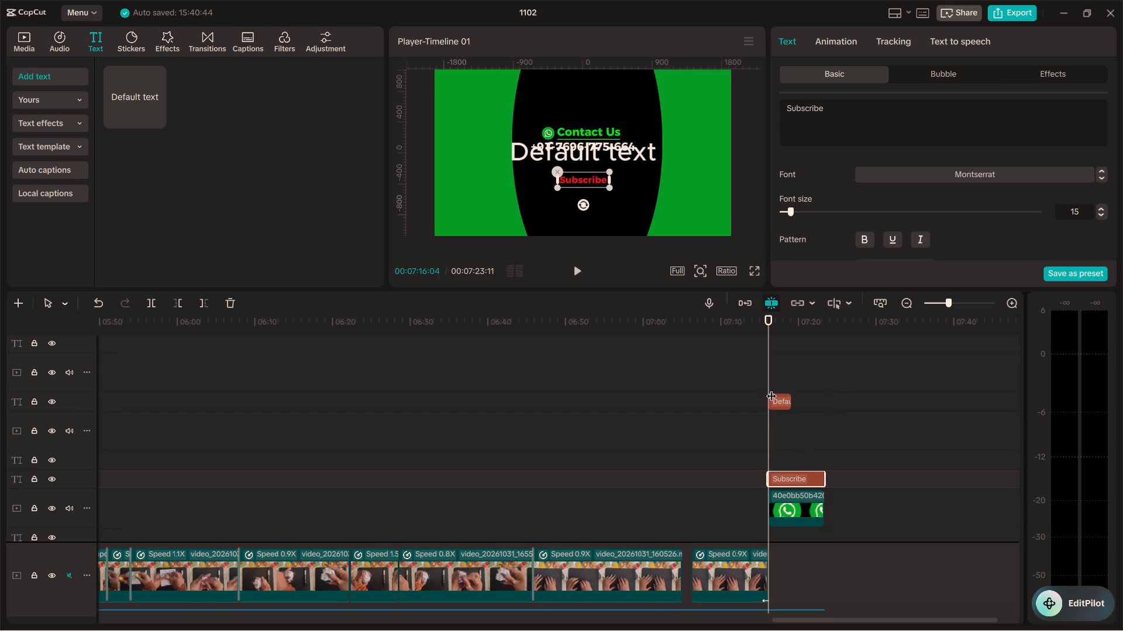
{"action": "left_click", "coordinate": [771, 389]}
{"action": "left_click", "coordinate": [778, 398]}
{"action": "left_click_drag", "start_coordinate": [794, 397], "coordinate": [822, 411]}
Place the default text below Subscribe, centred horizontally, and change its wording to "for more".
{"action": "left_click_drag", "start_coordinate": [611, 160], "coordinate": [615, 201]}
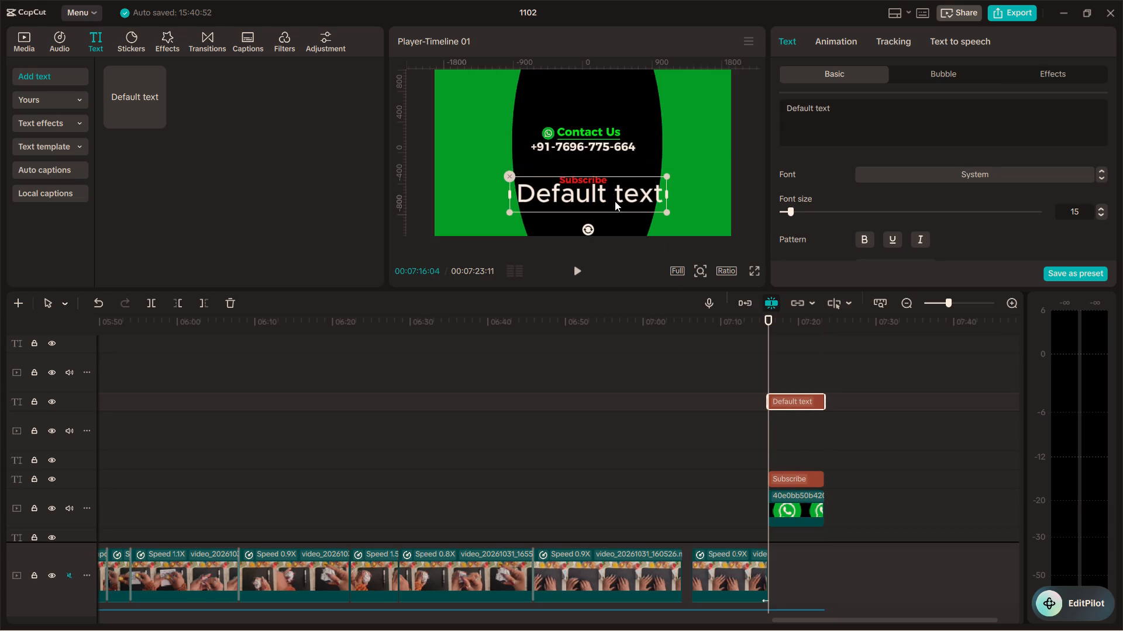
{"action": "left_click_drag", "start_coordinate": [615, 201], "coordinate": [614, 206]}
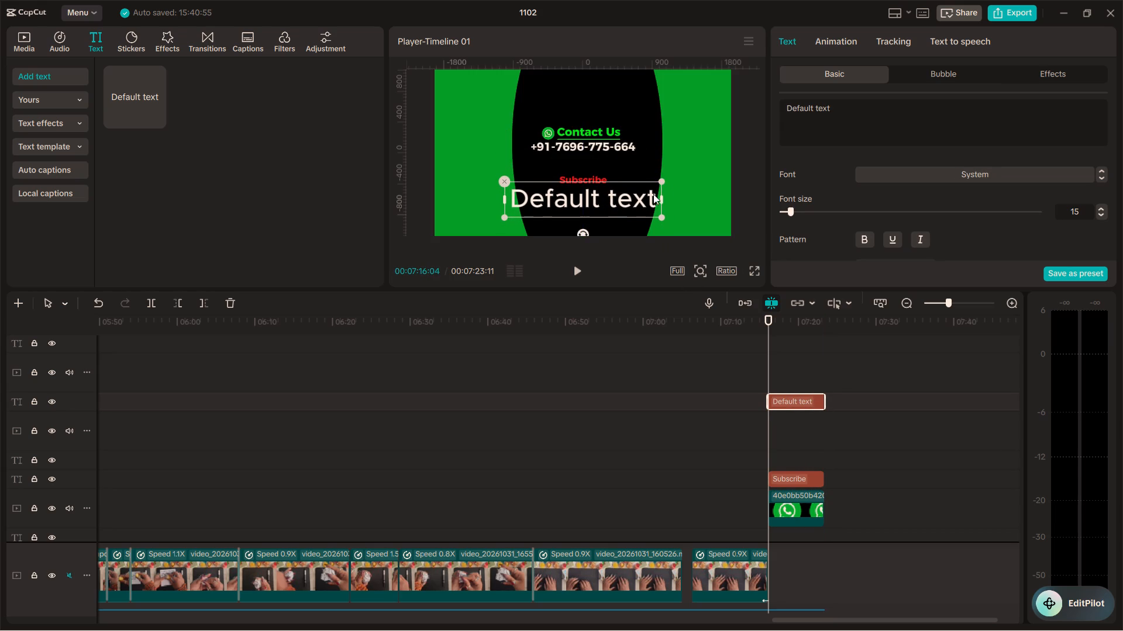
{"action": "left_click_drag", "start_coordinate": [829, 110], "coordinate": [750, 108]}
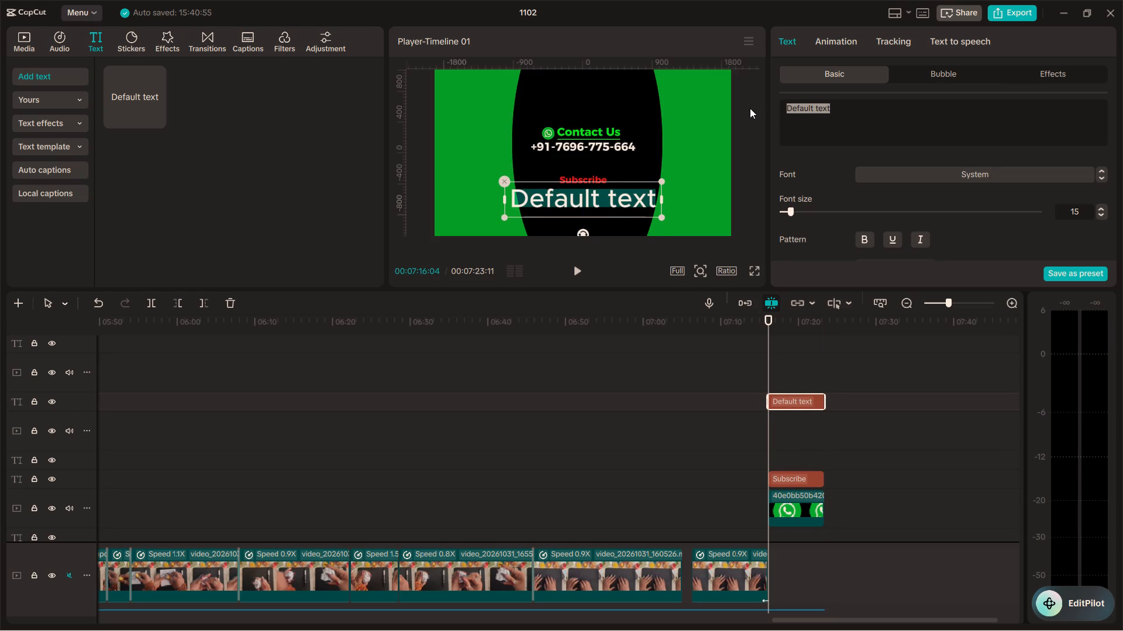
{"action": "type", "text": "for"}
{"action": "key", "text": "space"}
{"action": "type", "text": "more"}
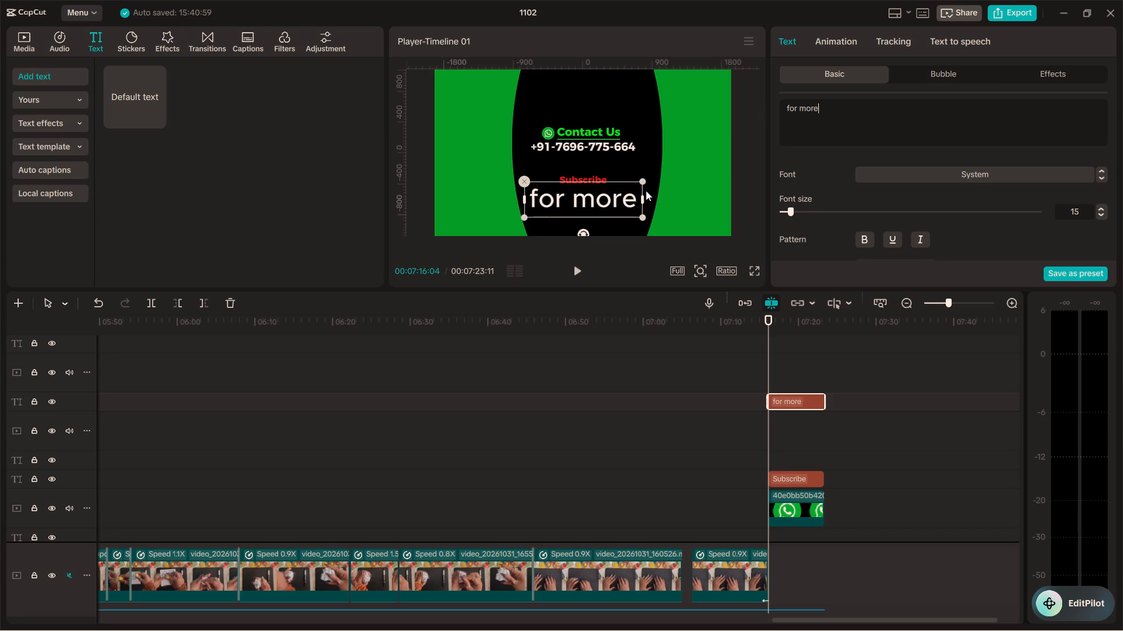
Shrink the "for more" text and enlarge Subscribe slightly to about 48% scale, keeping "for more" centred close beneath it.
{"action": "left_click_drag", "start_coordinate": [638, 182], "coordinate": [594, 195]}
{"action": "left_click", "coordinate": [594, 179]}
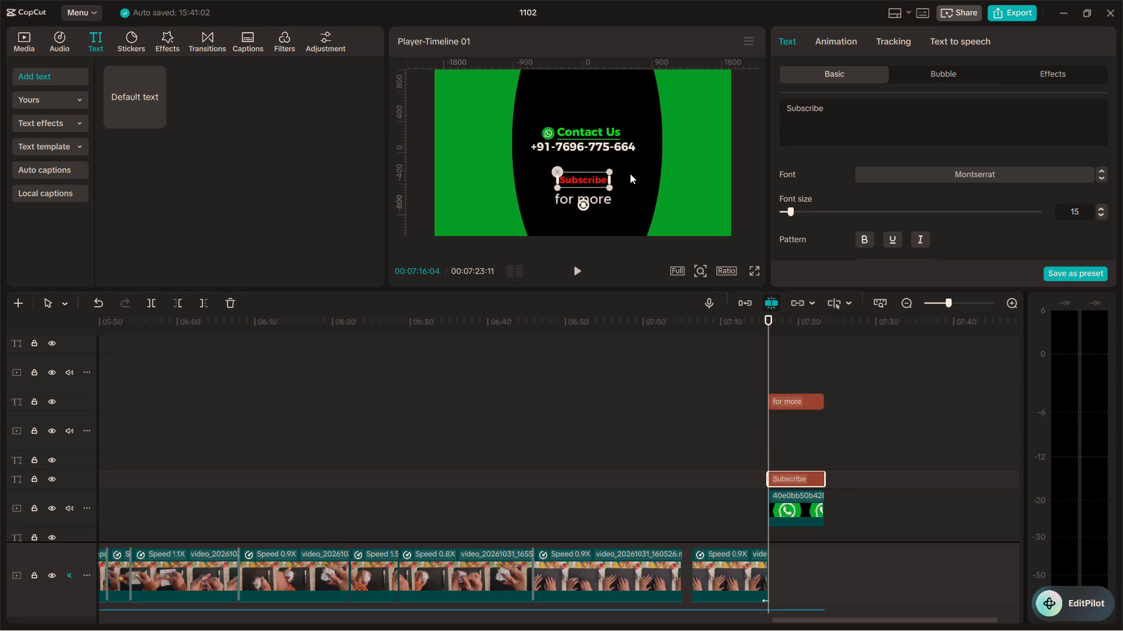
{"action": "left_click_drag", "start_coordinate": [607, 173], "coordinate": [628, 168]}
{"action": "left_click_drag", "start_coordinate": [618, 165], "coordinate": [600, 167]}
{"action": "left_click", "coordinate": [599, 195]}
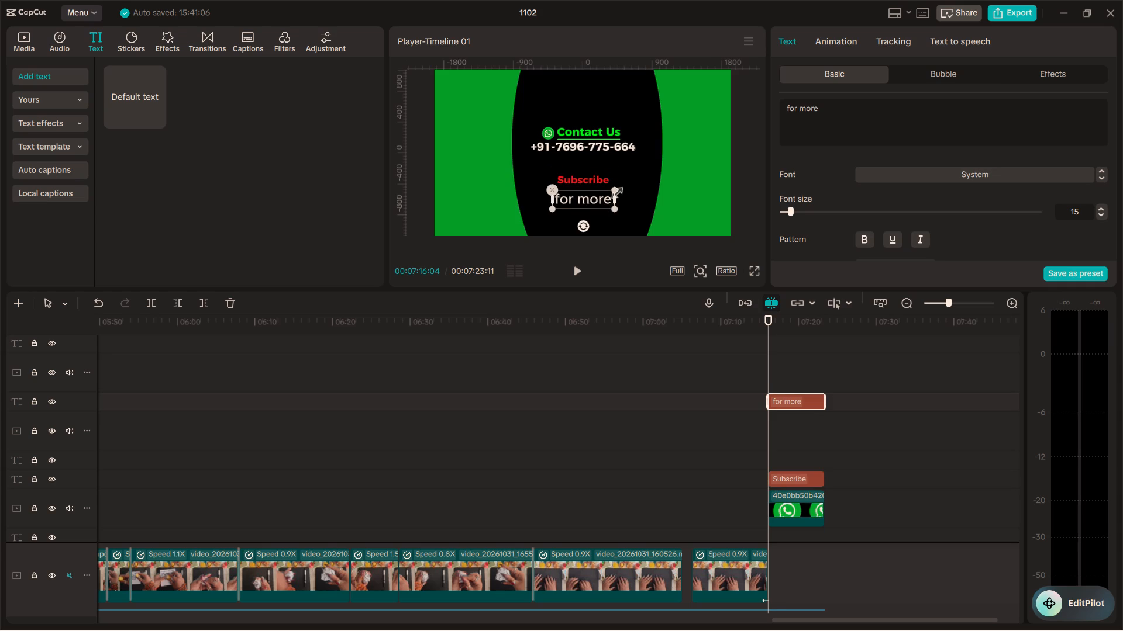
{"action": "left_click_drag", "start_coordinate": [613, 188], "coordinate": [606, 189]}
{"action": "left_click_drag", "start_coordinate": [592, 199], "coordinate": [592, 193]}
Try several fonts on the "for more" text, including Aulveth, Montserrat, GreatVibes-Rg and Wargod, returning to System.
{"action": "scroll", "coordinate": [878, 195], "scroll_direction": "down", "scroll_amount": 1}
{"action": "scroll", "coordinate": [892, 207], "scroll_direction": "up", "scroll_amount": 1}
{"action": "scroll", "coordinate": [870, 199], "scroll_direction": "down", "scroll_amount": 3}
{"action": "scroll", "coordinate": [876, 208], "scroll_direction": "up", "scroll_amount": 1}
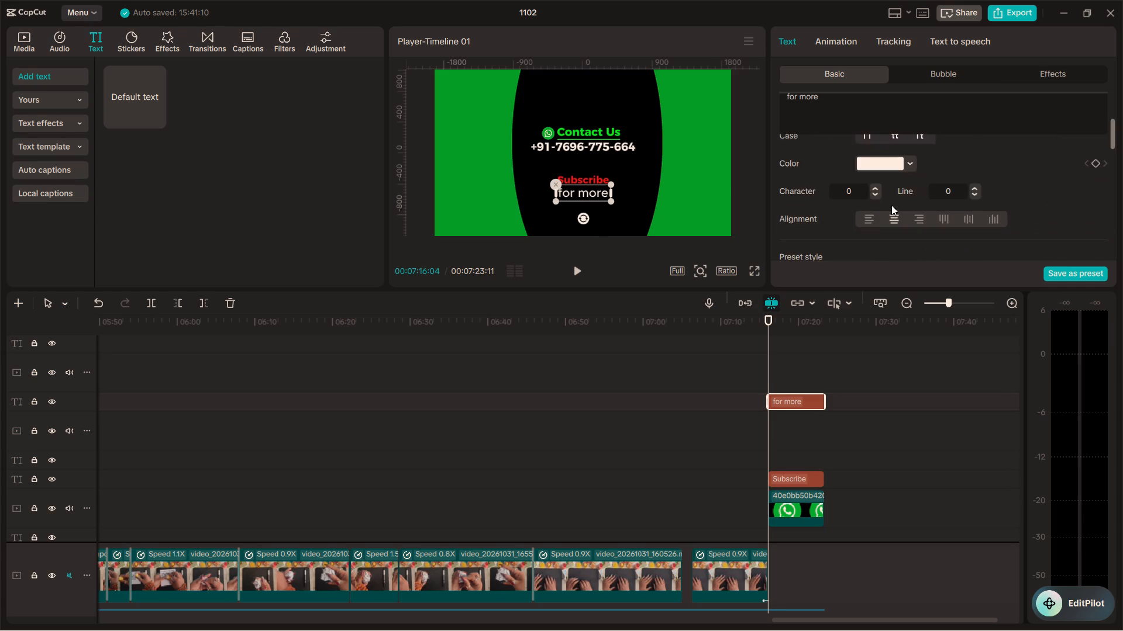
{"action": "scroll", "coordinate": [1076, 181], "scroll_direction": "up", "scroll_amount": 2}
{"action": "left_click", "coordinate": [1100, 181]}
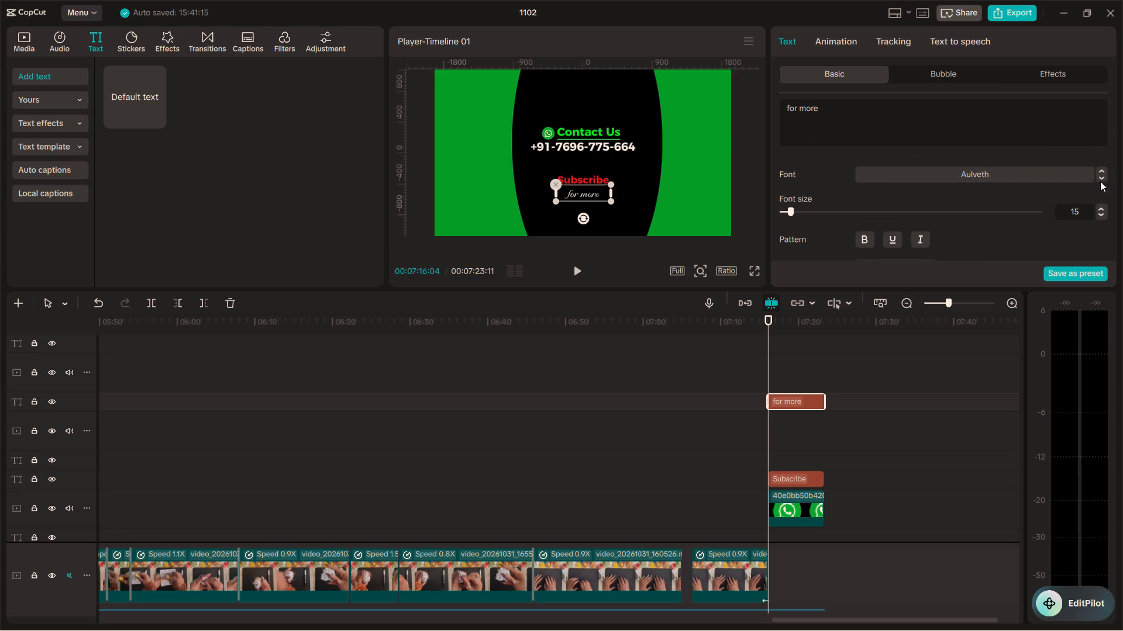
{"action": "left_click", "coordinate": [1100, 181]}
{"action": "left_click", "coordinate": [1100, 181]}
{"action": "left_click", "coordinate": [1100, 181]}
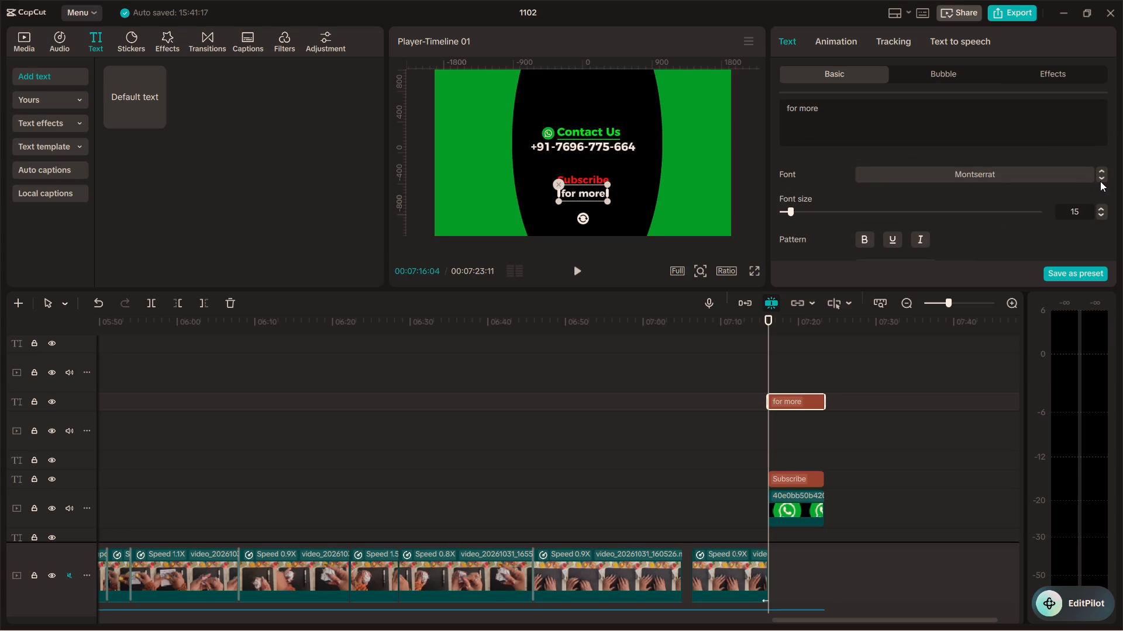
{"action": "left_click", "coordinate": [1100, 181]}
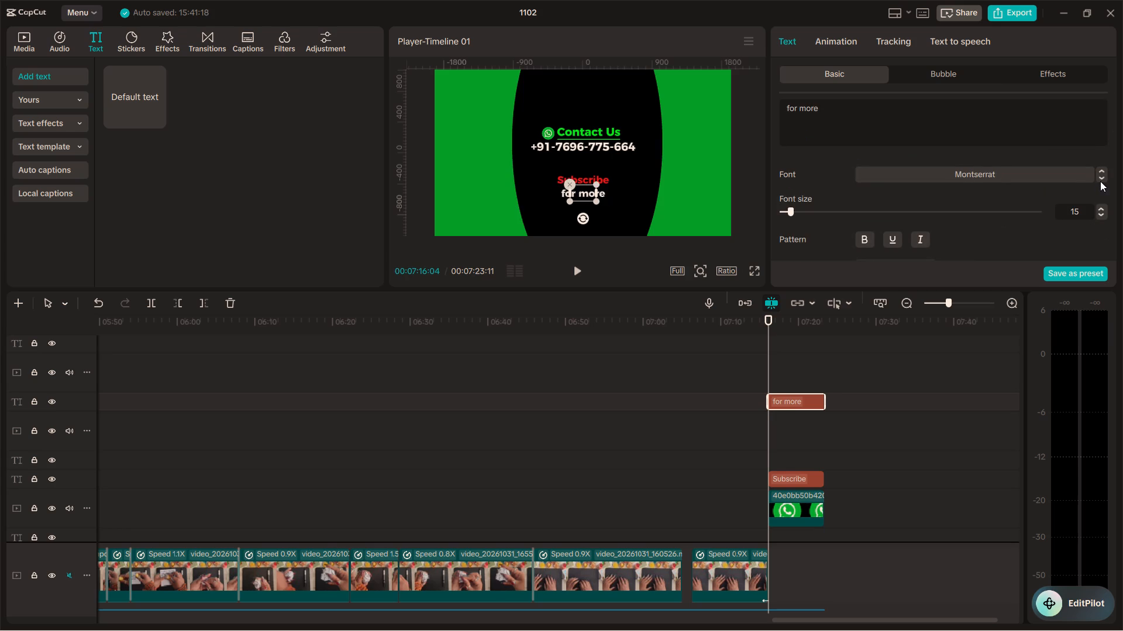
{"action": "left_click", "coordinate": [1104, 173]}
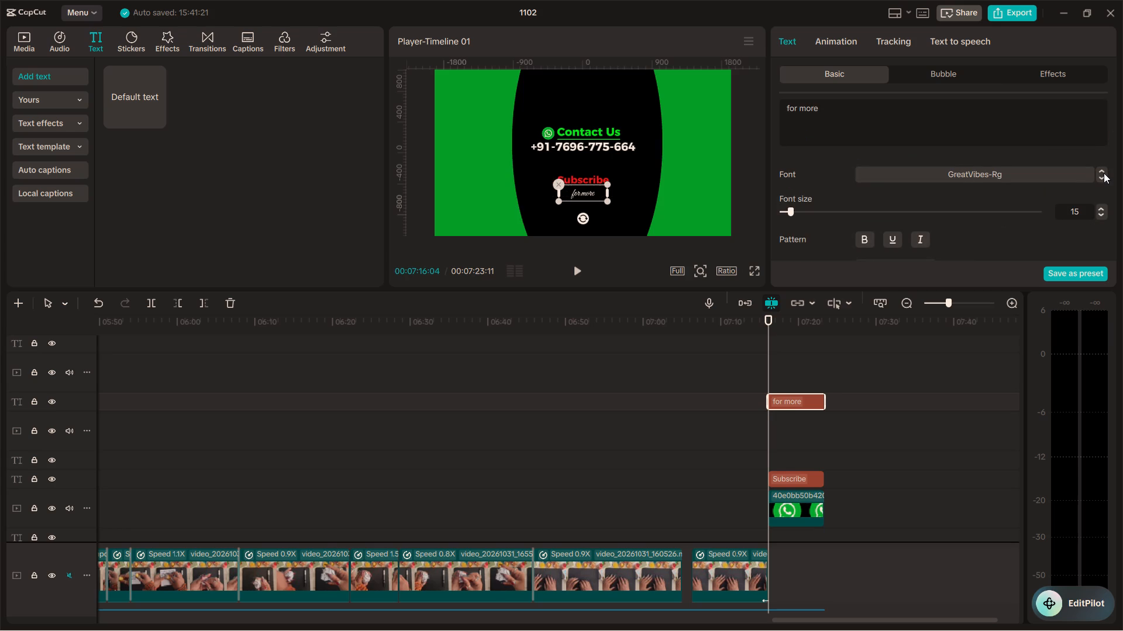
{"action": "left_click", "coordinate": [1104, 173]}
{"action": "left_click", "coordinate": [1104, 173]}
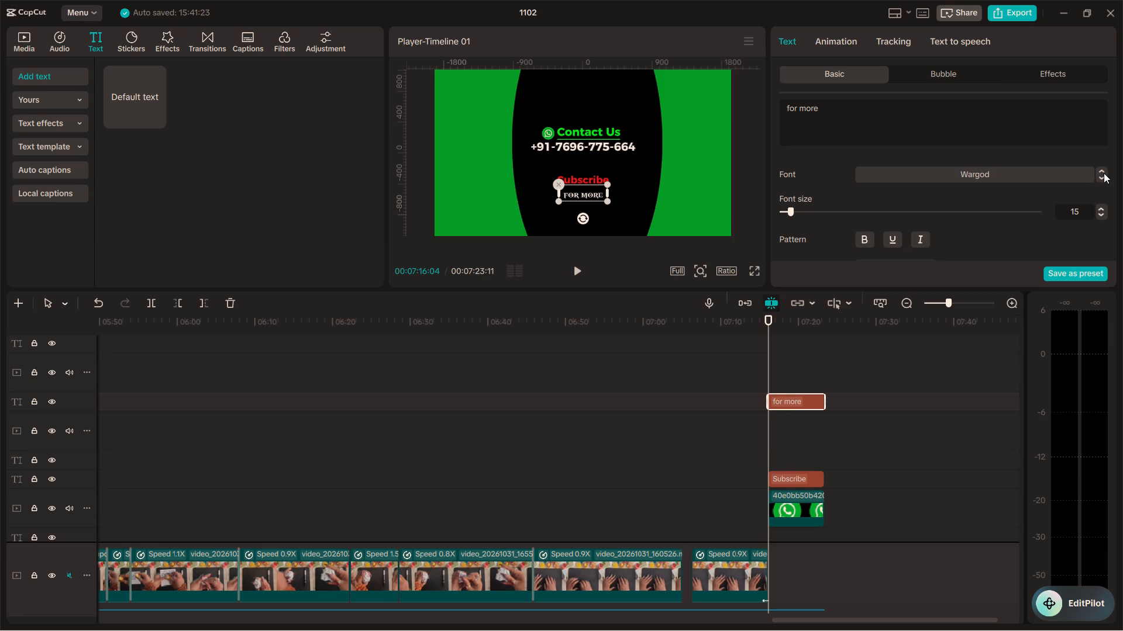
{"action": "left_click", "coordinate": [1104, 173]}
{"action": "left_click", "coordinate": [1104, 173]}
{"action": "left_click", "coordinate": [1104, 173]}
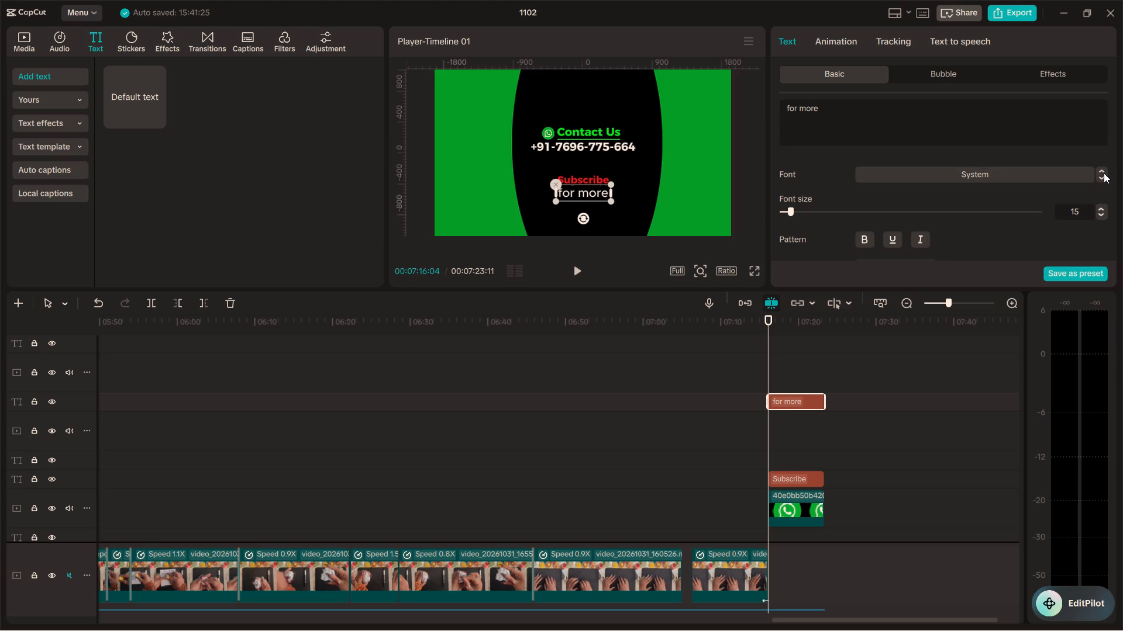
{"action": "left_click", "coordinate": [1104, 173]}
Set the font of the "for more" text to serif.
{"action": "left_click", "coordinate": [1100, 178]}
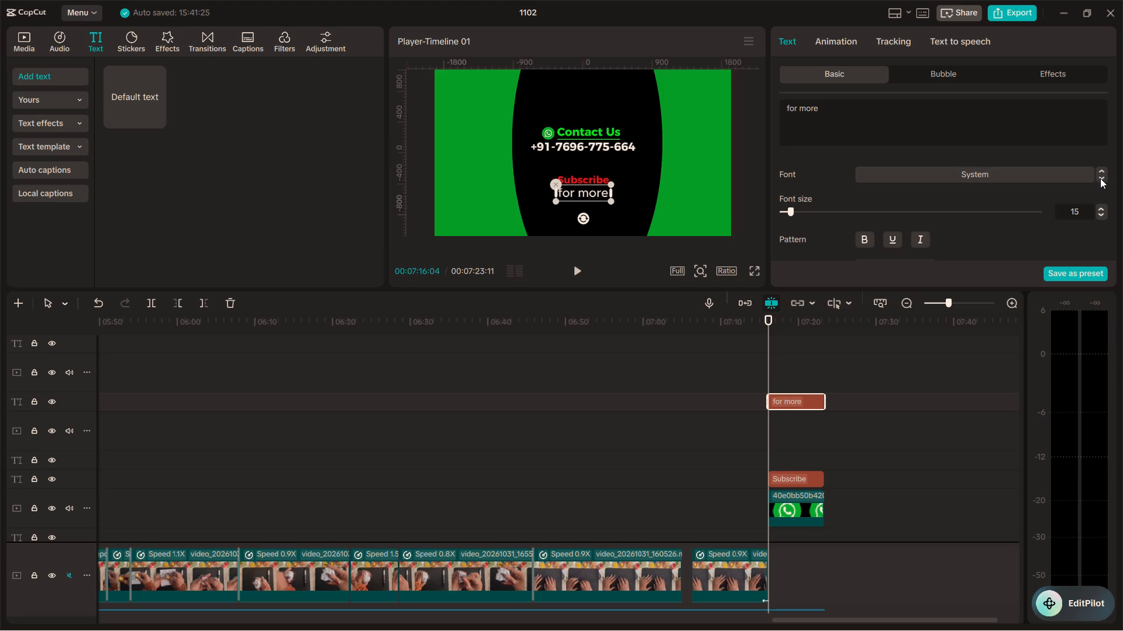
{"action": "left_click", "coordinate": [1100, 178]}
{"action": "left_click", "coordinate": [1100, 178]}
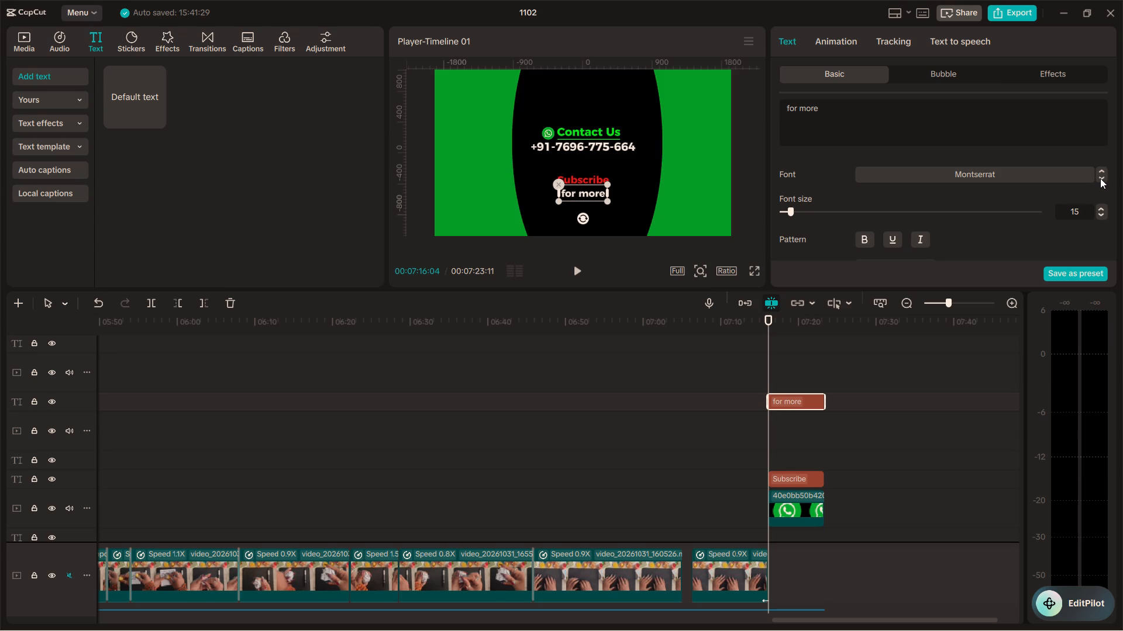
{"action": "left_click", "coordinate": [1100, 178]}
{"action": "left_click", "coordinate": [1100, 178]}
{"action": "left_click", "coordinate": [1100, 178]}
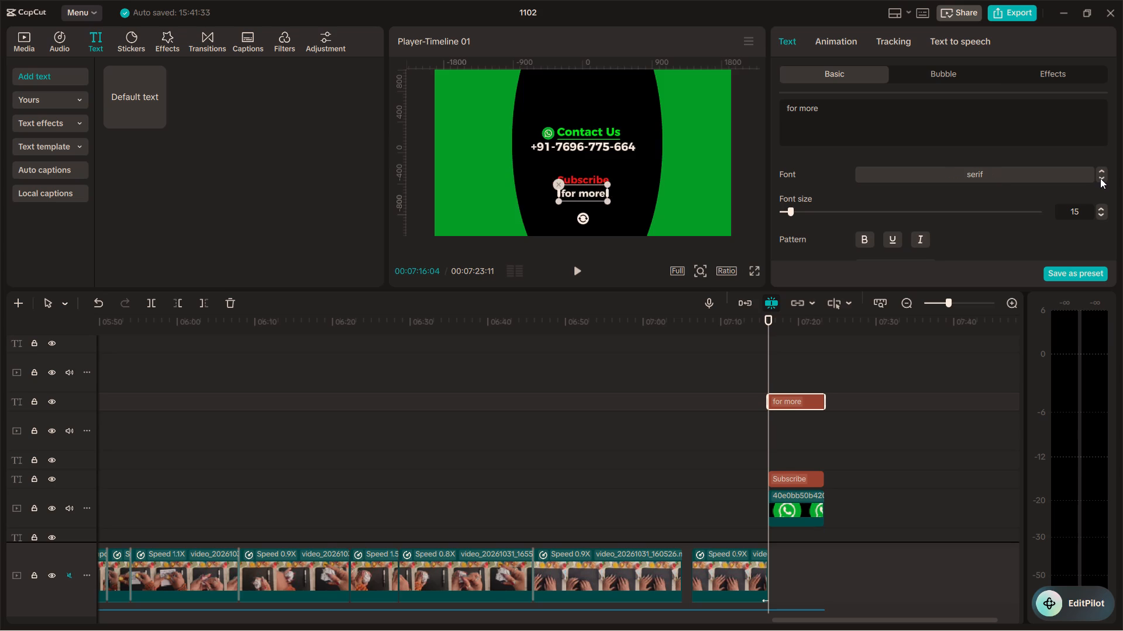
{"action": "left_click", "coordinate": [1100, 178]}
{"action": "left_click", "coordinate": [1104, 171]}
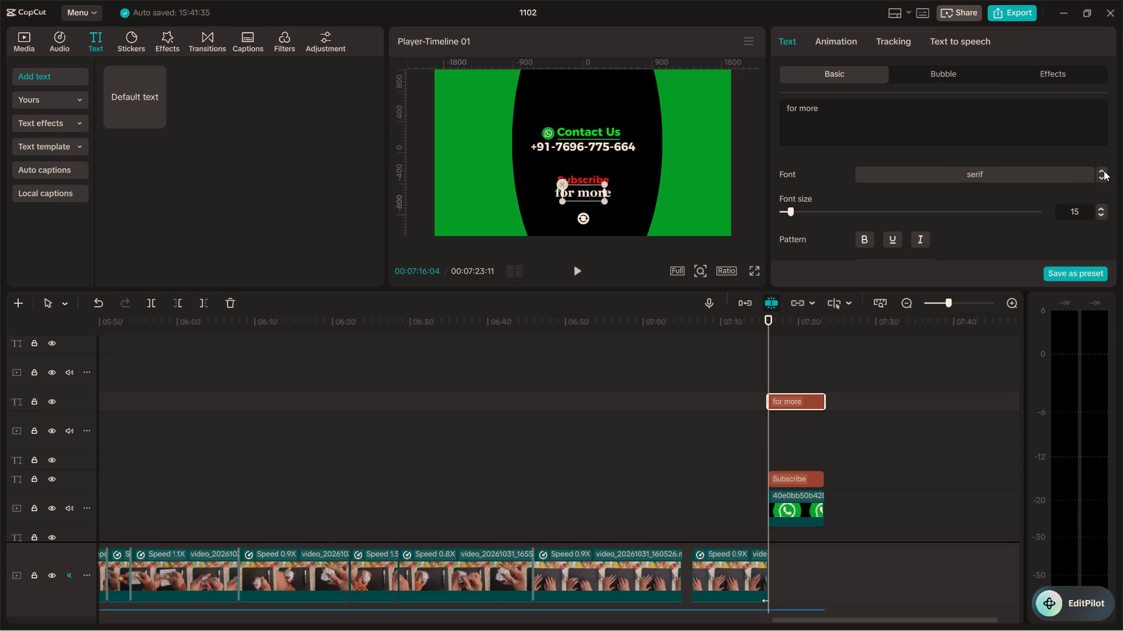
Shrink the "for more" text to about 32% scale and move it up closer under Subscribe, at about Y -478.
{"action": "left_click_drag", "start_coordinate": [614, 183], "coordinate": [598, 186]}
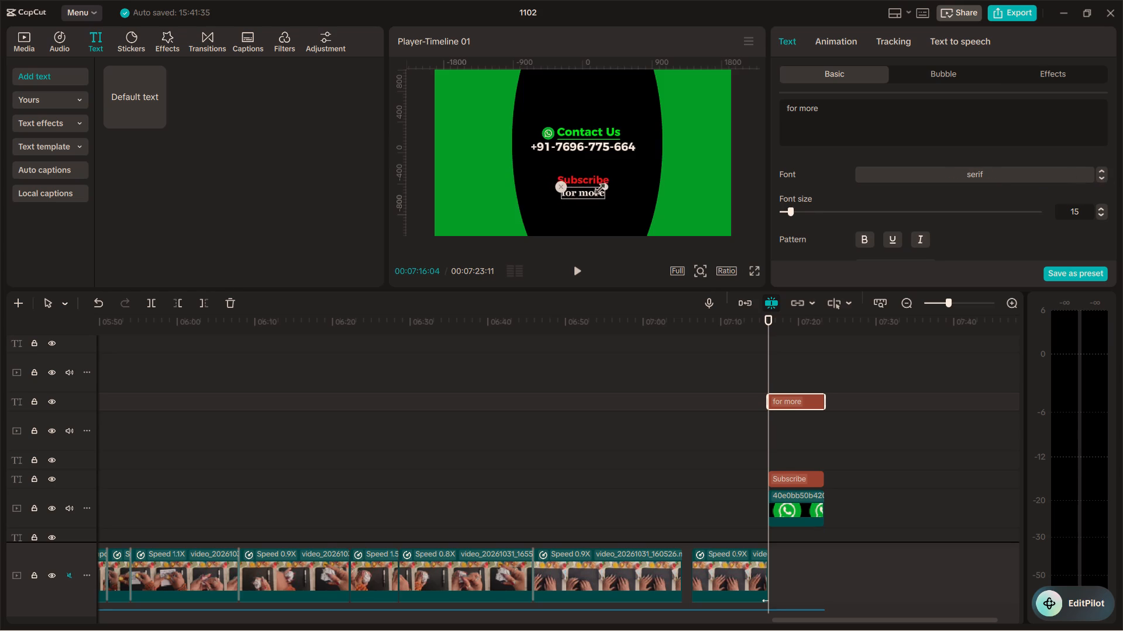
{"action": "left_click_drag", "start_coordinate": [598, 186], "coordinate": [595, 186]}
{"action": "left_click", "coordinate": [590, 189]}
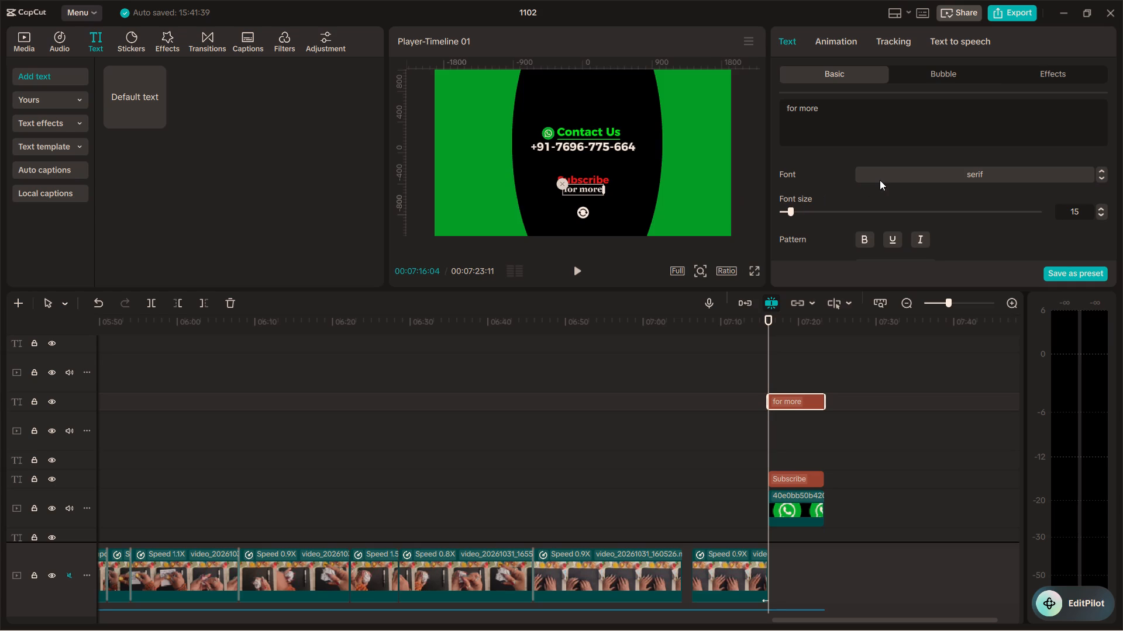
{"action": "left_click_drag", "start_coordinate": [584, 188], "coordinate": [584, 189]}
{"action": "left_click_drag", "start_coordinate": [584, 189], "coordinate": [584, 195]}
Reduce the "for more" text's scale to 27%, comparing it with the Subscribe text.
{"action": "scroll", "coordinate": [925, 182], "scroll_direction": "down", "scroll_amount": 2}
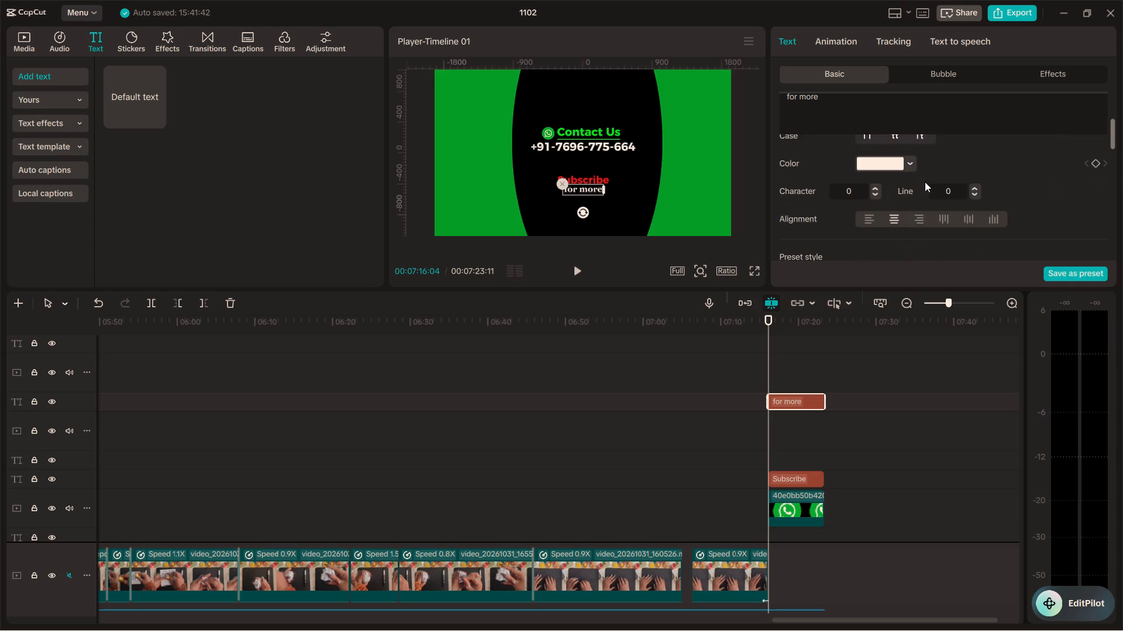
{"action": "scroll", "coordinate": [924, 181], "scroll_direction": "up", "scroll_amount": 3}
{"action": "scroll", "coordinate": [871, 217], "scroll_direction": "down", "scroll_amount": 1}
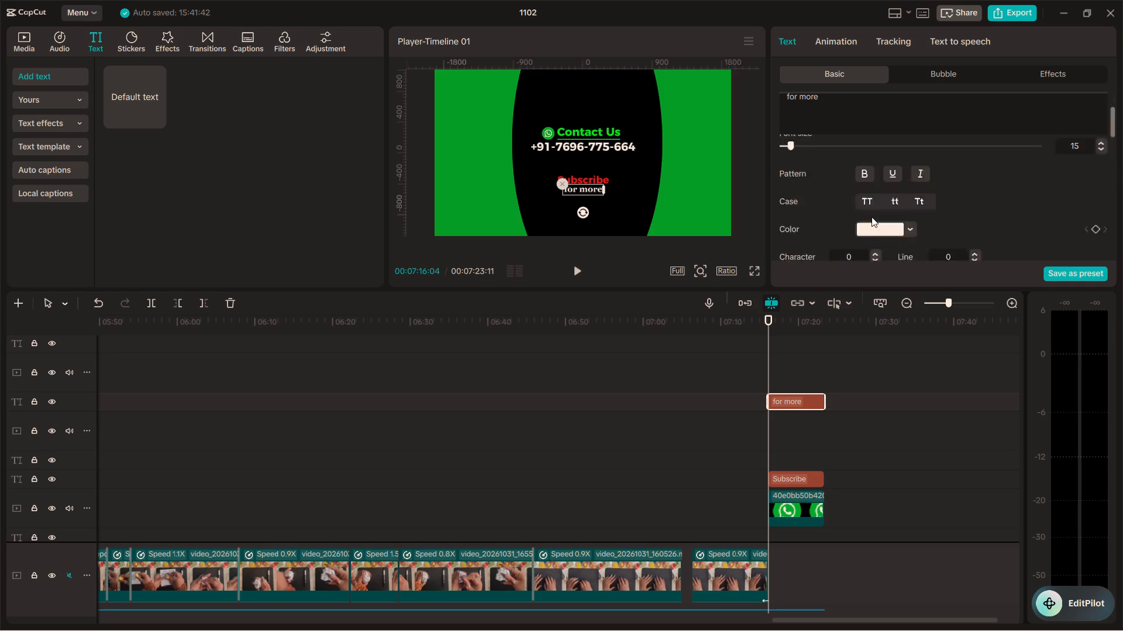
{"action": "scroll", "coordinate": [871, 217], "scroll_direction": "down", "scroll_amount": 6}
{"action": "scroll", "coordinate": [871, 217], "scroll_direction": "up", "scroll_amount": 2}
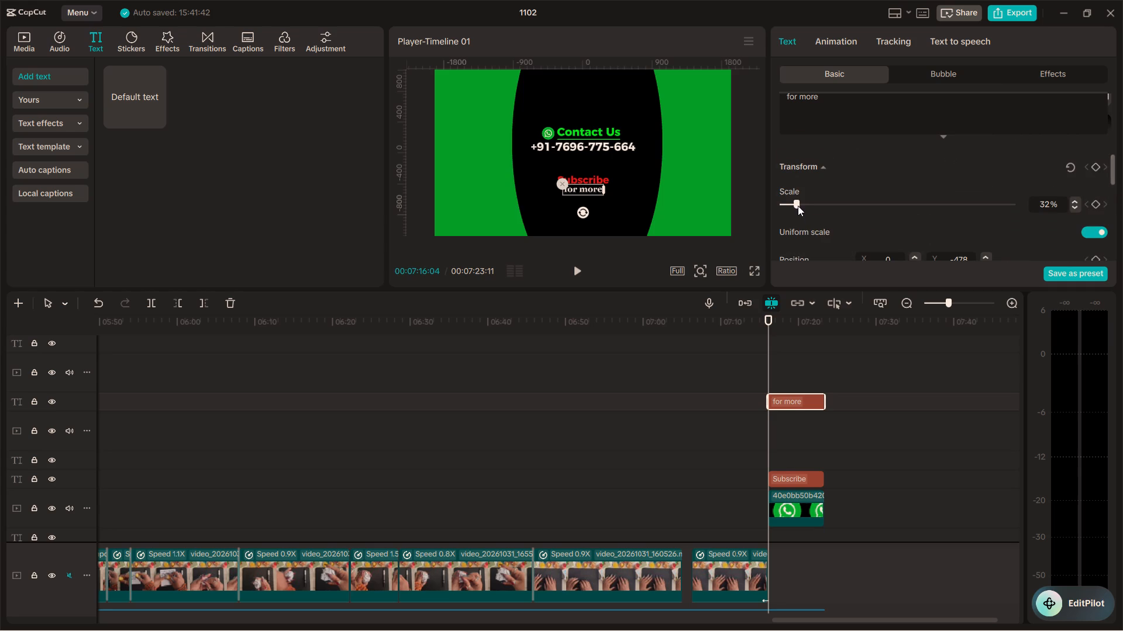
{"action": "left_click", "coordinate": [797, 205]}
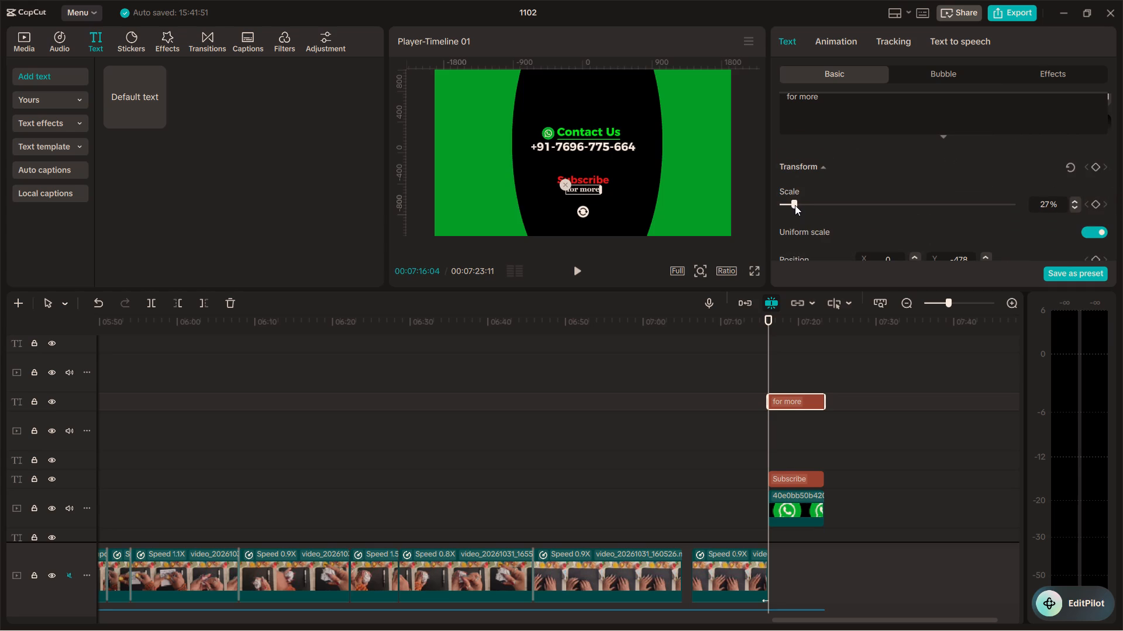
{"action": "left_click", "coordinate": [603, 179]}
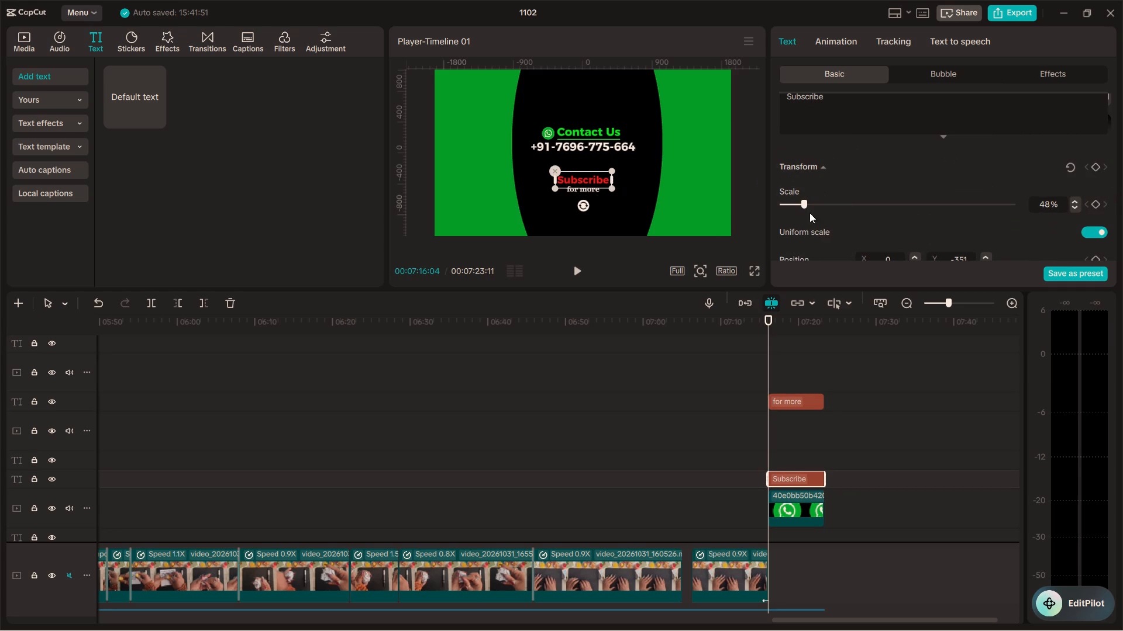
{"action": "left_click", "coordinate": [592, 194]}
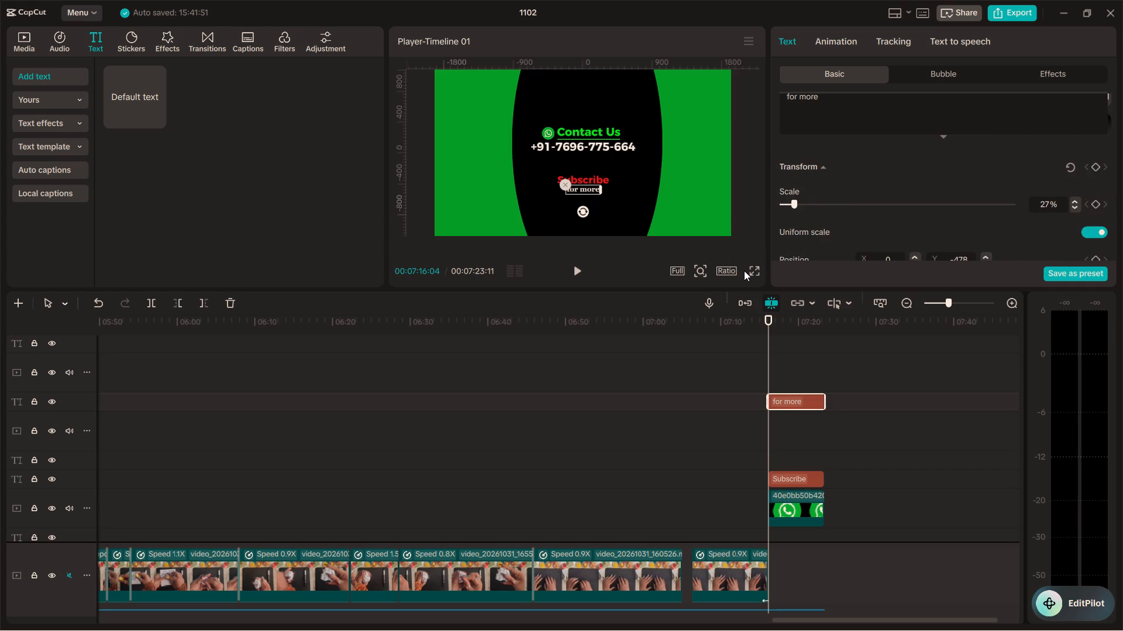
Briefly preview the contact section full screen from about 00:07:16 to check the "for more" text under Subscribe.
{"action": "left_click", "coordinate": [755, 271]}
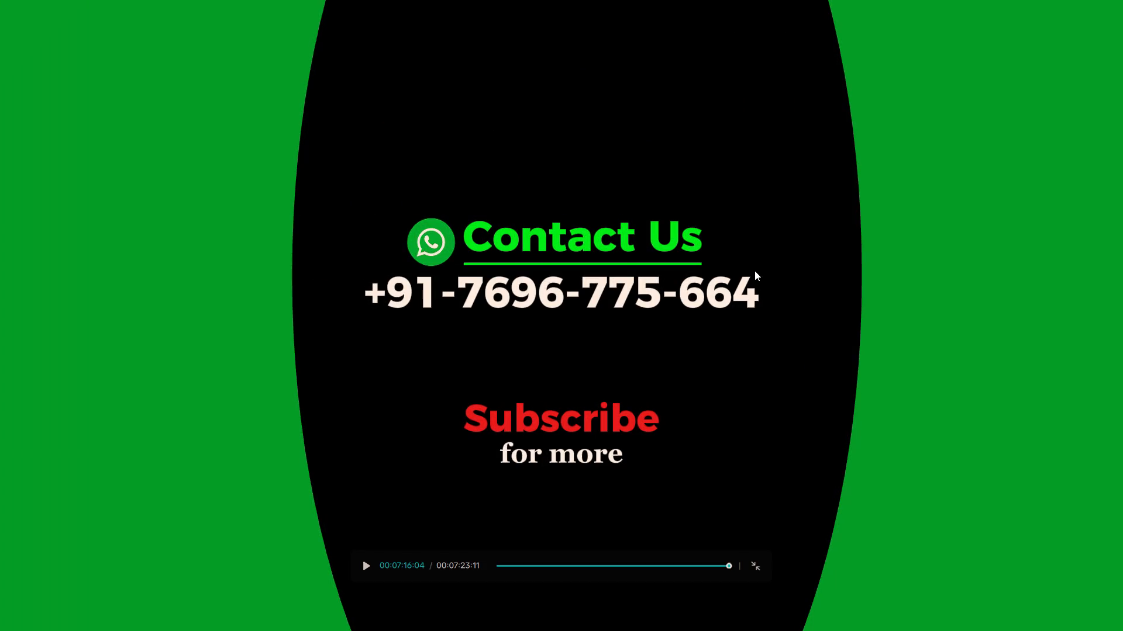
{"action": "key", "text": "space"}
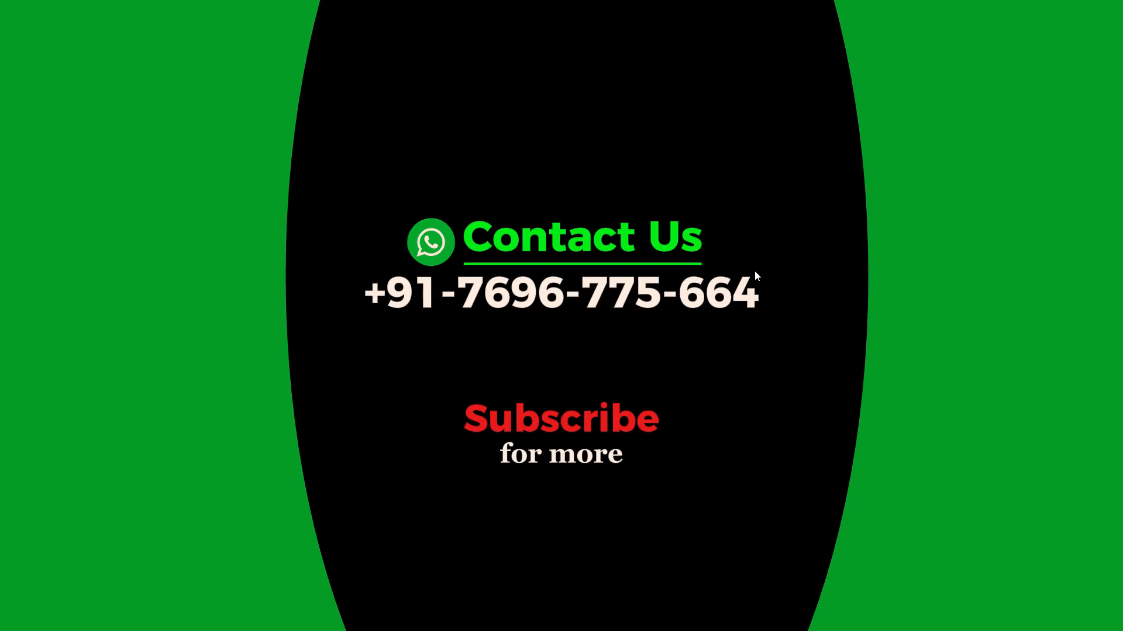
{"action": "key", "text": "space"}
{"action": "key", "text": "Escape"}
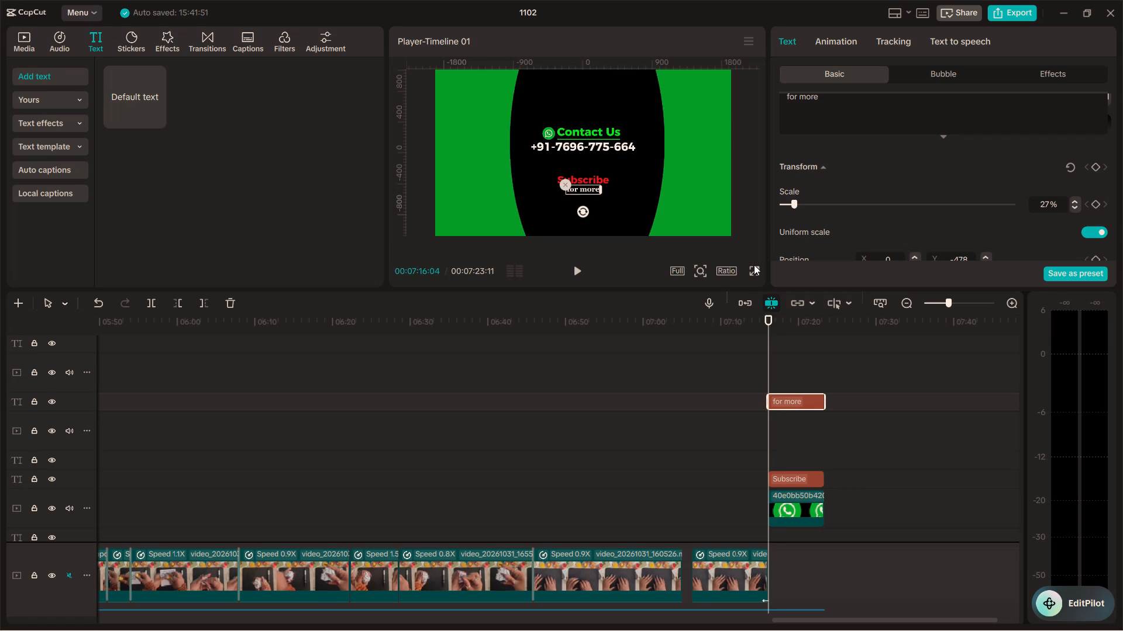
Select the "for more" and Subscribe texts together and enlarge them as a pair, keeping them centred below the phone number.
{"action": "left_click_drag", "start_coordinate": [823, 372], "coordinate": [806, 452]}
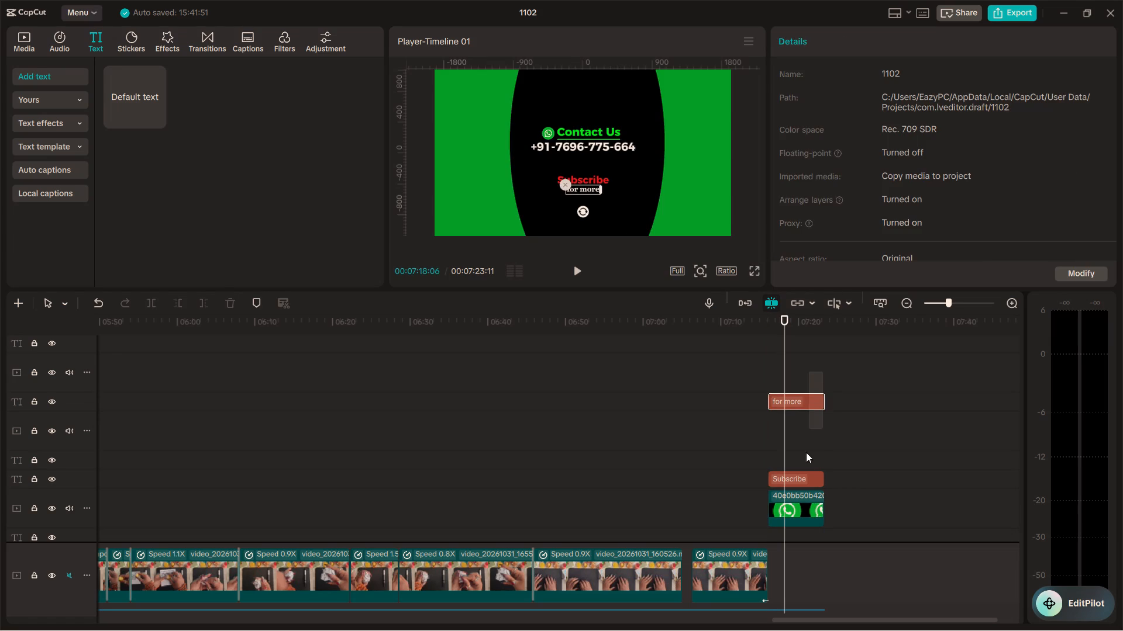
{"action": "left_click_drag", "start_coordinate": [806, 452], "coordinate": [805, 476]}
{"action": "left_click_drag", "start_coordinate": [611, 172], "coordinate": [618, 169]}
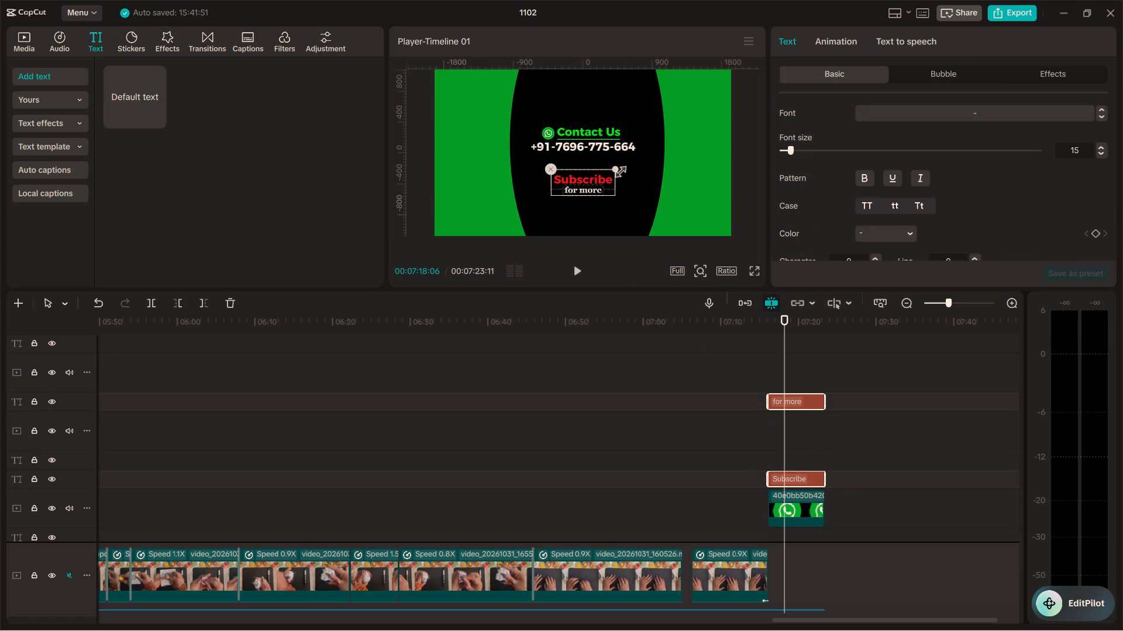
{"action": "left_click_drag", "start_coordinate": [618, 169], "coordinate": [623, 168]}
{"action": "left_click_drag", "start_coordinate": [592, 178], "coordinate": [601, 178]}
{"action": "left_click", "coordinate": [601, 181]}
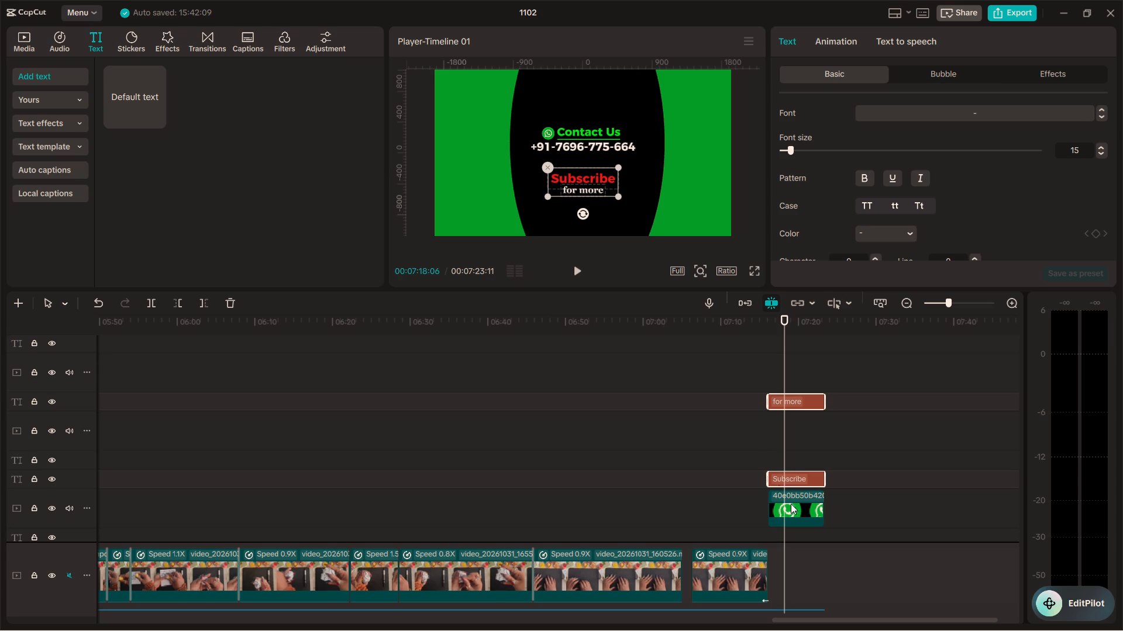
Preview the contact screen full screen at 00:07:18 to check the layout of the enlarged Subscribe and "for more" texts.
{"action": "left_click", "coordinate": [754, 267]}
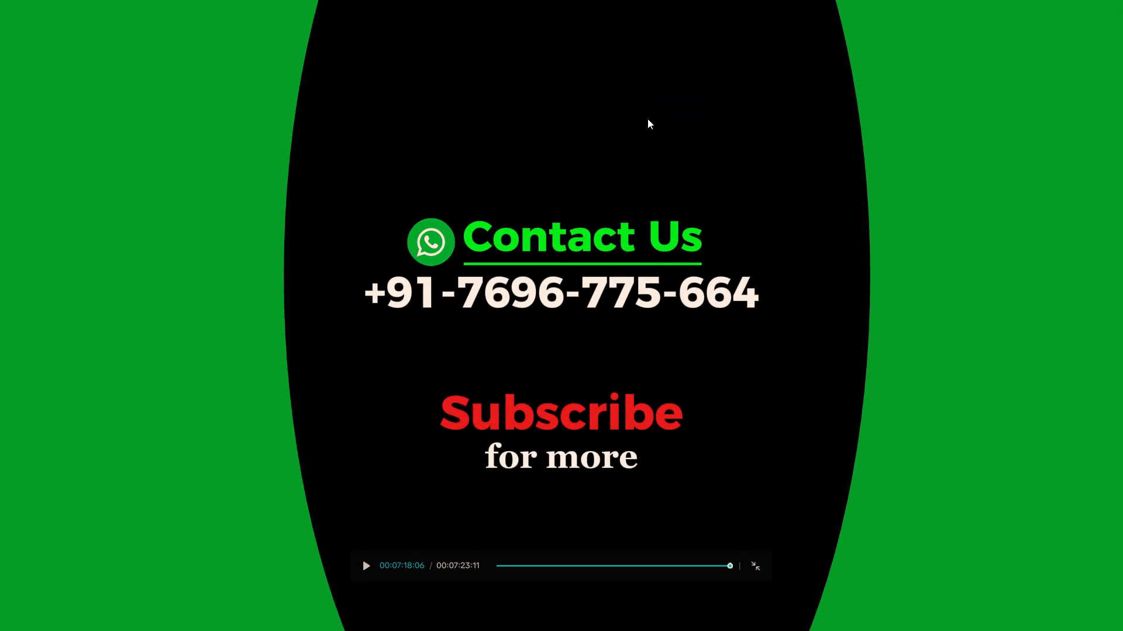
{"action": "key", "text": "Escape"}
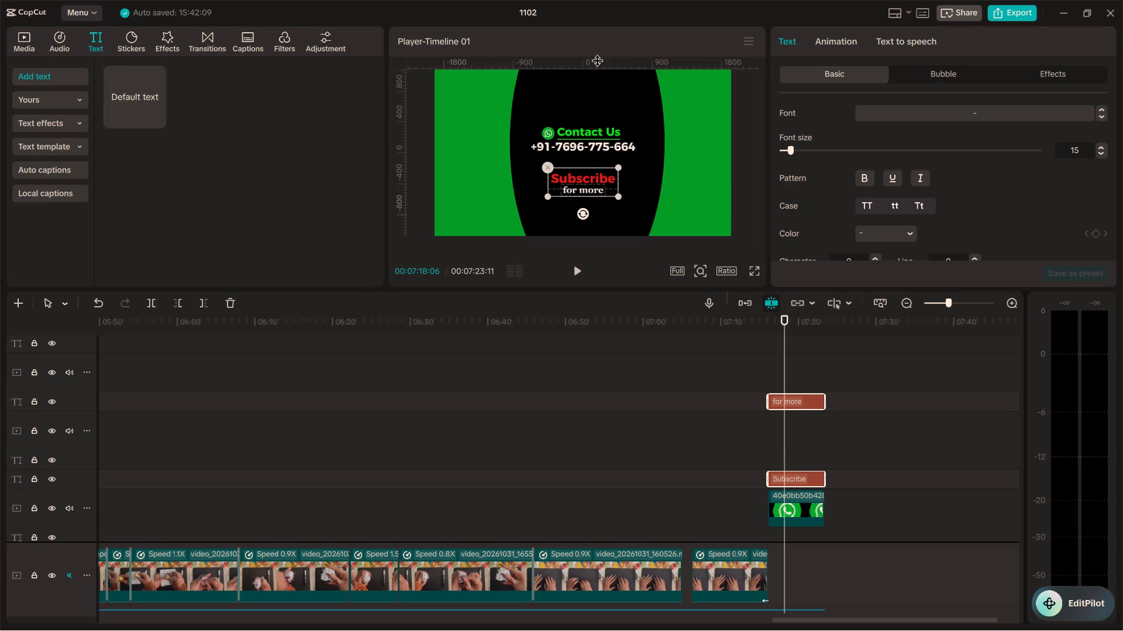
Add a horizontal and a vertical ruler guide crossing at the centre of the preview frame.
{"action": "left_click_drag", "start_coordinate": [591, 64], "coordinate": [594, 149]}
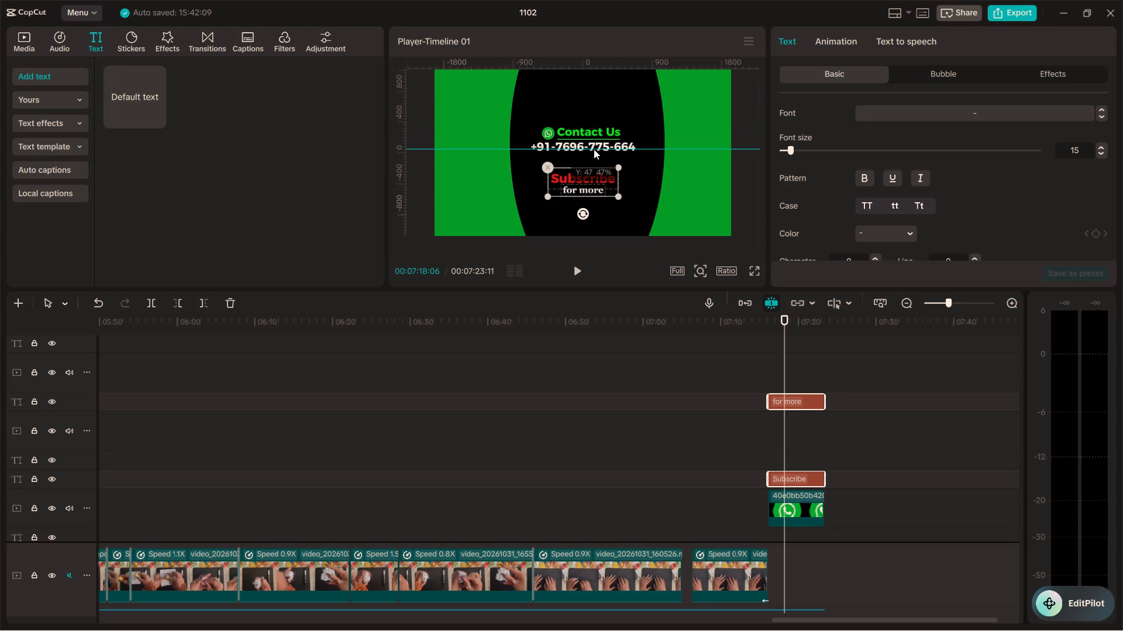
{"action": "left_click_drag", "start_coordinate": [594, 149], "coordinate": [591, 152]}
{"action": "left_click_drag", "start_coordinate": [401, 175], "coordinate": [503, 188]}
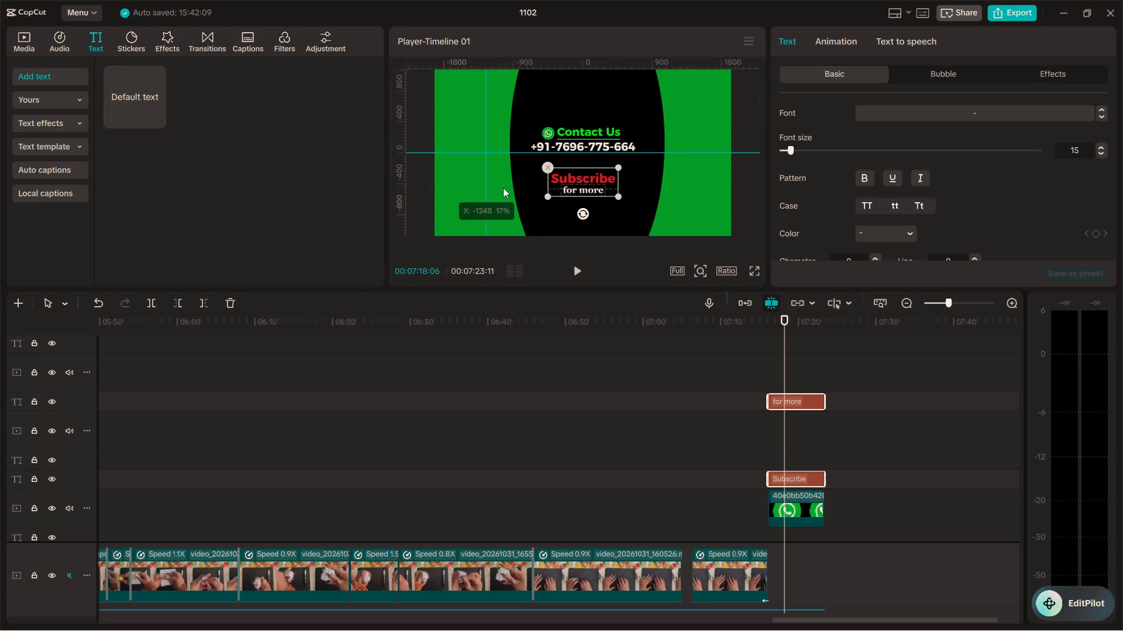
{"action": "left_click_drag", "start_coordinate": [503, 188], "coordinate": [583, 198]}
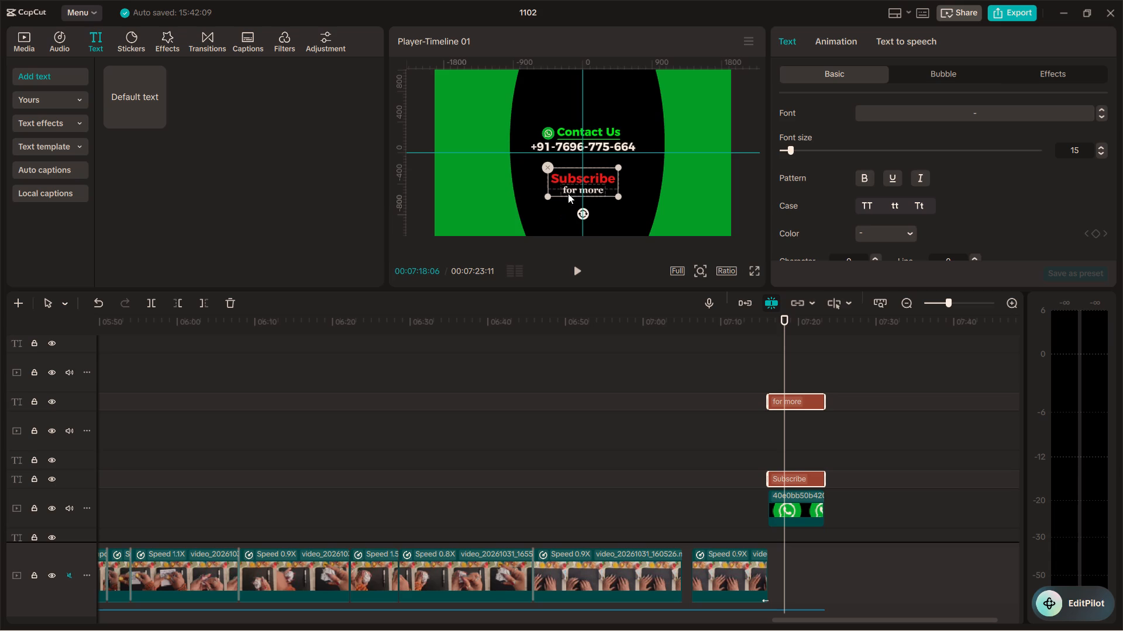
Centre the black vector shape behind the contact texts on the guides, at position X 0, Y 0.
{"action": "left_click", "coordinate": [805, 504]}
{"action": "scroll", "coordinate": [822, 468], "scroll_direction": "down", "scroll_amount": 5}
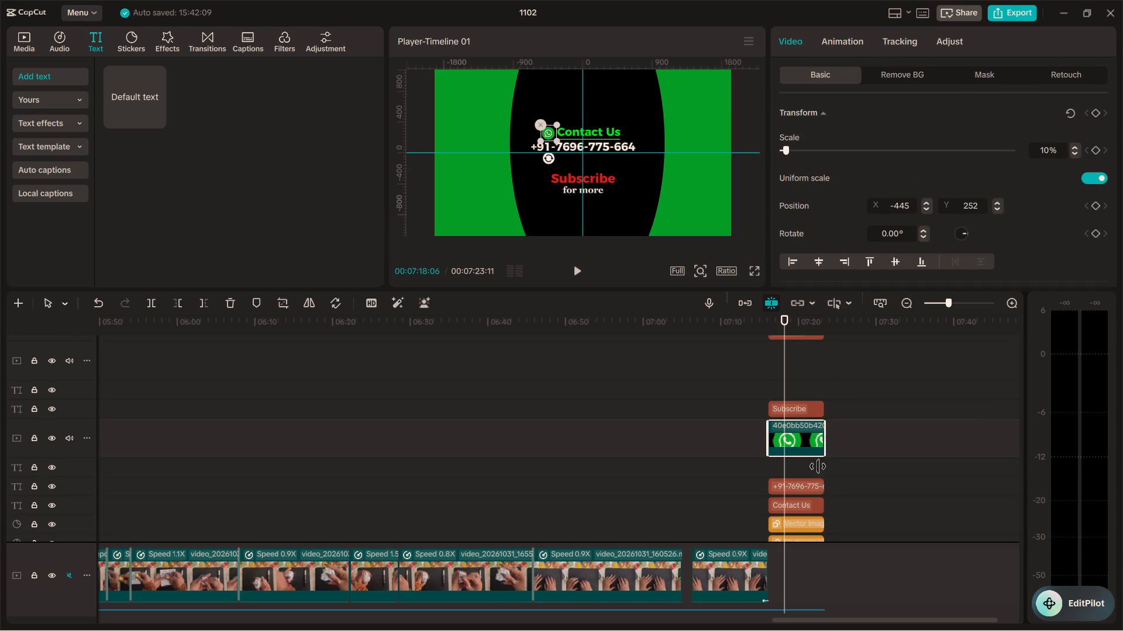
{"action": "left_click", "coordinate": [800, 505]}
{"action": "left_click_drag", "start_coordinate": [627, 190], "coordinate": [627, 202]}
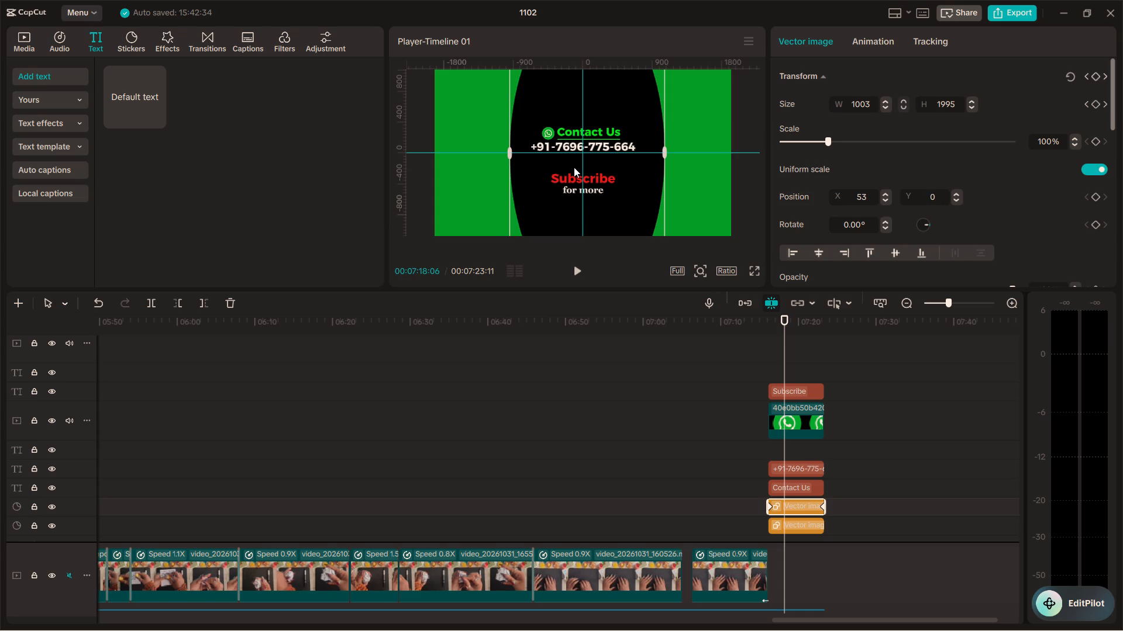
{"action": "left_click", "coordinate": [626, 172]}
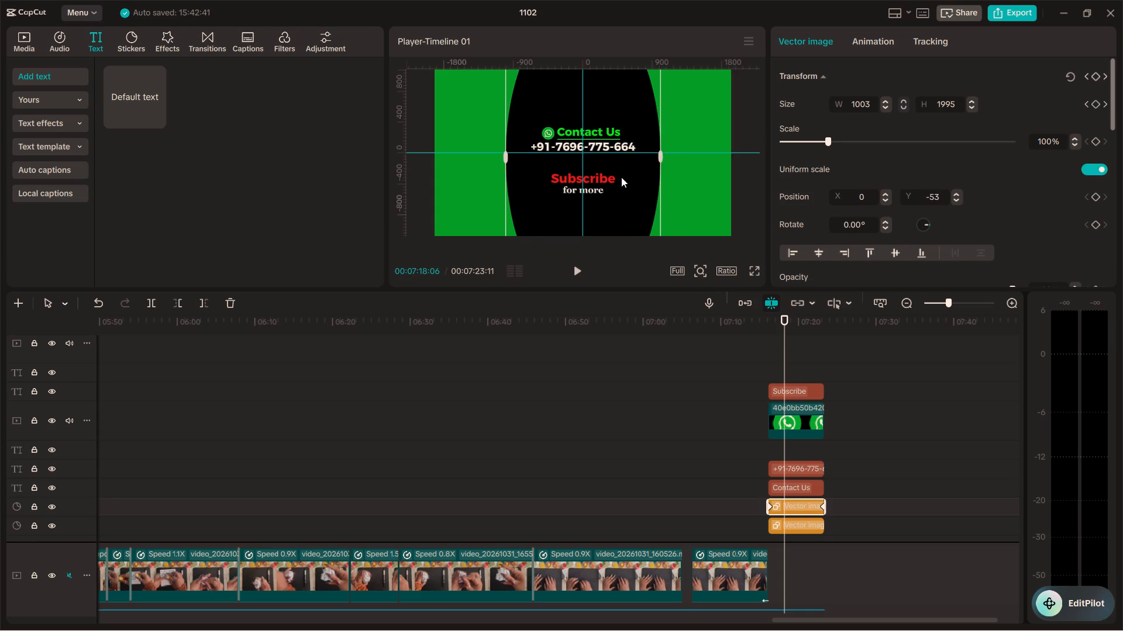
{"action": "left_click", "coordinate": [626, 174]}
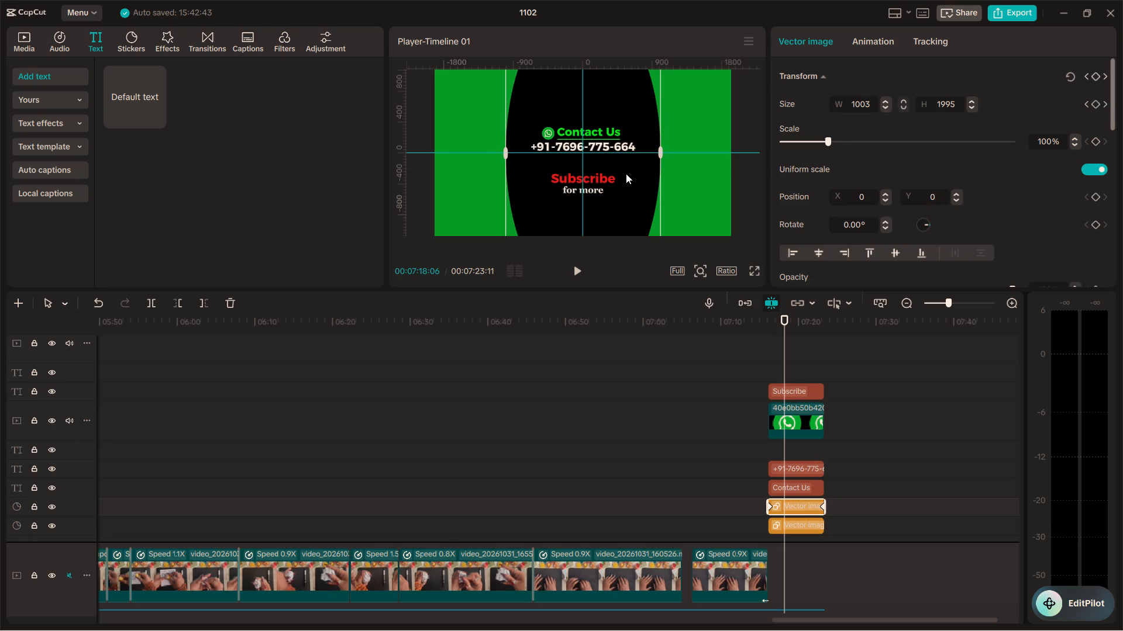
Preview the contact screen full screen to check the centred black shape.
{"action": "left_click", "coordinate": [757, 269]}
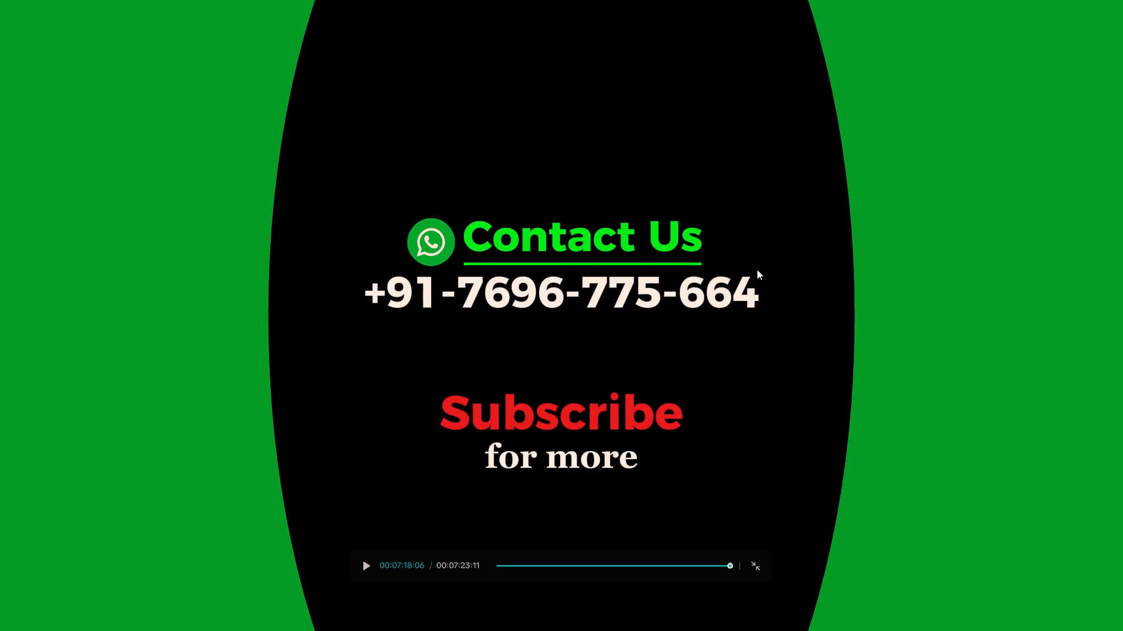
Finish previewing the closing contact section full screen with the enlarged "Subscribe for more" text, and return to the editor.
{"action": "key", "text": "space"}
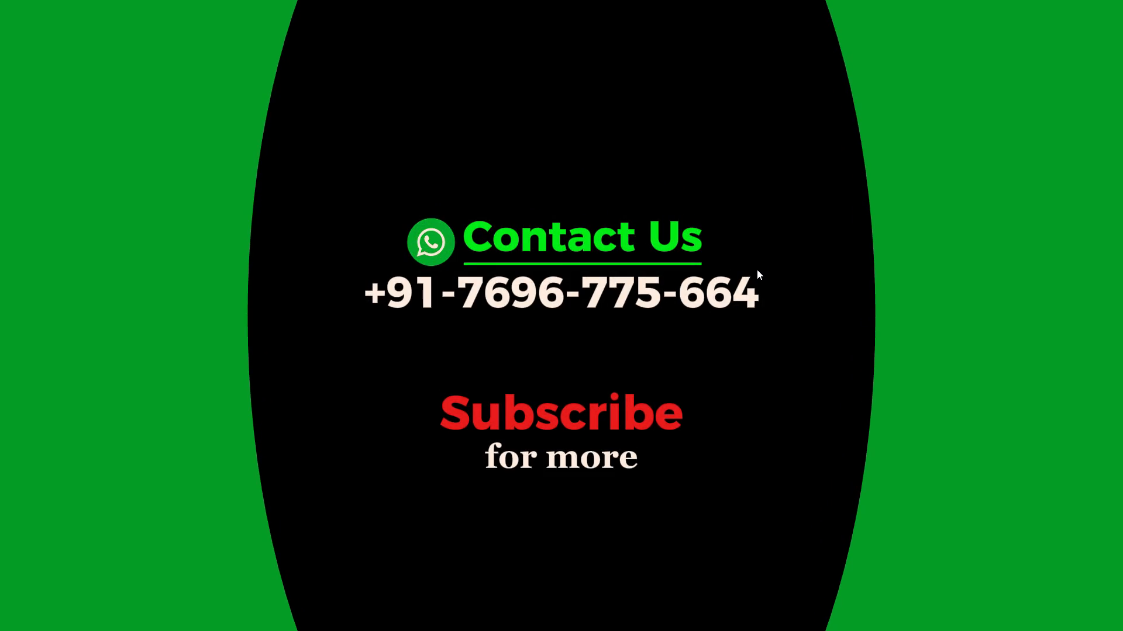
{"action": "key", "text": "Escape"}
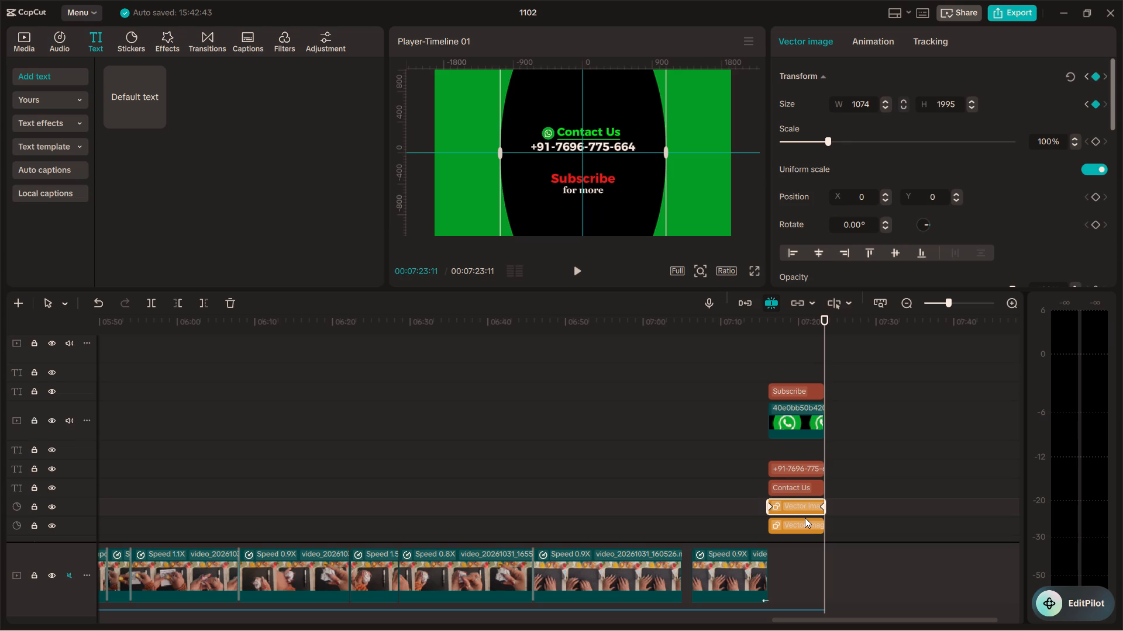
Duplicate the lower vector image clip of the contact section onto a track between the two existing vector image clips.
{"action": "scroll", "coordinate": [805, 518], "scroll_direction": "down", "scroll_amount": 3}
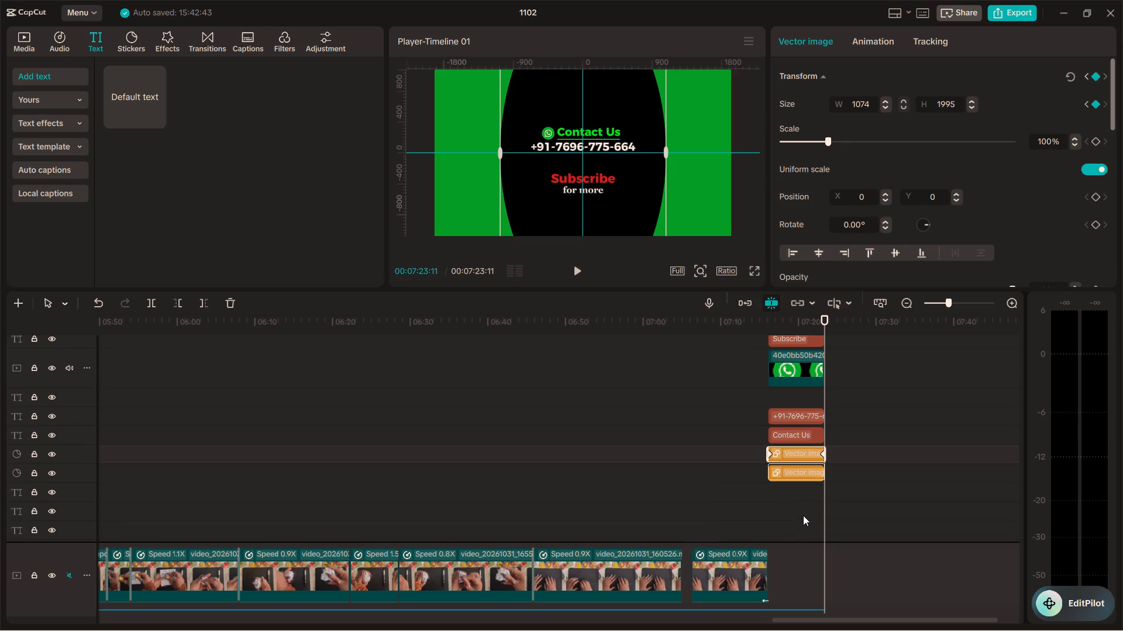
{"action": "left_click", "coordinate": [799, 470]}
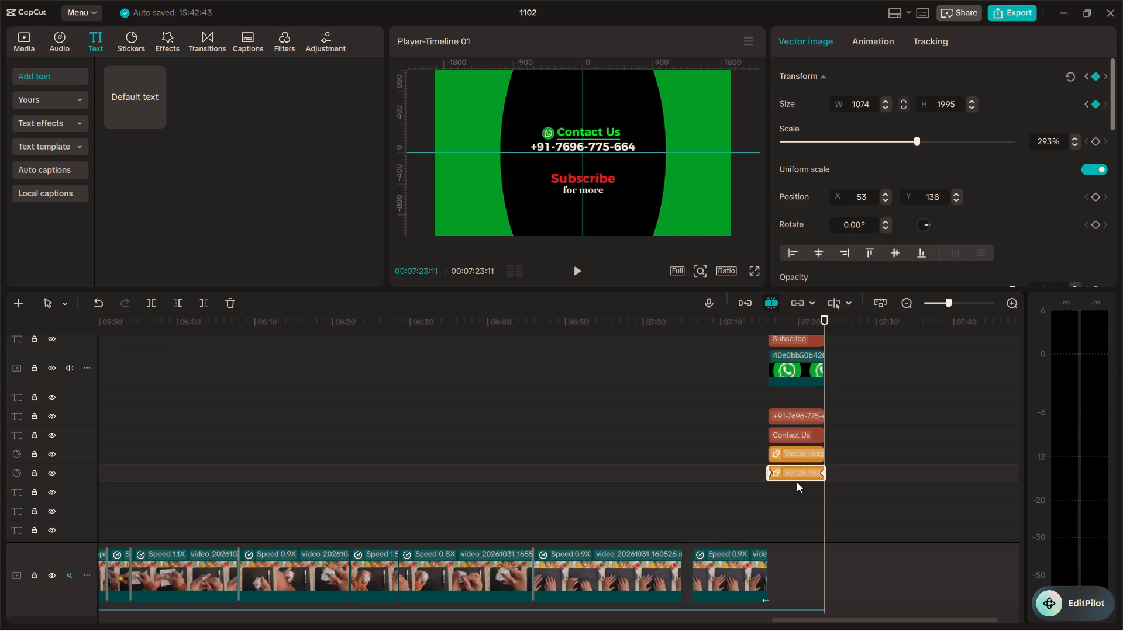
{"action": "left_click_drag", "start_coordinate": [795, 472], "coordinate": [795, 460], "text": "alt"}
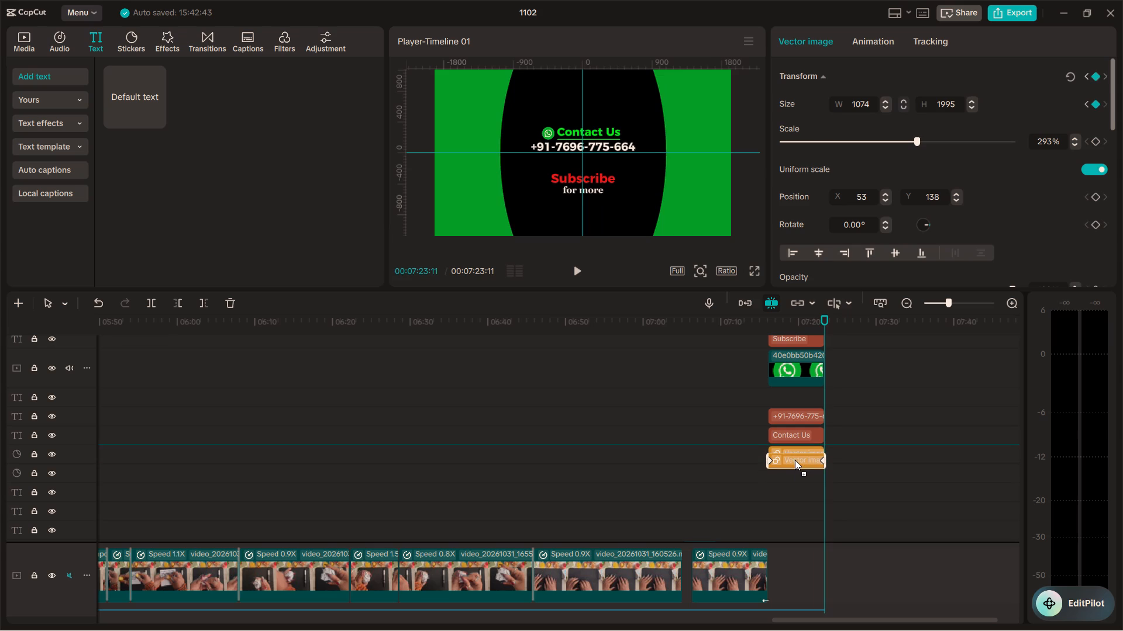
{"action": "left_click_drag", "start_coordinate": [795, 460], "coordinate": [795, 467], "text": "alt"}
{"action": "left_click", "coordinate": [795, 470]}
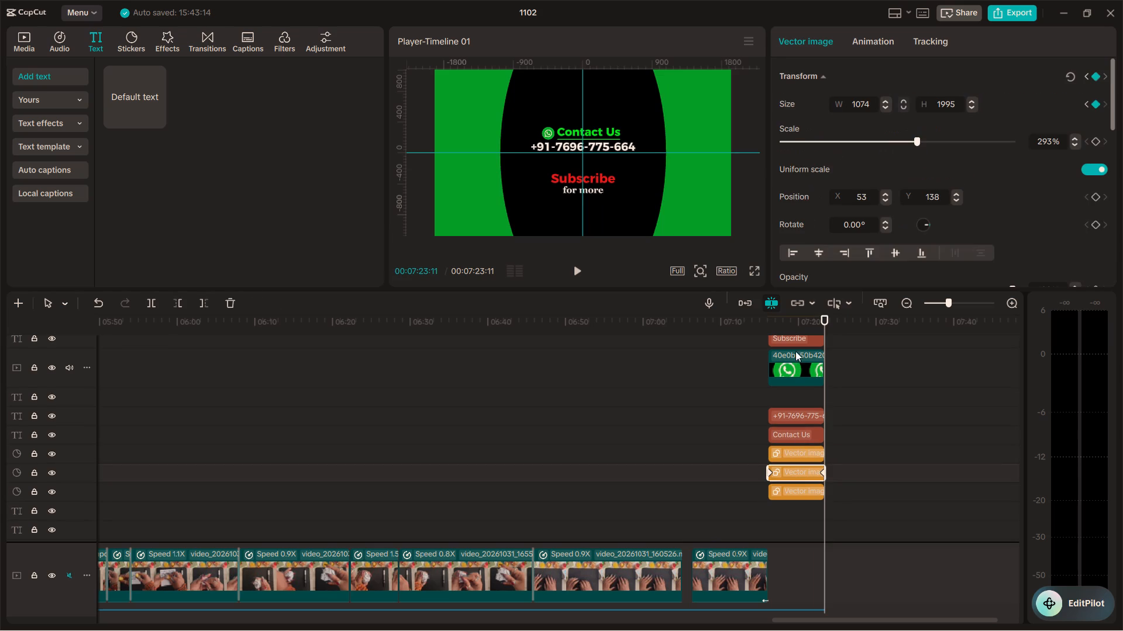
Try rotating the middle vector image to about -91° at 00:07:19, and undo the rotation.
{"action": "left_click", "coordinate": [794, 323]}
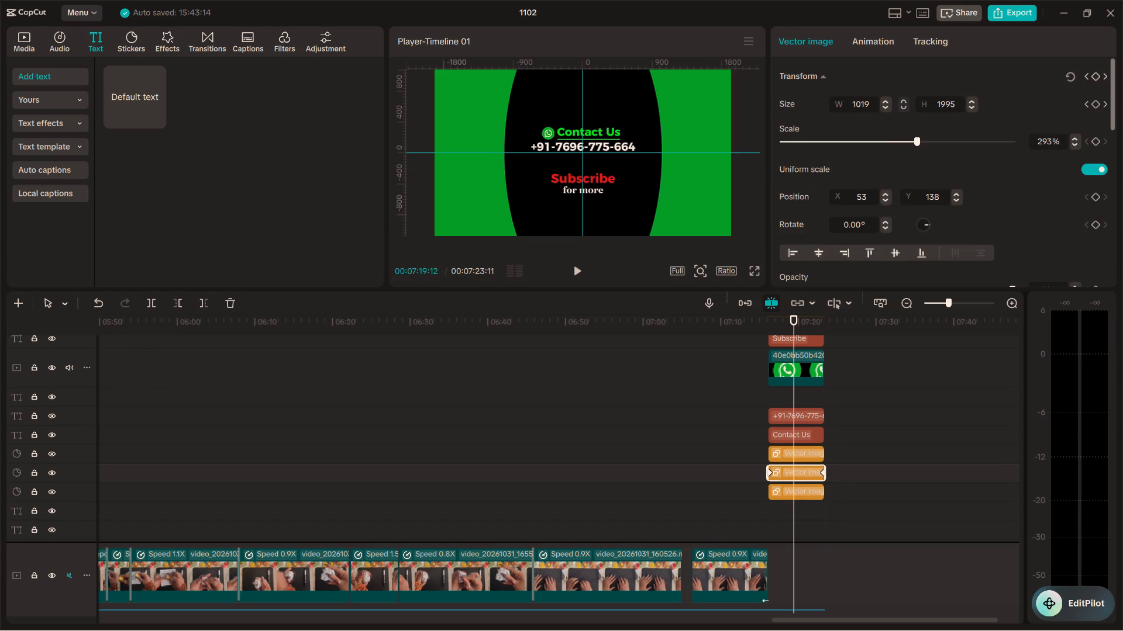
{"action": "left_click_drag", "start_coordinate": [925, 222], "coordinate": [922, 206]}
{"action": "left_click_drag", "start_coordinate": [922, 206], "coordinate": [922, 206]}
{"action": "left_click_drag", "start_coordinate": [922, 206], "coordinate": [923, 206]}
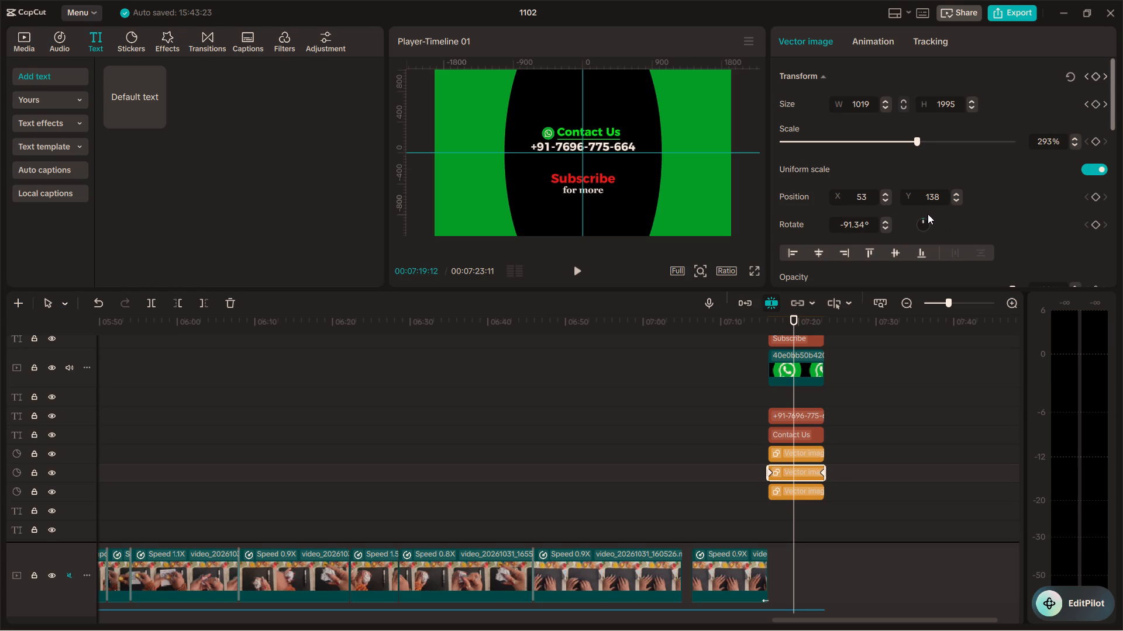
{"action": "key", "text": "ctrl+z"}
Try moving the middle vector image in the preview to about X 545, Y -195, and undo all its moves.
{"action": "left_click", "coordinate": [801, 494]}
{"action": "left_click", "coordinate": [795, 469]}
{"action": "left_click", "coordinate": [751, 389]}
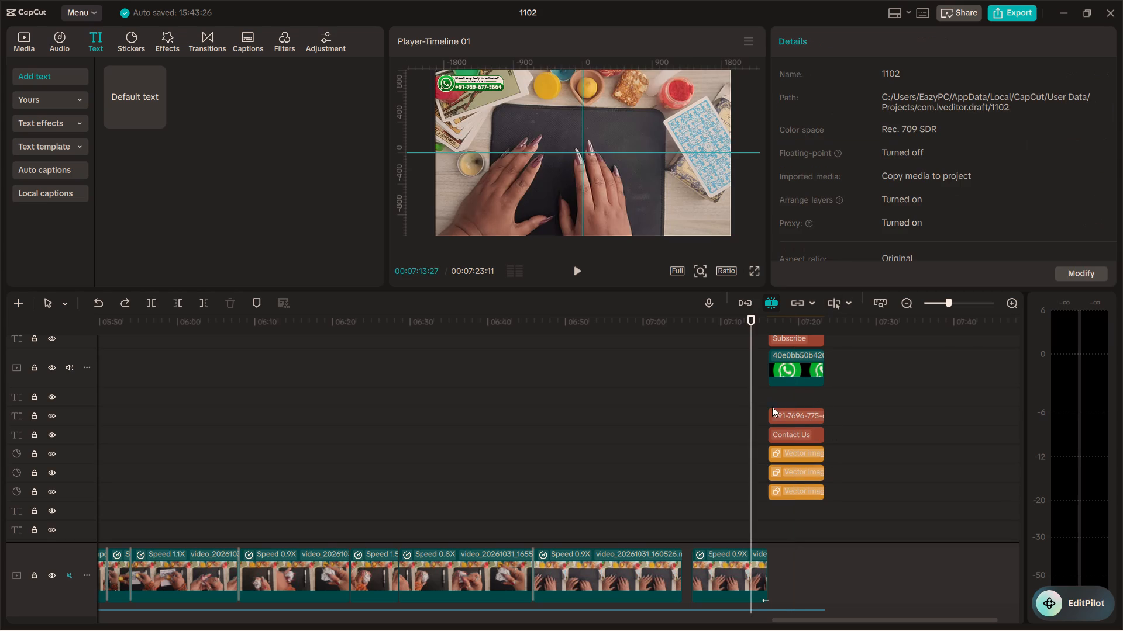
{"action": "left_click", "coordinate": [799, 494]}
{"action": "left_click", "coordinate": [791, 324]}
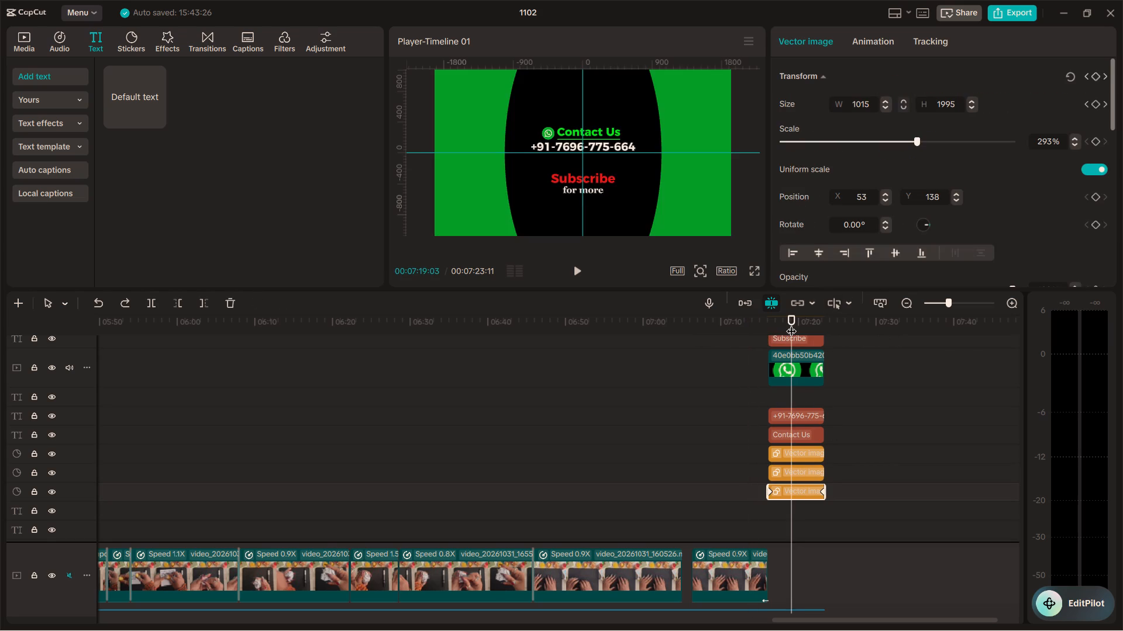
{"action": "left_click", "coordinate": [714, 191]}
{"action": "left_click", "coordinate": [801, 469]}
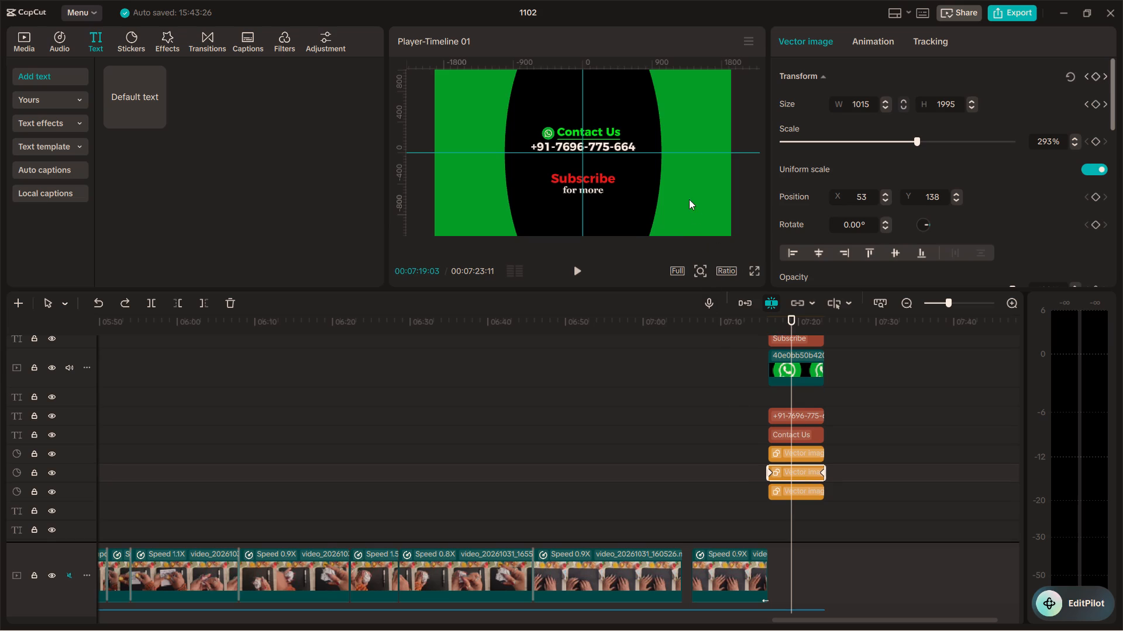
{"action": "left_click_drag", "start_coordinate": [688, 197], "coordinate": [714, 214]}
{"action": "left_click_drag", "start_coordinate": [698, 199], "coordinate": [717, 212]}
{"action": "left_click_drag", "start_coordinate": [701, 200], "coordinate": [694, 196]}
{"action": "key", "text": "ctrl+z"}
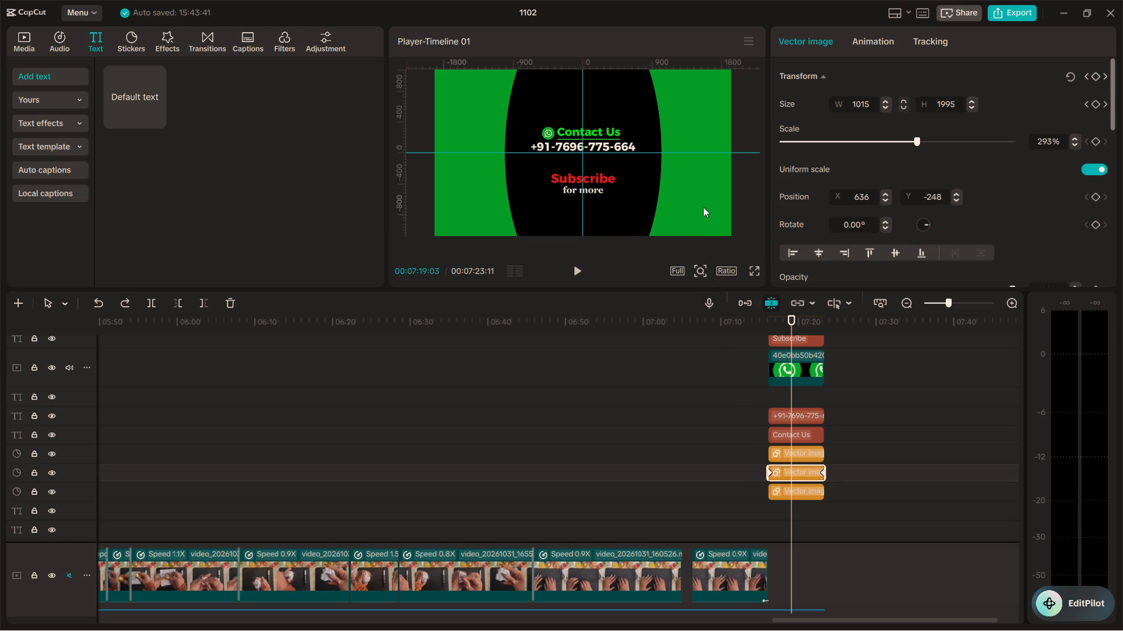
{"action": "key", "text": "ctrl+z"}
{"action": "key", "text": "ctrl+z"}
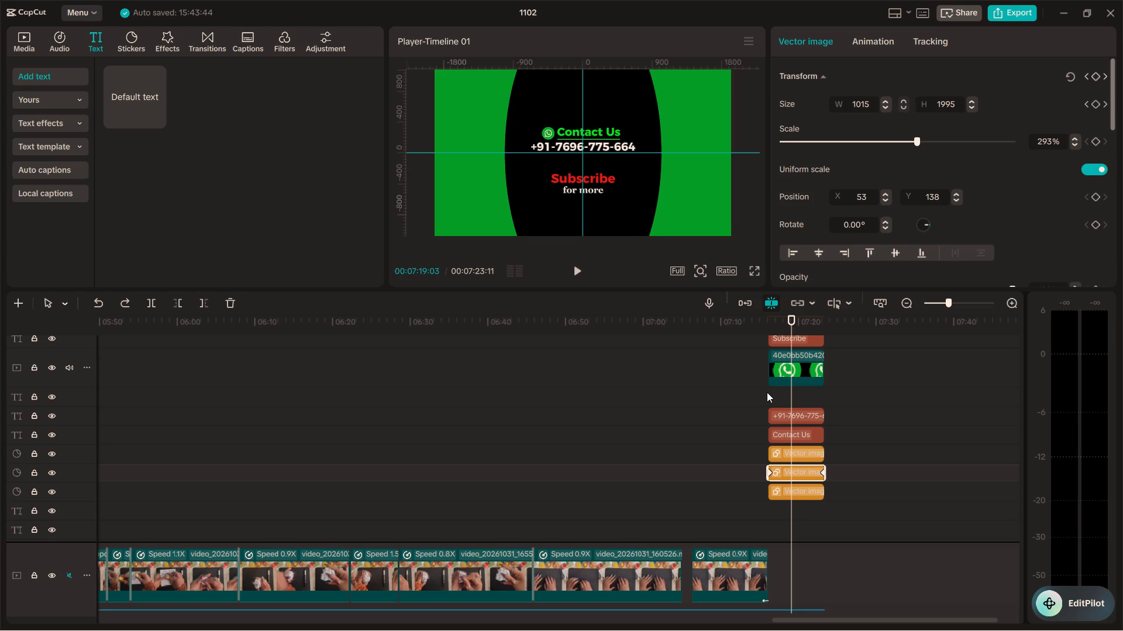
Play the contact section from its start to about 00:07:22 and look over its text and vector image layers.
{"action": "left_click", "coordinate": [767, 392]}
{"action": "key", "text": "space"}
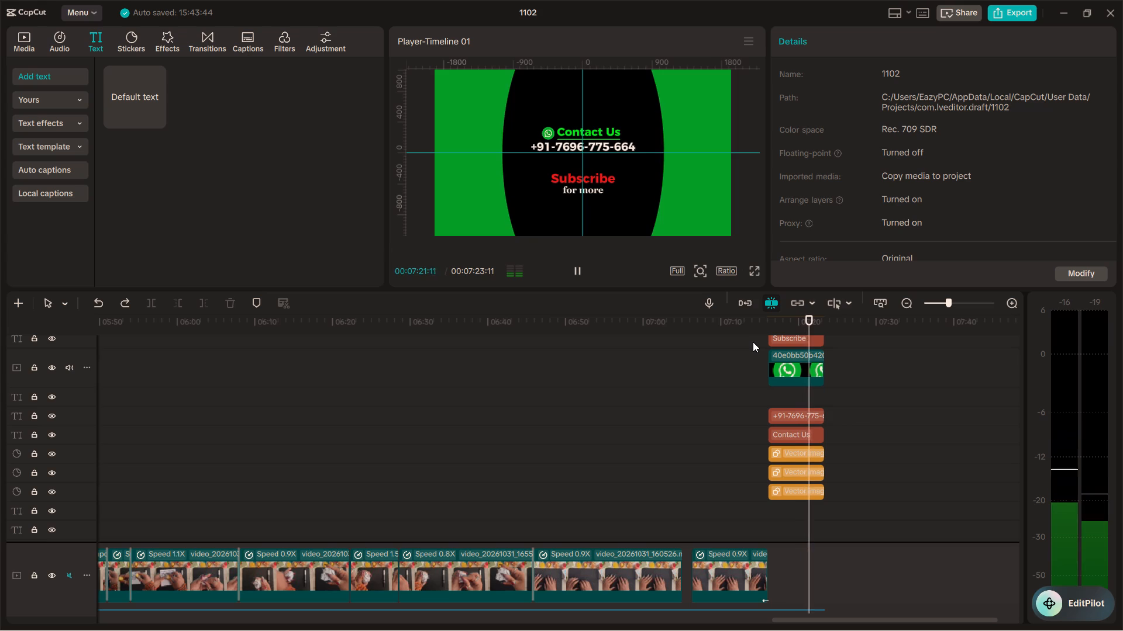
{"action": "key", "text": "space"}
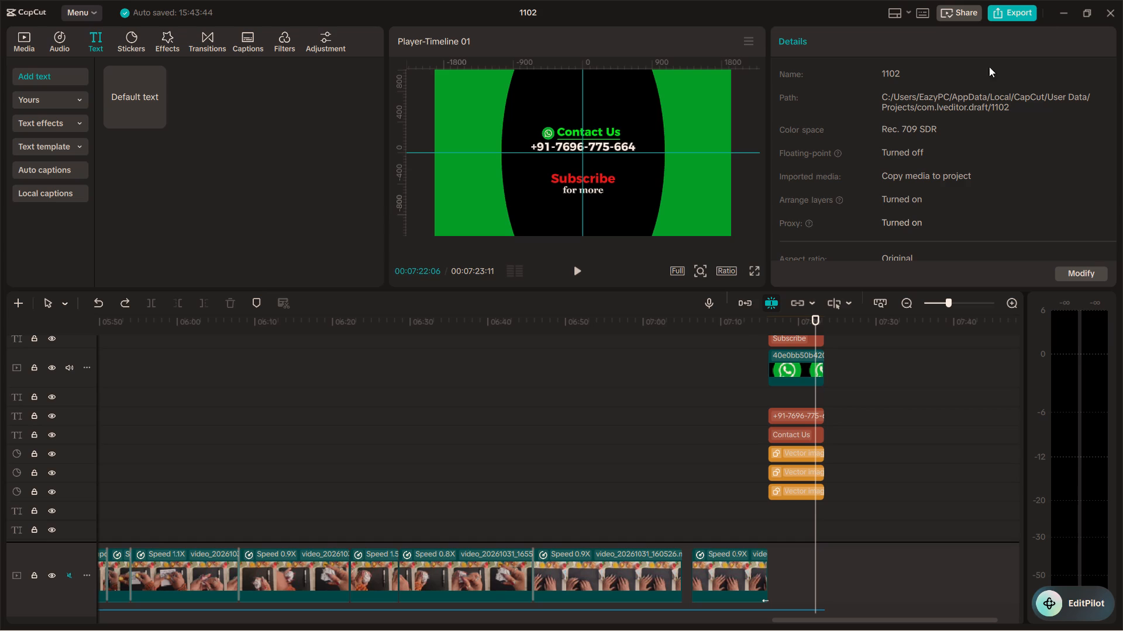
{"action": "scroll", "coordinate": [776, 379], "scroll_direction": "up", "scroll_amount": 11}
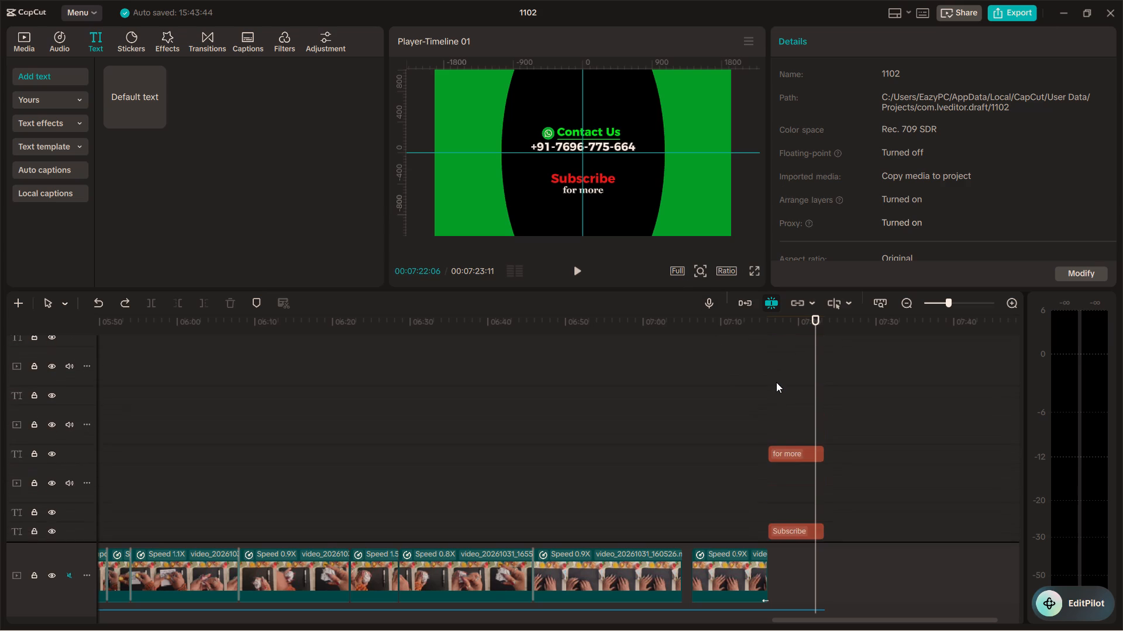
{"action": "scroll", "coordinate": [776, 382], "scroll_direction": "down", "scroll_amount": 5}
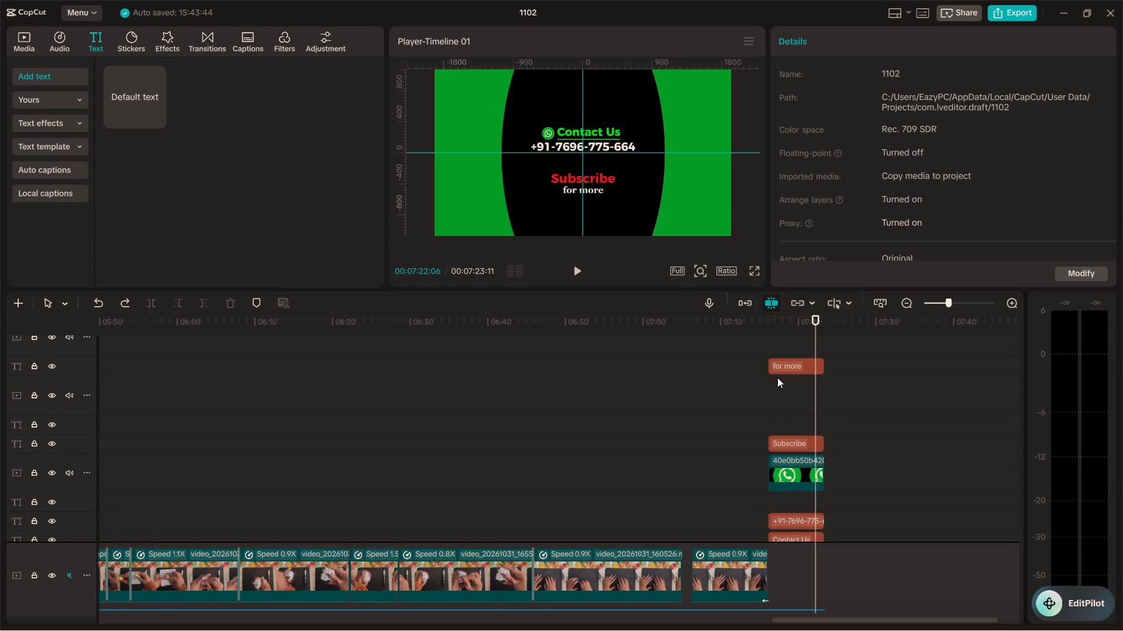
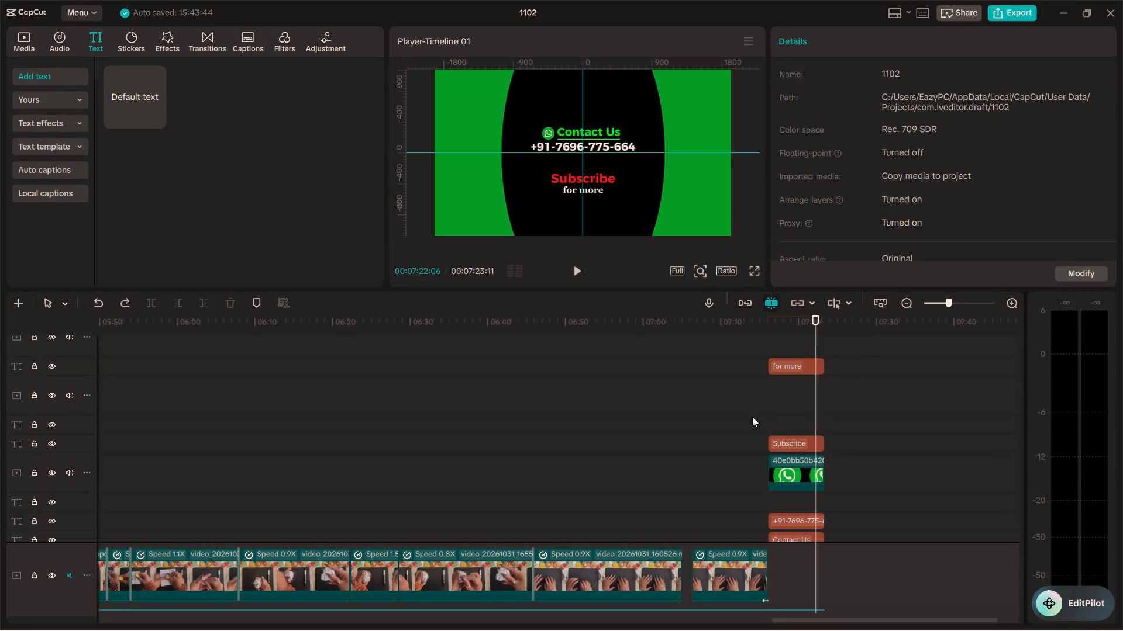
Play from just before the contact section to about 00:07:18, and scrub on to about 00:07:20 to check the transition and closing screen.
{"action": "left_click", "coordinate": [767, 384]}
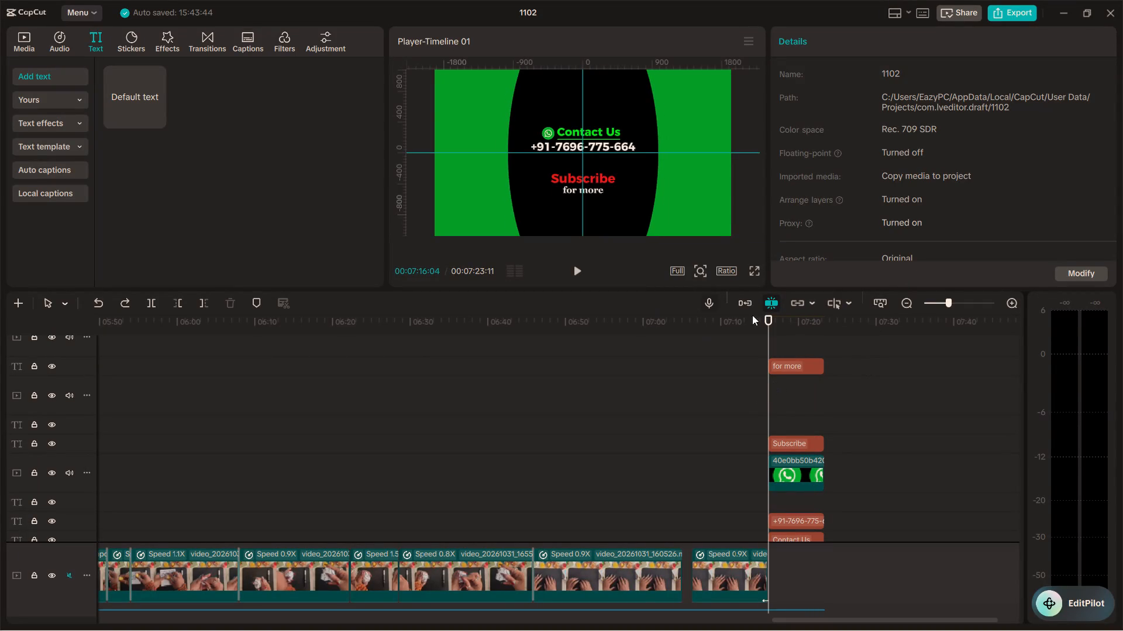
{"action": "double_click", "coordinate": [763, 397]}
{"action": "left_click", "coordinate": [583, 270]}
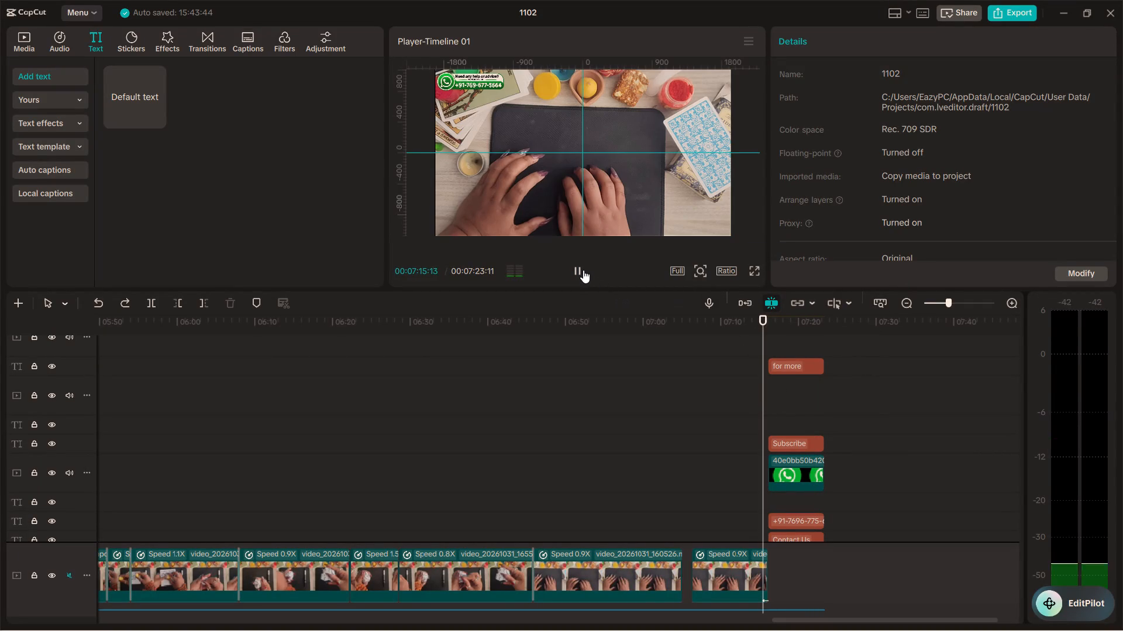
{"action": "left_click", "coordinate": [583, 270]}
{"action": "left_click", "coordinate": [576, 270]}
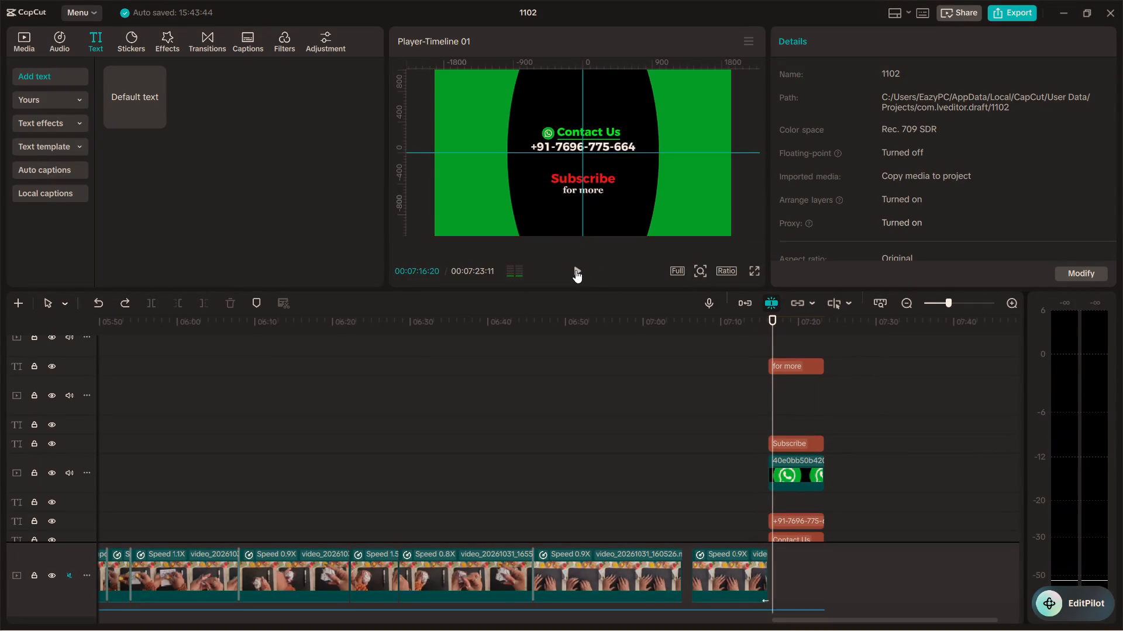
{"action": "left_click", "coordinate": [576, 270]}
{"action": "left_click", "coordinate": [576, 270]}
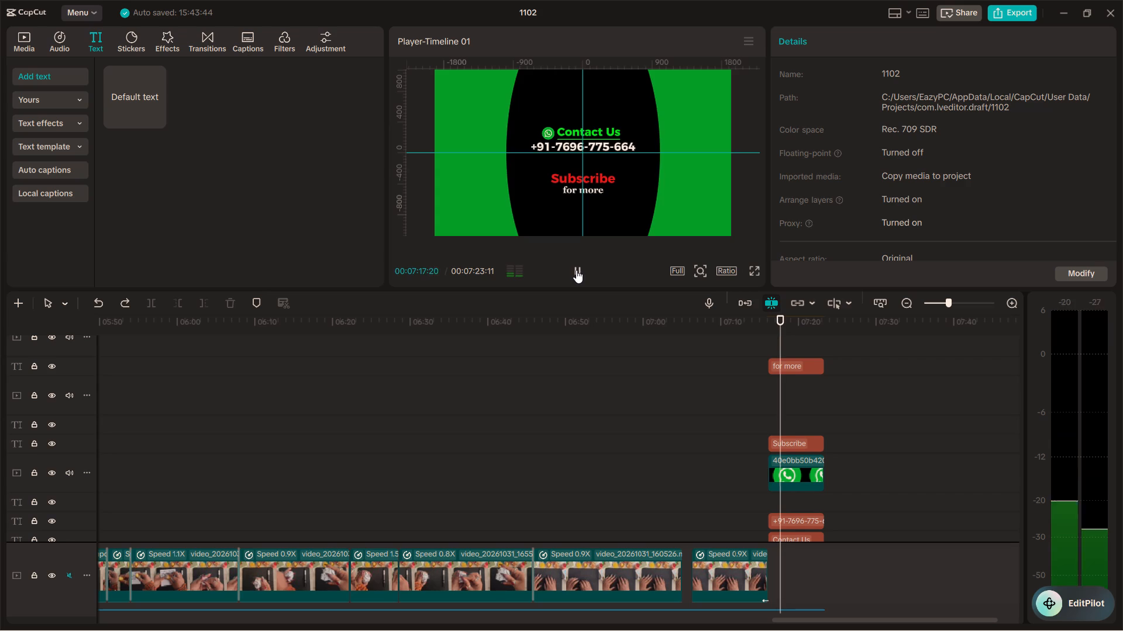
{"action": "left_click", "coordinate": [576, 270]}
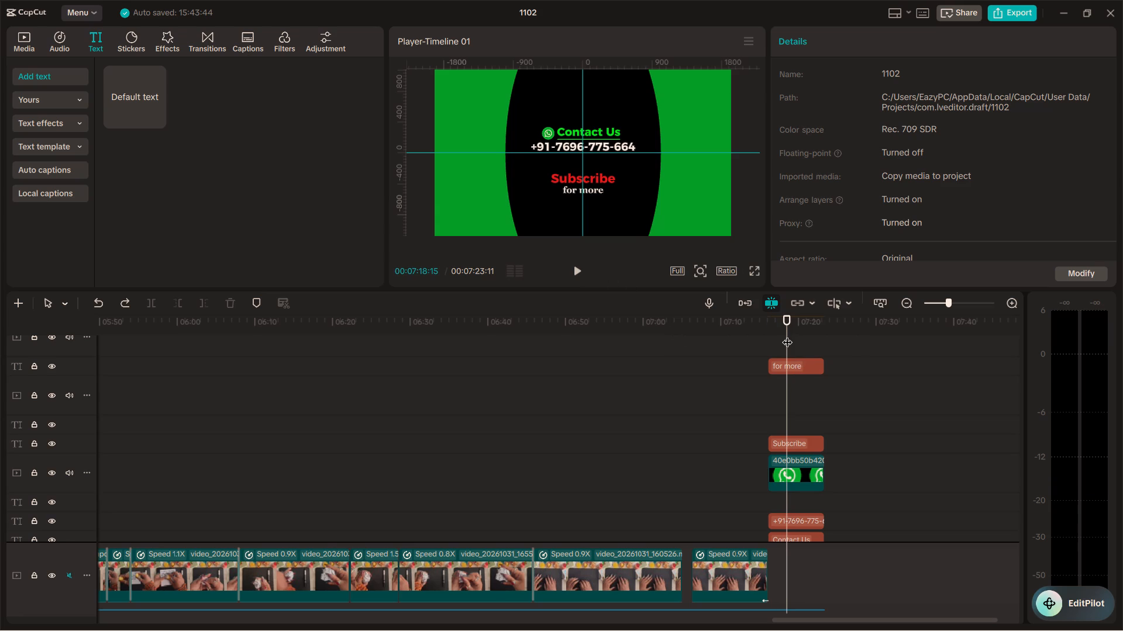
{"action": "left_click_drag", "start_coordinate": [787, 335], "coordinate": [805, 335]}
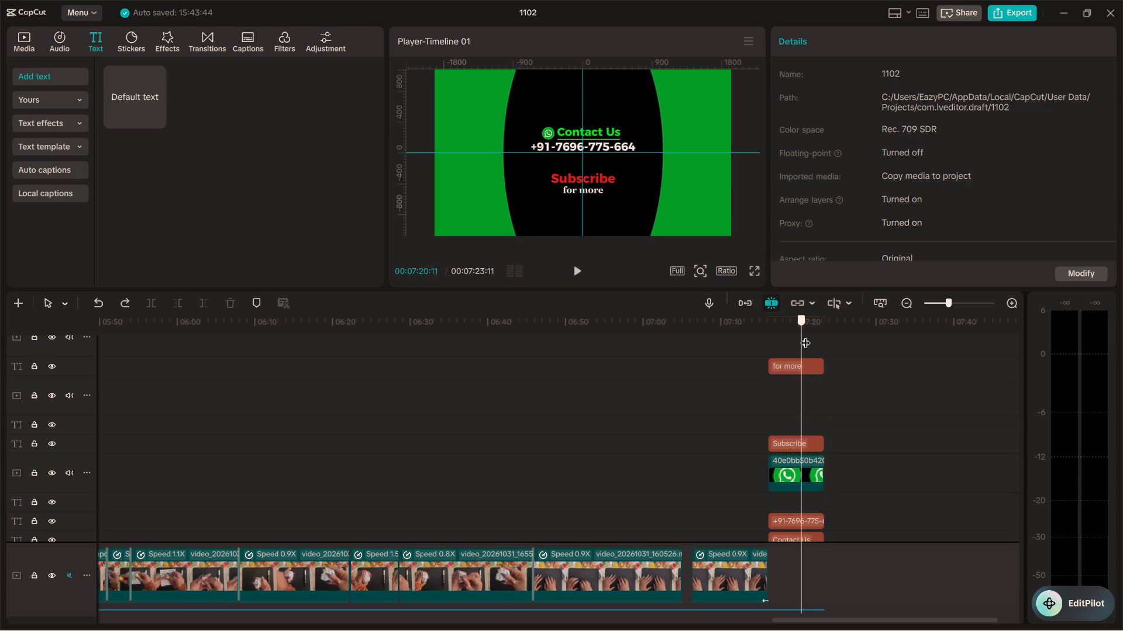
Replay the end of the contact section and look over its text, WhatsApp logo and vector image layers.
{"action": "left_click_drag", "start_coordinate": [805, 335], "coordinate": [807, 333]}
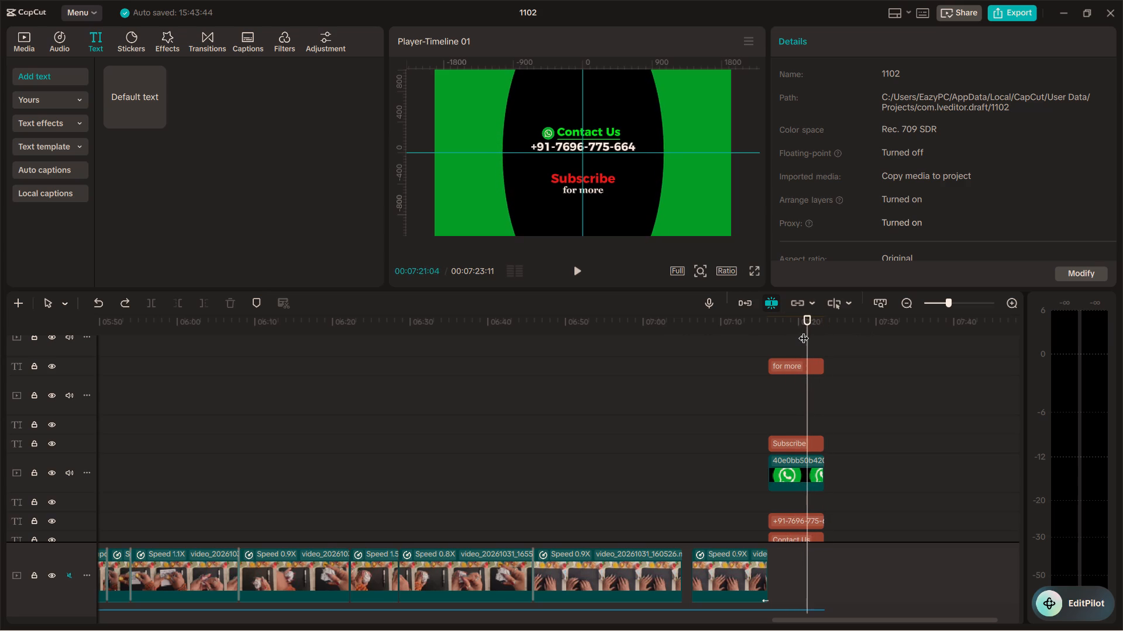
{"action": "key", "text": "space"}
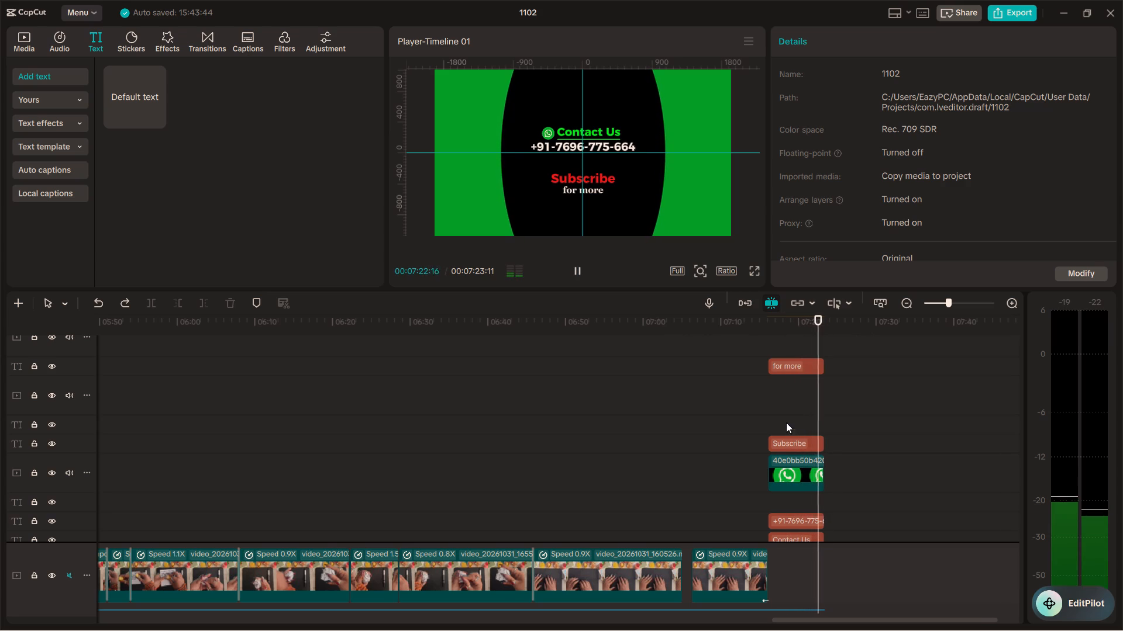
{"action": "key", "text": "space"}
{"action": "left_click", "coordinate": [794, 463]}
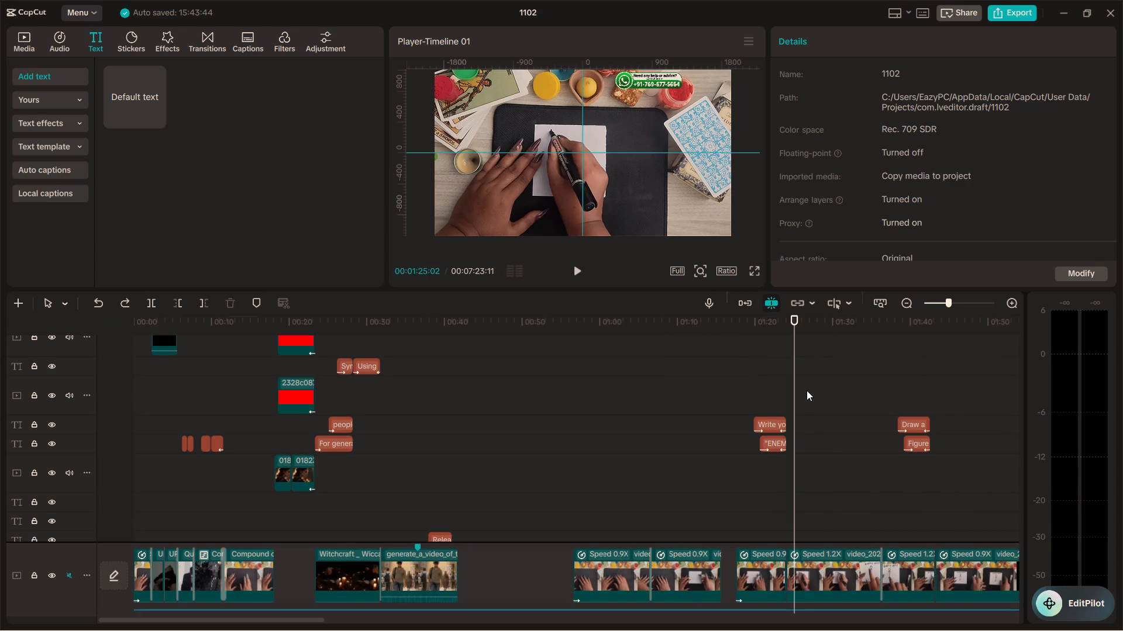
{"action": "scroll", "coordinate": [807, 390], "scroll_direction": "down", "scroll_amount": 20, "text": "ctrl"}
{"action": "scroll", "coordinate": [807, 390], "scroll_direction": "down", "scroll_amount": 17, "text": "ctrl"}
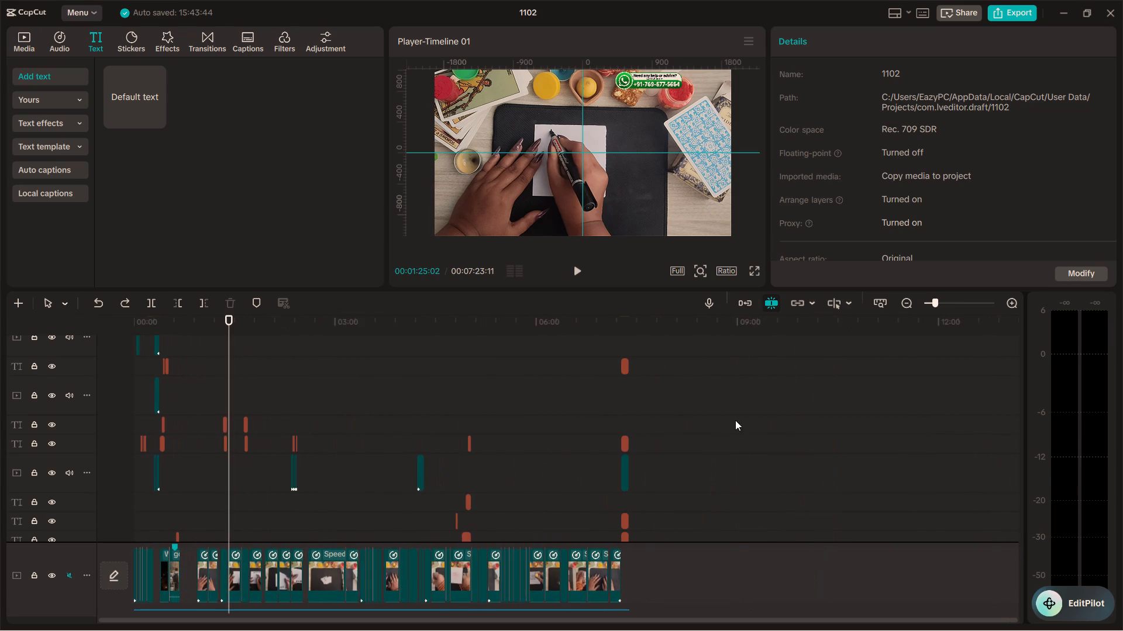
{"action": "left_click", "coordinate": [660, 440]}
{"action": "scroll", "coordinate": [648, 437], "scroll_direction": "up", "scroll_amount": 11, "text": "alt"}
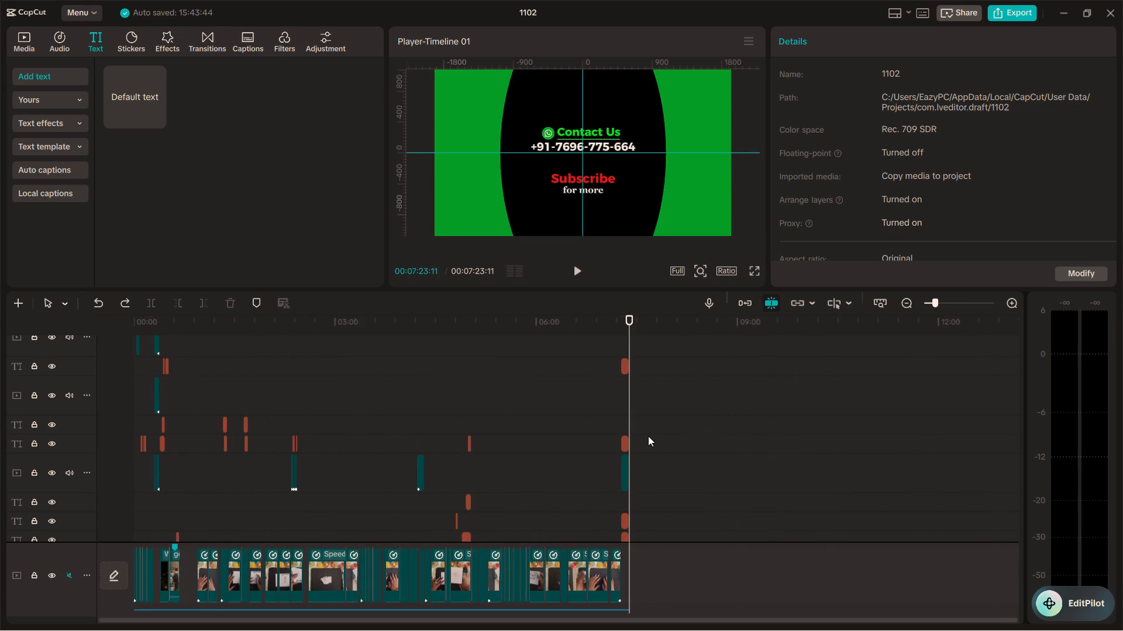
{"action": "scroll", "coordinate": [648, 436], "scroll_direction": "up", "scroll_amount": 20, "text": "alt"}
{"action": "scroll", "coordinate": [648, 436], "scroll_direction": "up", "scroll_amount": 20, "text": "alt"}
{"action": "scroll", "coordinate": [648, 436], "scroll_direction": "up", "scroll_amount": 7, "text": "alt"}
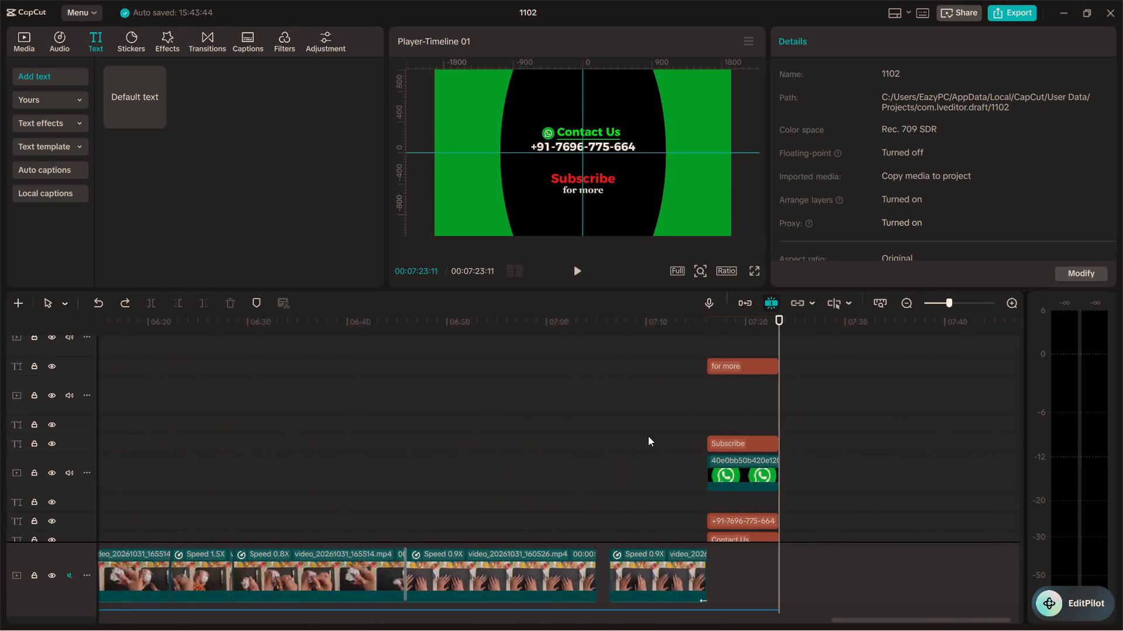
{"action": "scroll", "coordinate": [648, 436], "scroll_direction": "up", "scroll_amount": 7, "text": "alt"}
{"action": "left_click", "coordinate": [653, 421]}
{"action": "left_click", "coordinate": [659, 448]}
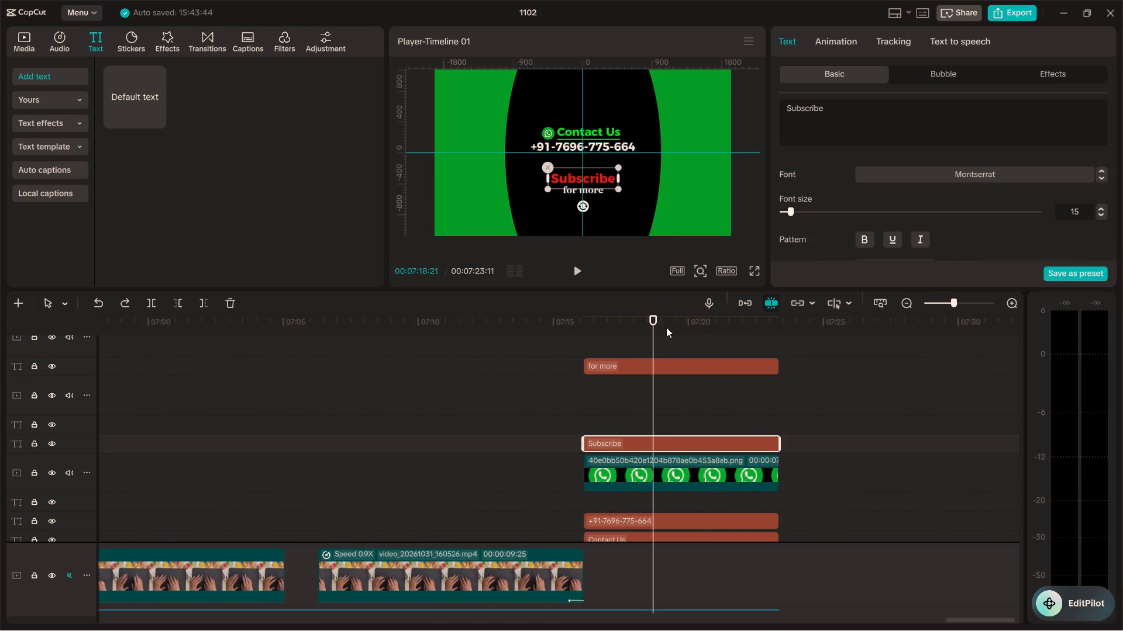
{"action": "left_click", "coordinate": [675, 520]}
{"action": "scroll", "coordinate": [682, 491], "scroll_direction": "down", "scroll_amount": 5}
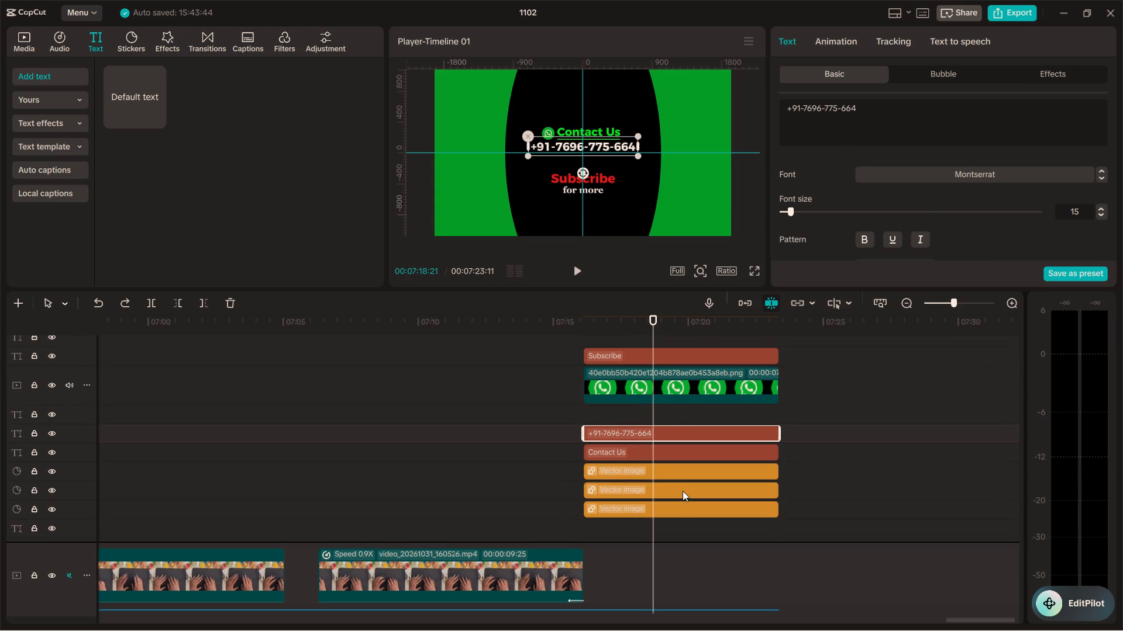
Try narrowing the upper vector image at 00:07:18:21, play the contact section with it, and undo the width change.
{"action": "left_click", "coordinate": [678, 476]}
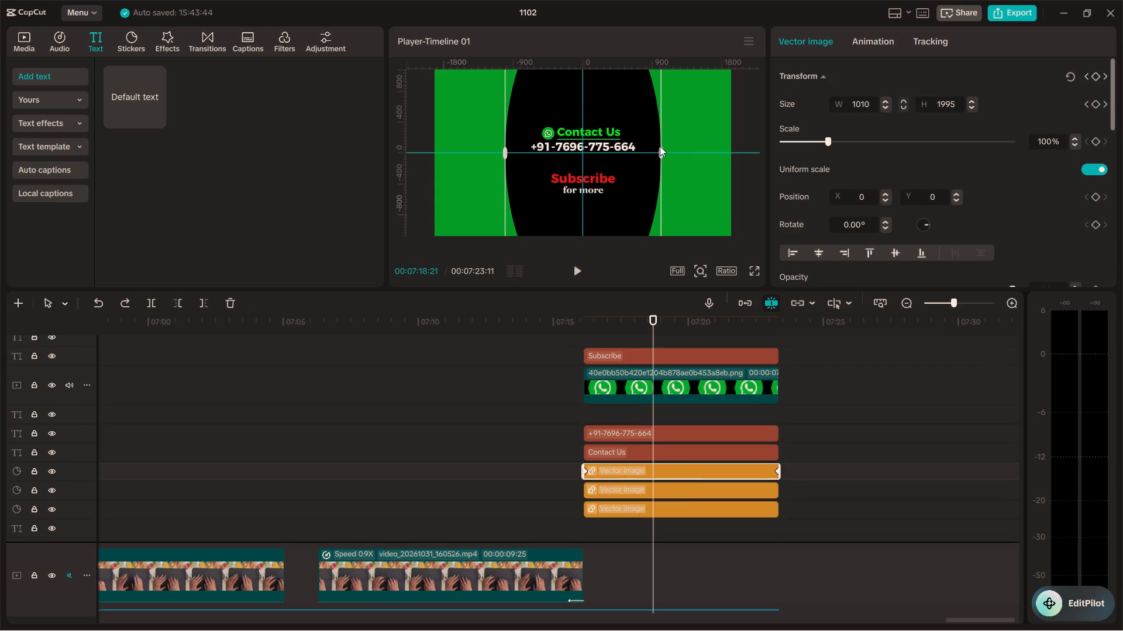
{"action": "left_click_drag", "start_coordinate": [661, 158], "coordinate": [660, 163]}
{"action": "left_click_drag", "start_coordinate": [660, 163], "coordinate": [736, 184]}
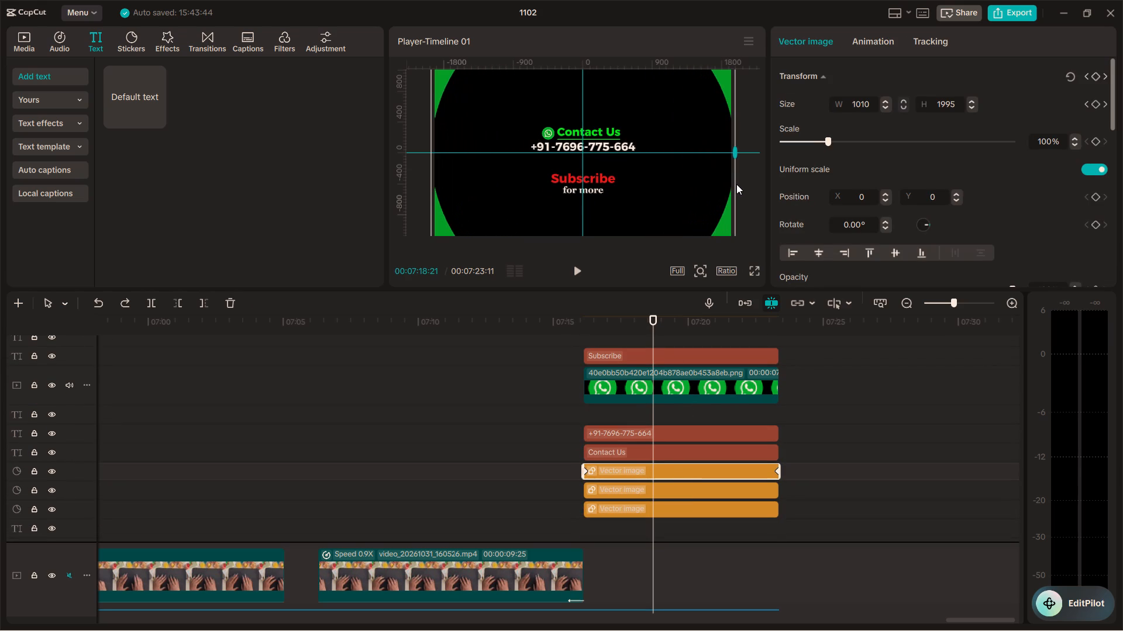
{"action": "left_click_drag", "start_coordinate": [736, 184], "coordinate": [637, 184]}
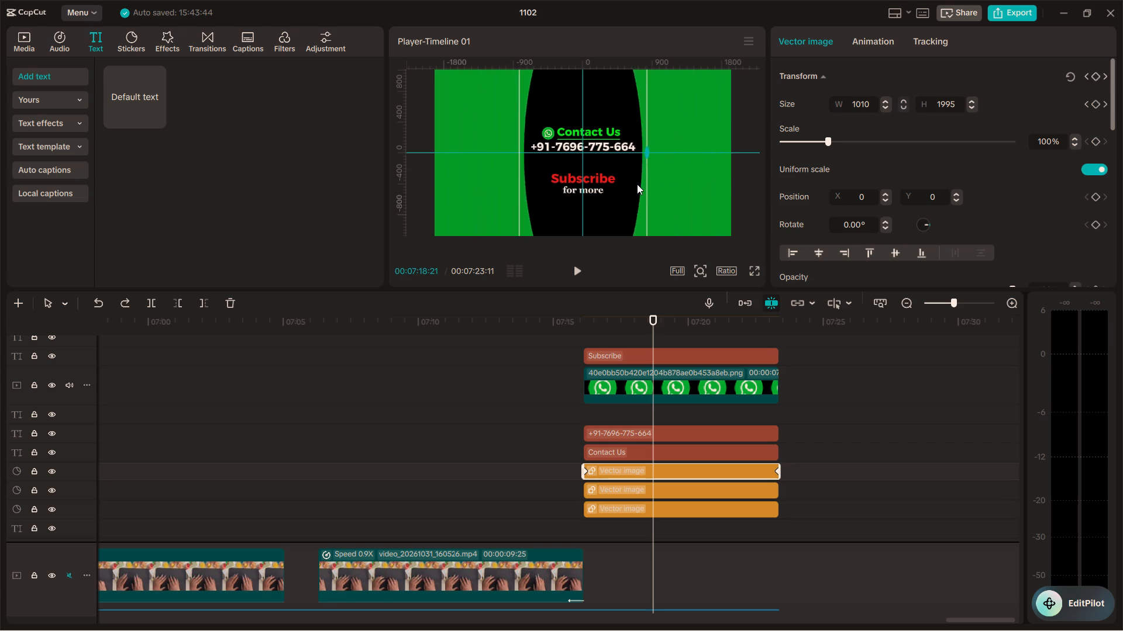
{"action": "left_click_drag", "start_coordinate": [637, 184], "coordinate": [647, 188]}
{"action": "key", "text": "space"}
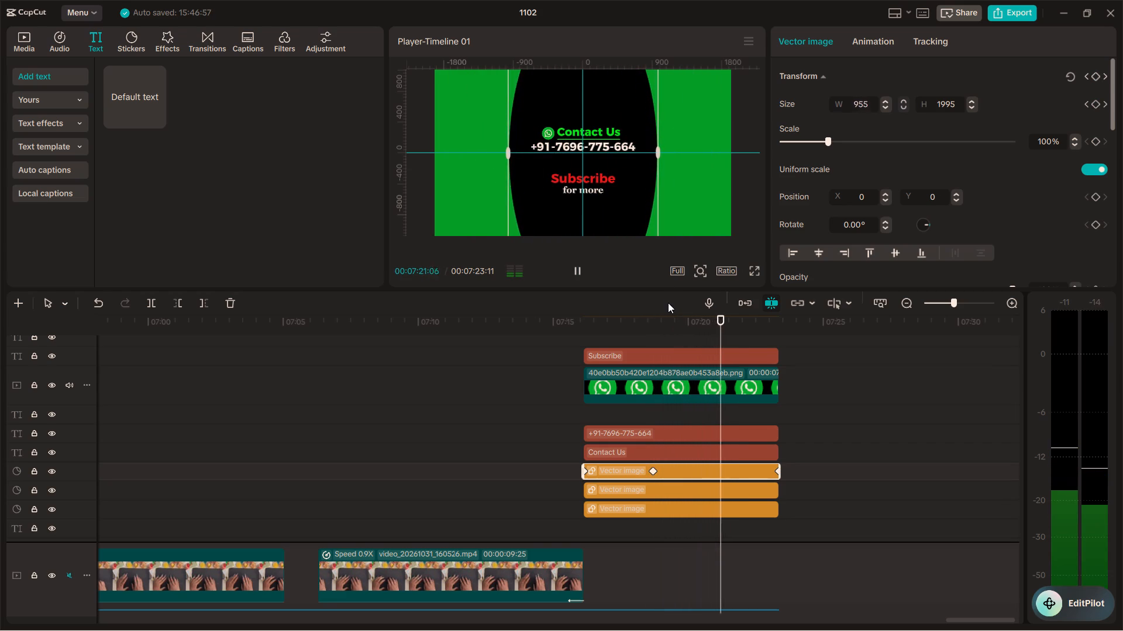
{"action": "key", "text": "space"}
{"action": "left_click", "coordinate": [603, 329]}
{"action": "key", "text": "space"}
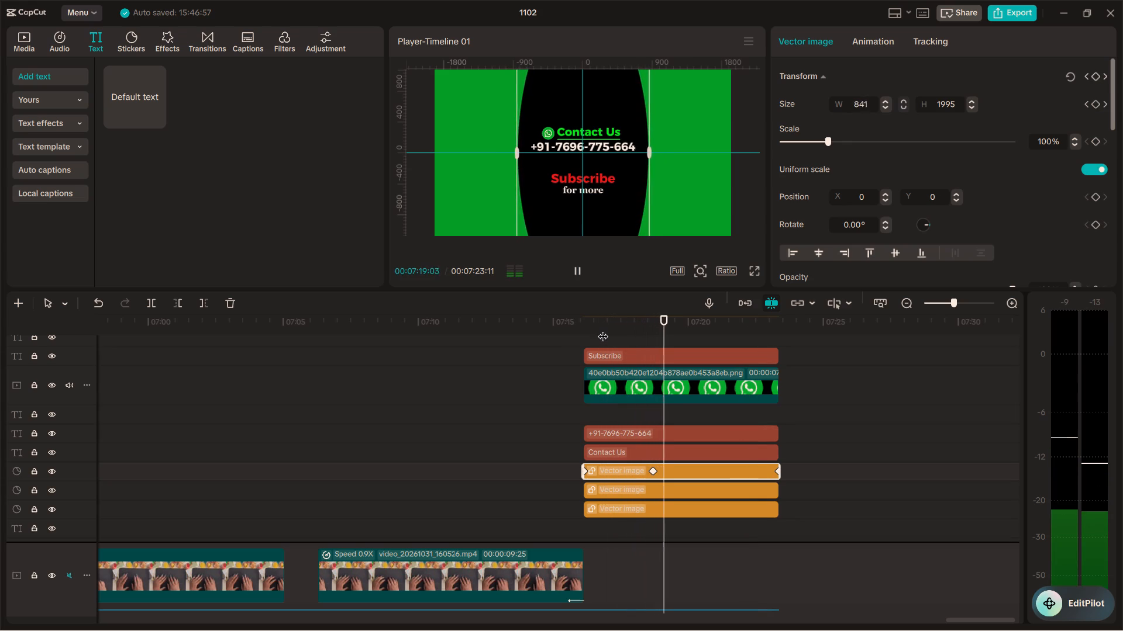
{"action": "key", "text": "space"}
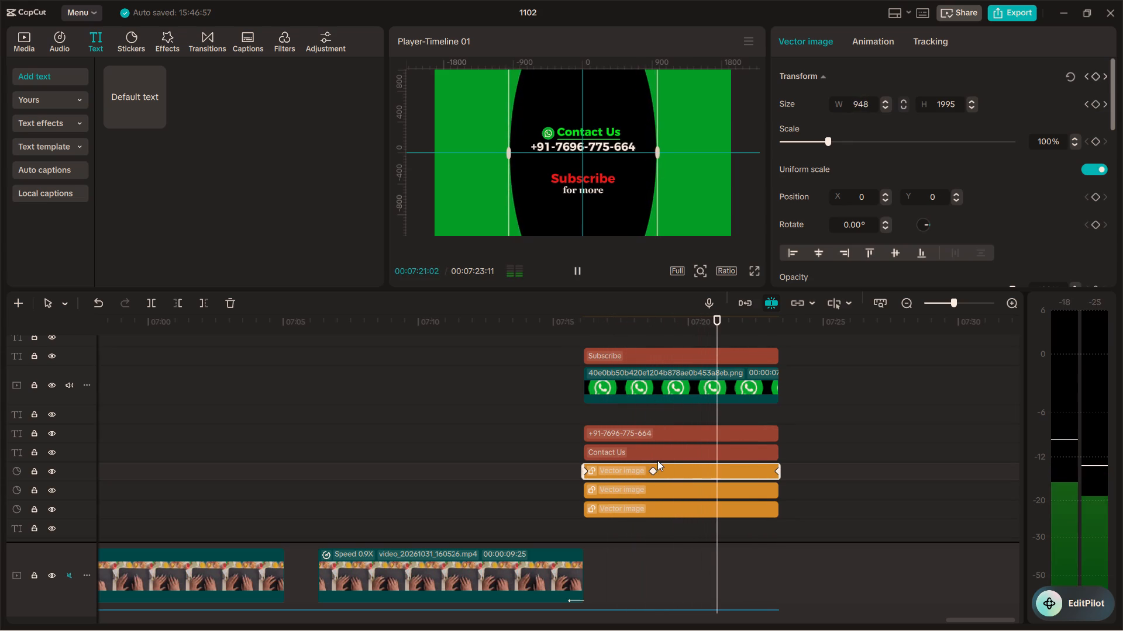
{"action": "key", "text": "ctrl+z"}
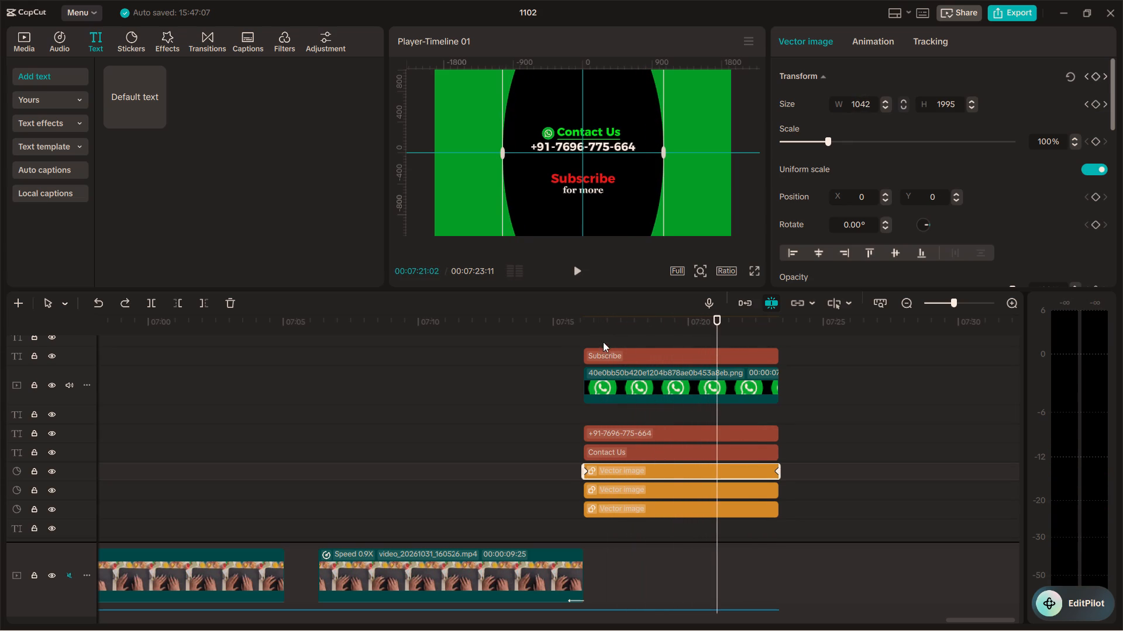
Play the contact section from its start to about 00:07:19:14 and delete the middle vector image layer.
{"action": "left_click", "coordinate": [602, 337]}
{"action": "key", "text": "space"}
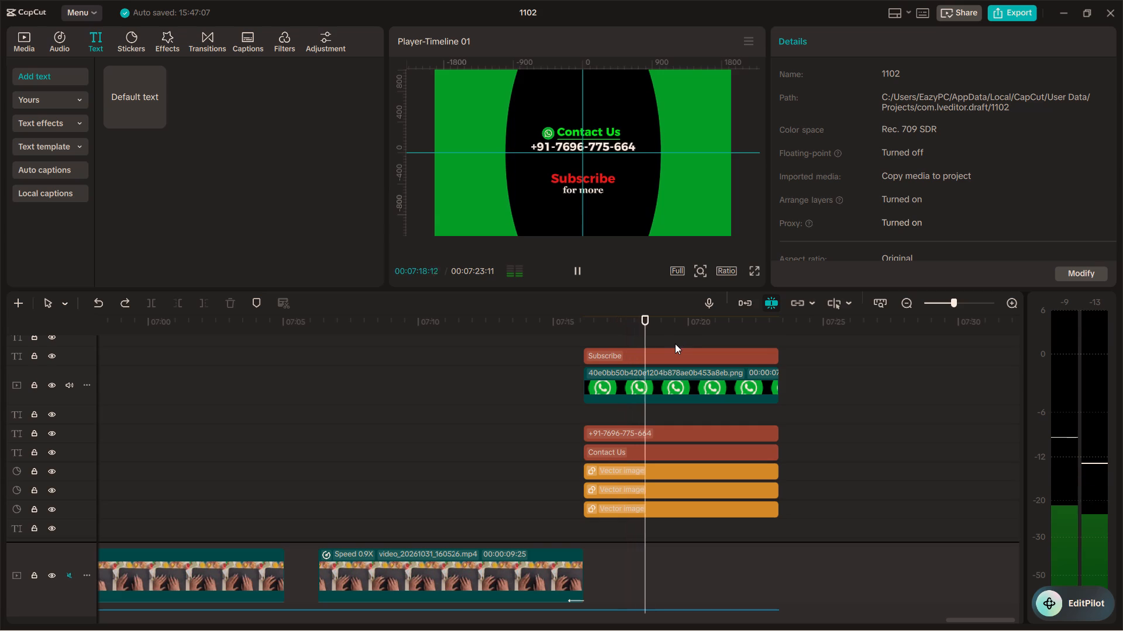
{"action": "left_click", "coordinate": [672, 489]}
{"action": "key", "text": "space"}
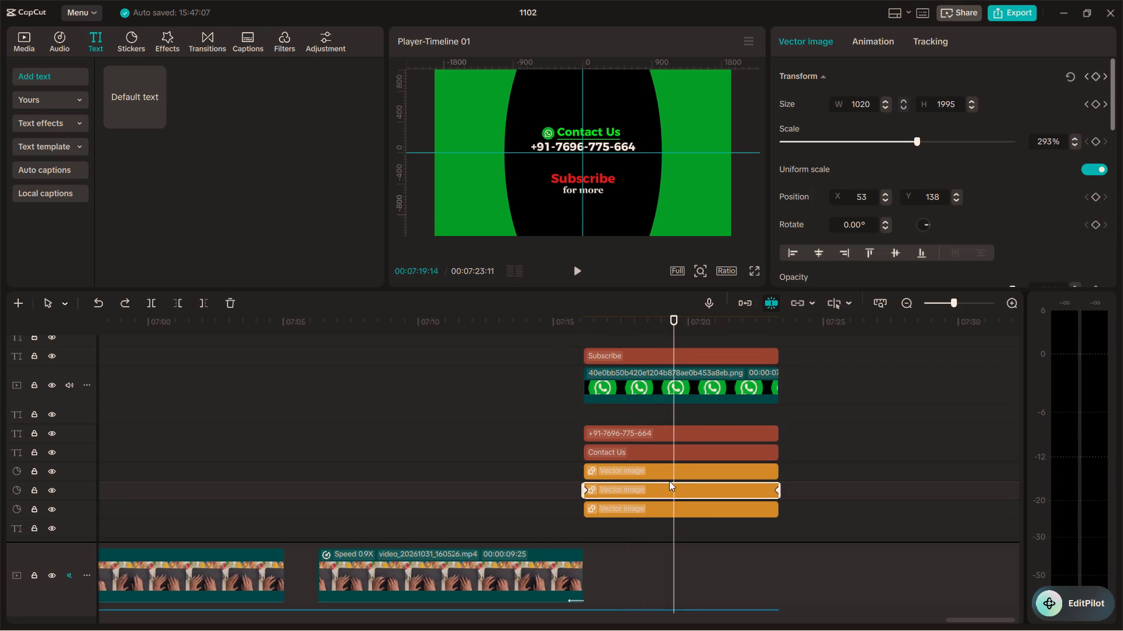
{"action": "key", "text": "BackSpace"}
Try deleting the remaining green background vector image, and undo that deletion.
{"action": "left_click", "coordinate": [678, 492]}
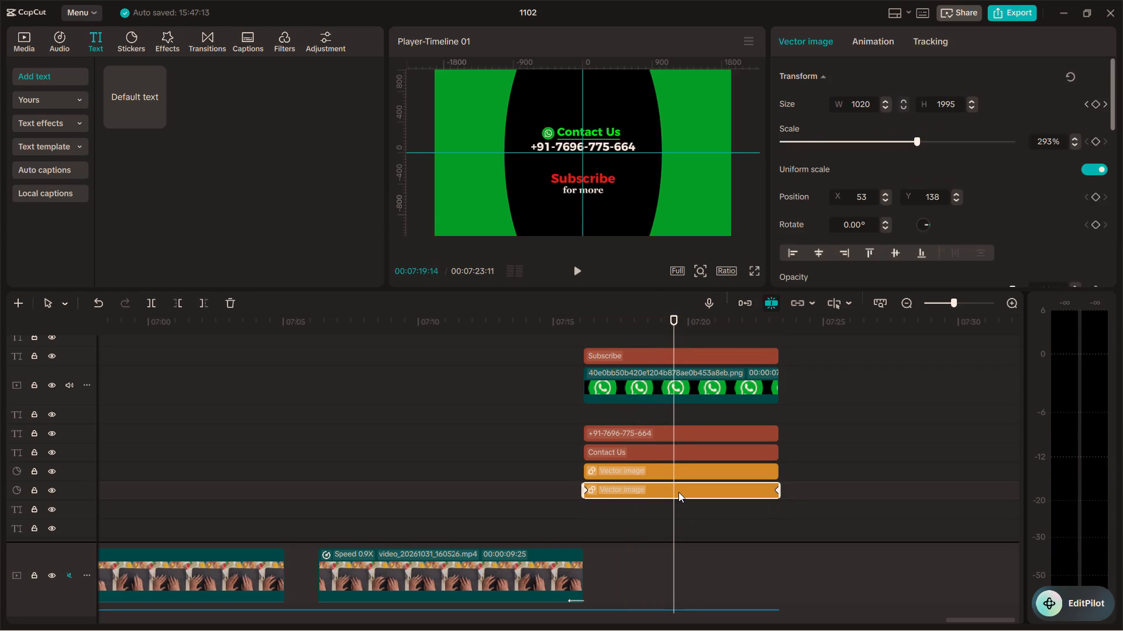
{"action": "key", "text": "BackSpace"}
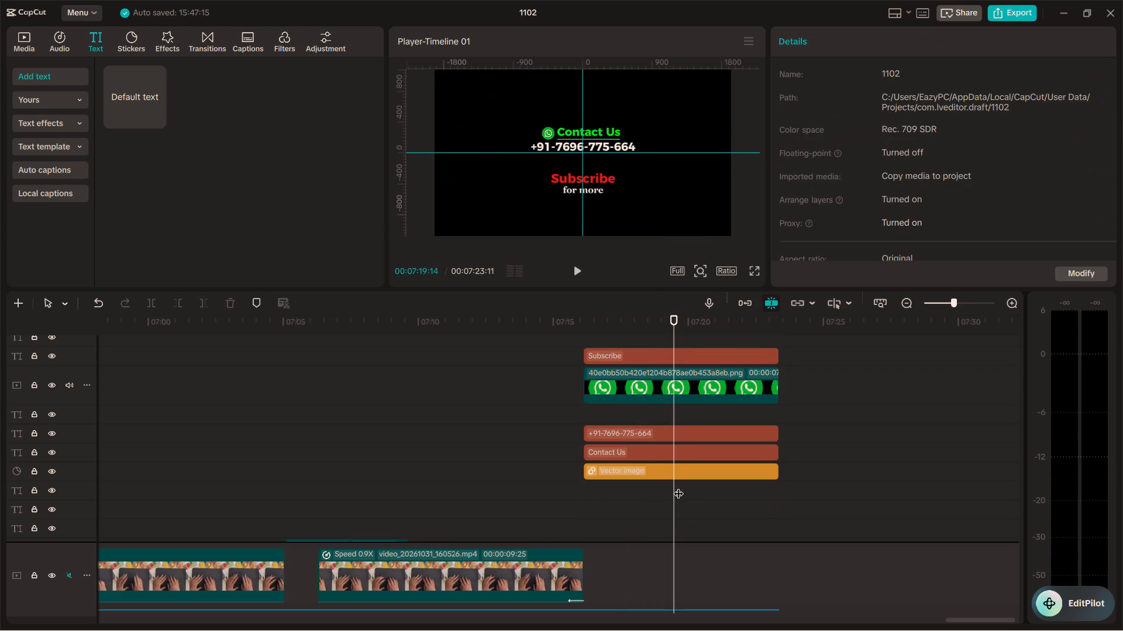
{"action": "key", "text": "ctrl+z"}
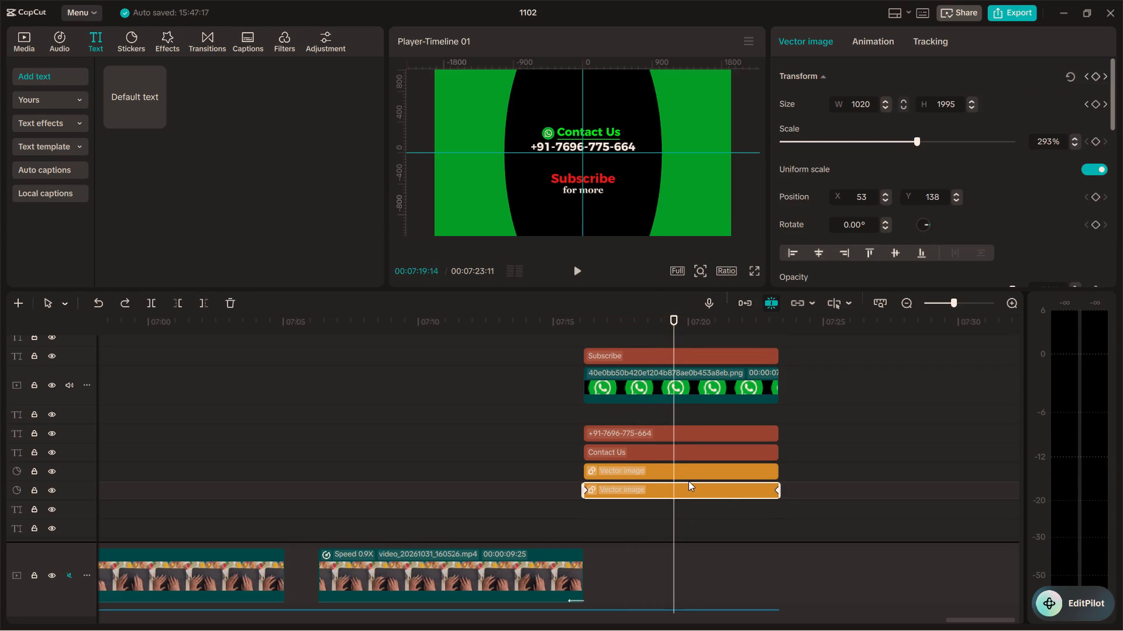
Duplicate the black vector image onto a layer directly above the original, keeping the same start and length.
{"action": "left_click", "coordinate": [680, 468]}
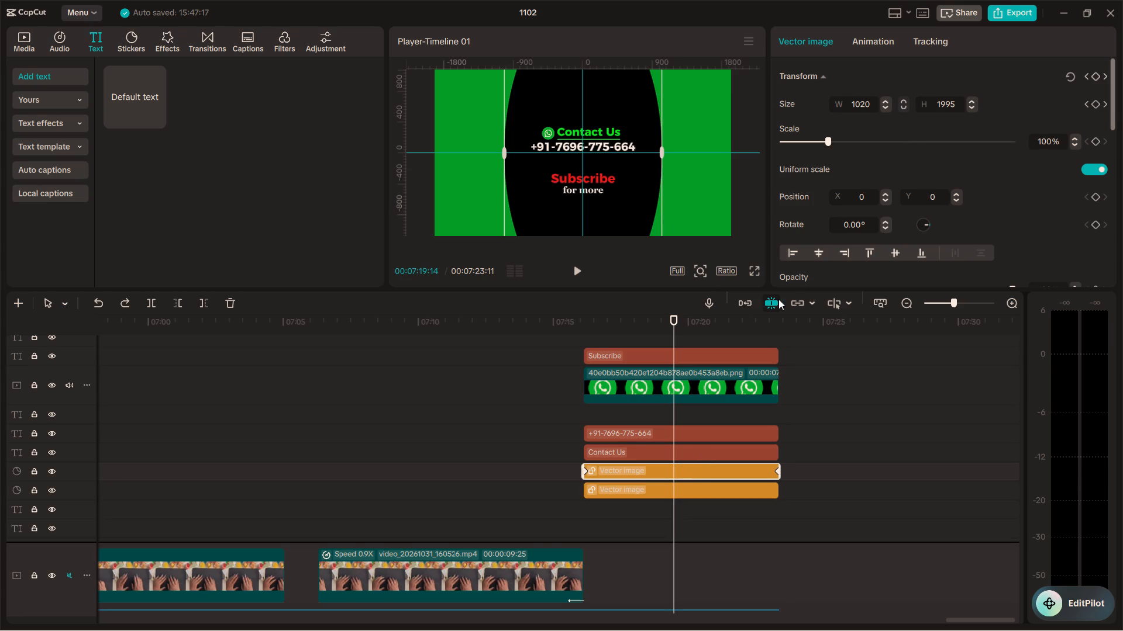
{"action": "scroll", "coordinate": [813, 237], "scroll_direction": "down", "scroll_amount": 4}
{"action": "scroll", "coordinate": [813, 237], "scroll_direction": "up", "scroll_amount": 1}
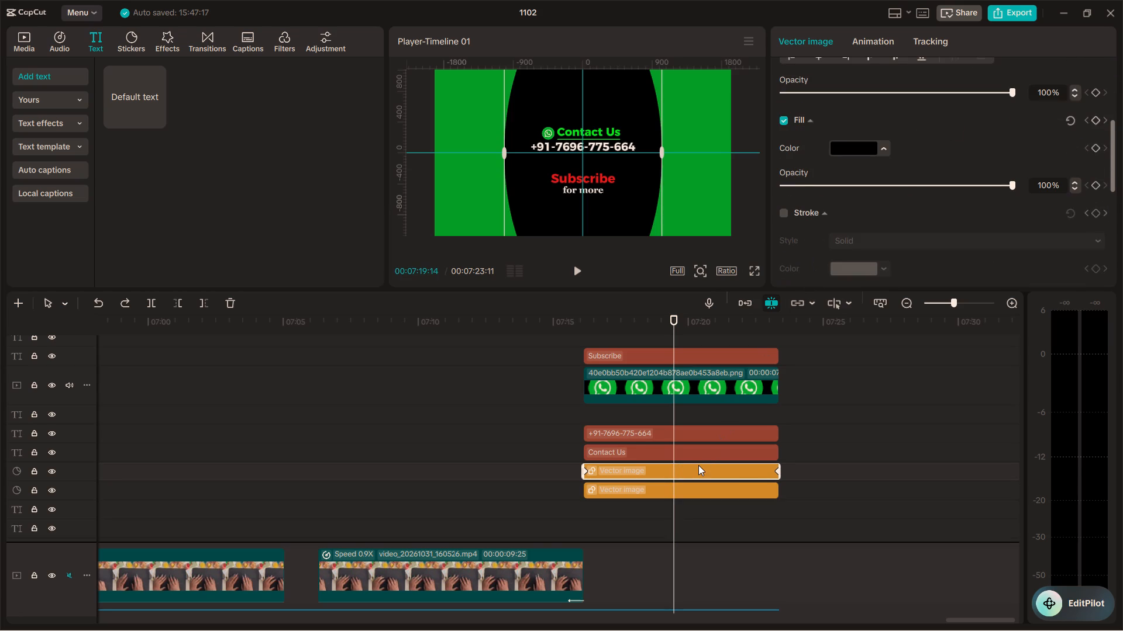
{"action": "left_click_drag", "start_coordinate": [697, 470], "coordinate": [697, 460], "text": "alt"}
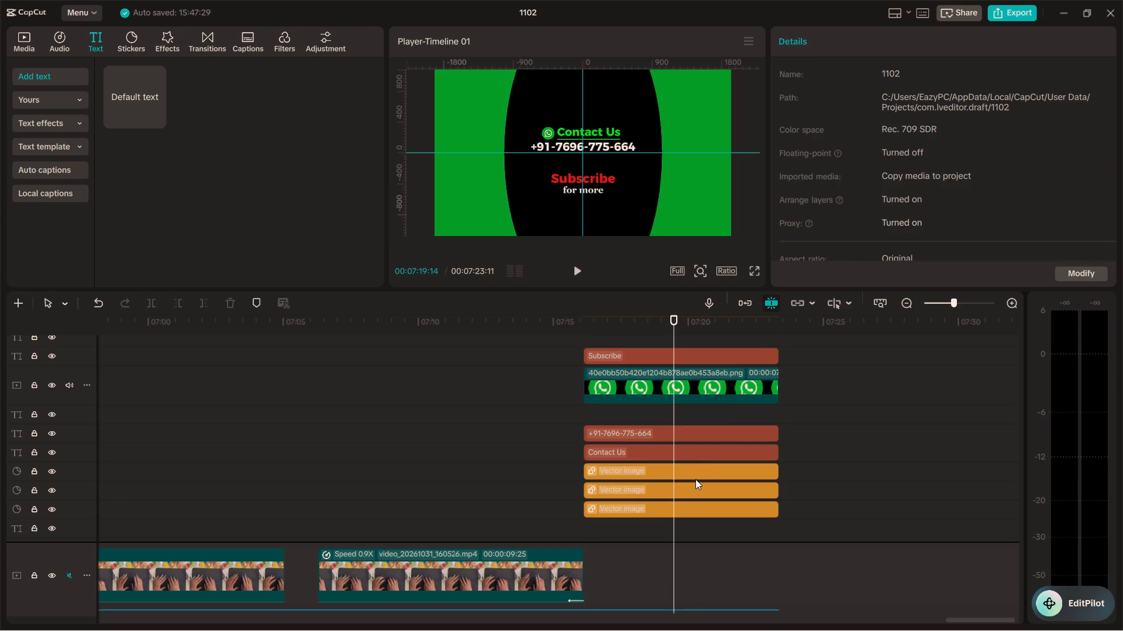
{"action": "left_click", "coordinate": [693, 471]}
{"action": "left_click", "coordinate": [690, 490]}
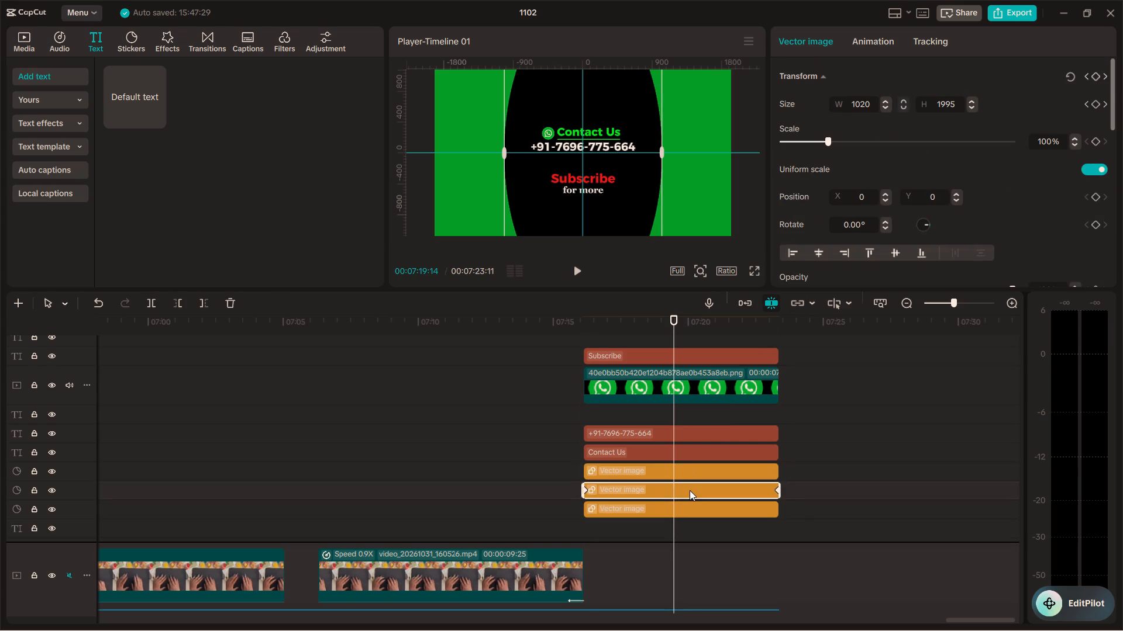
Rotate the upper copy of the black vector image to 90.00°.
{"action": "left_click", "coordinate": [691, 474]}
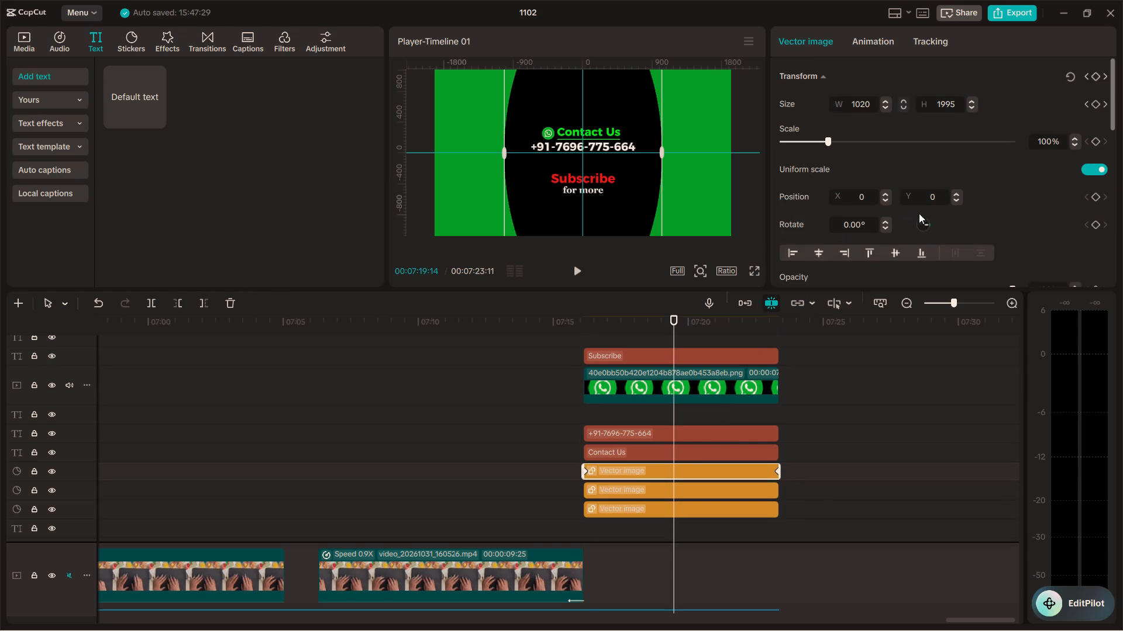
{"action": "left_click_drag", "start_coordinate": [927, 224], "coordinate": [924, 233]}
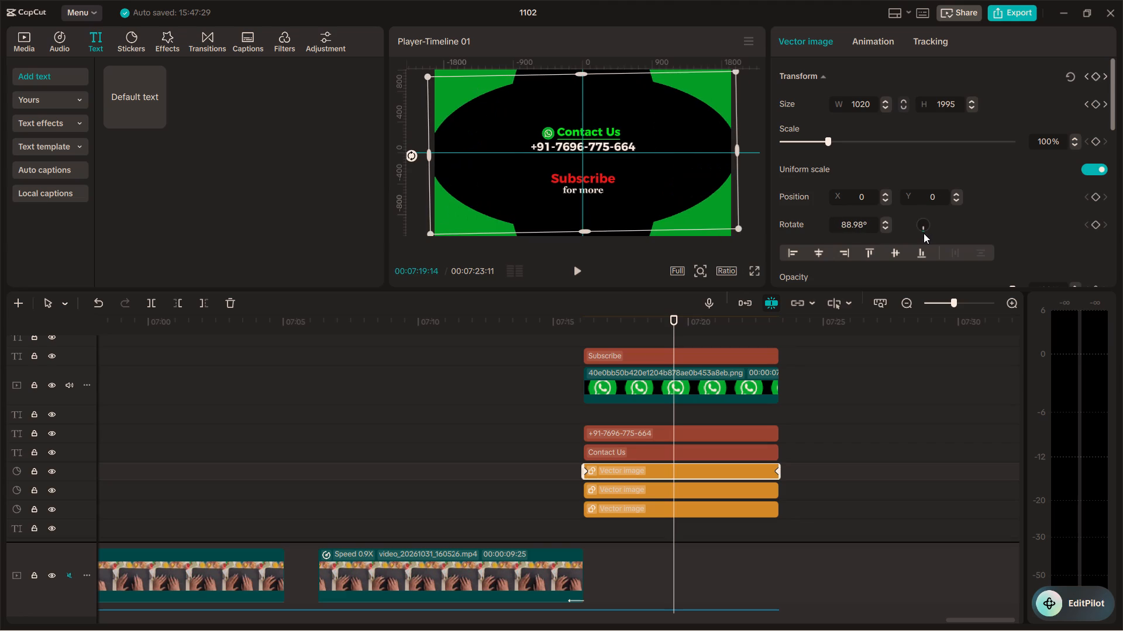
{"action": "left_click_drag", "start_coordinate": [924, 233], "coordinate": [924, 234]}
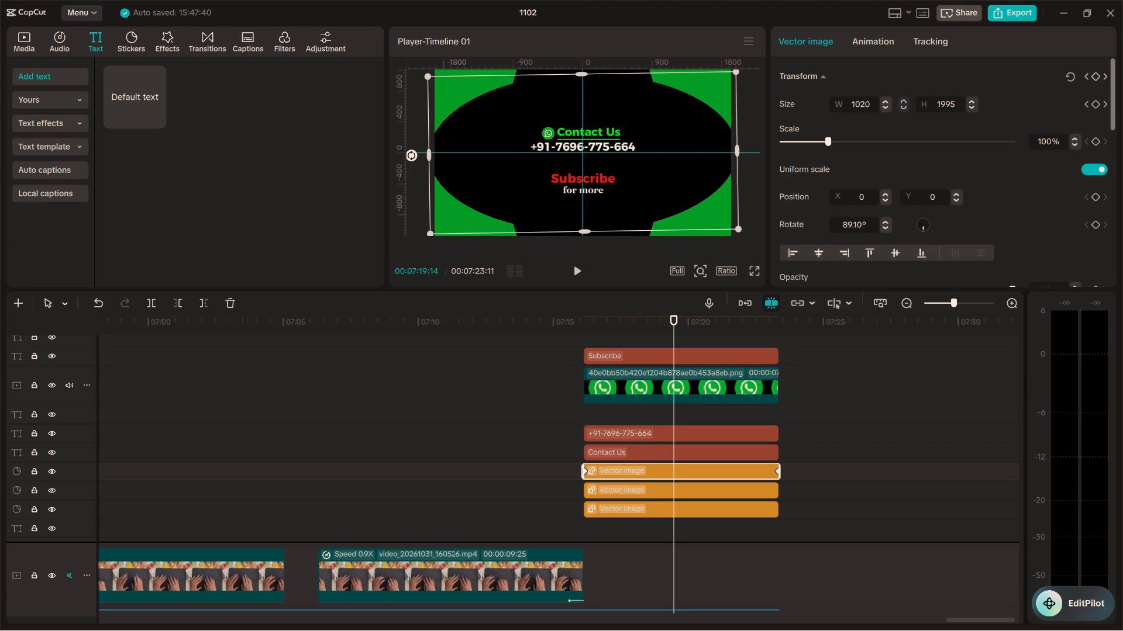
{"action": "double_click", "coordinate": [886, 228]}
{"action": "triple_click", "coordinate": [887, 220]}
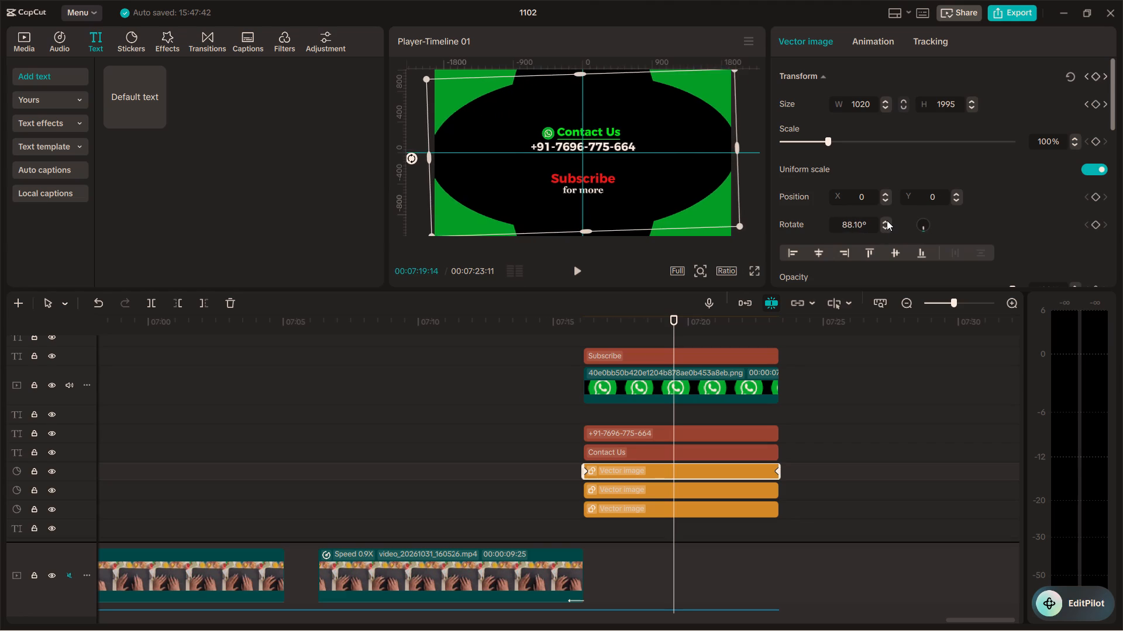
{"action": "left_click", "coordinate": [863, 224]}
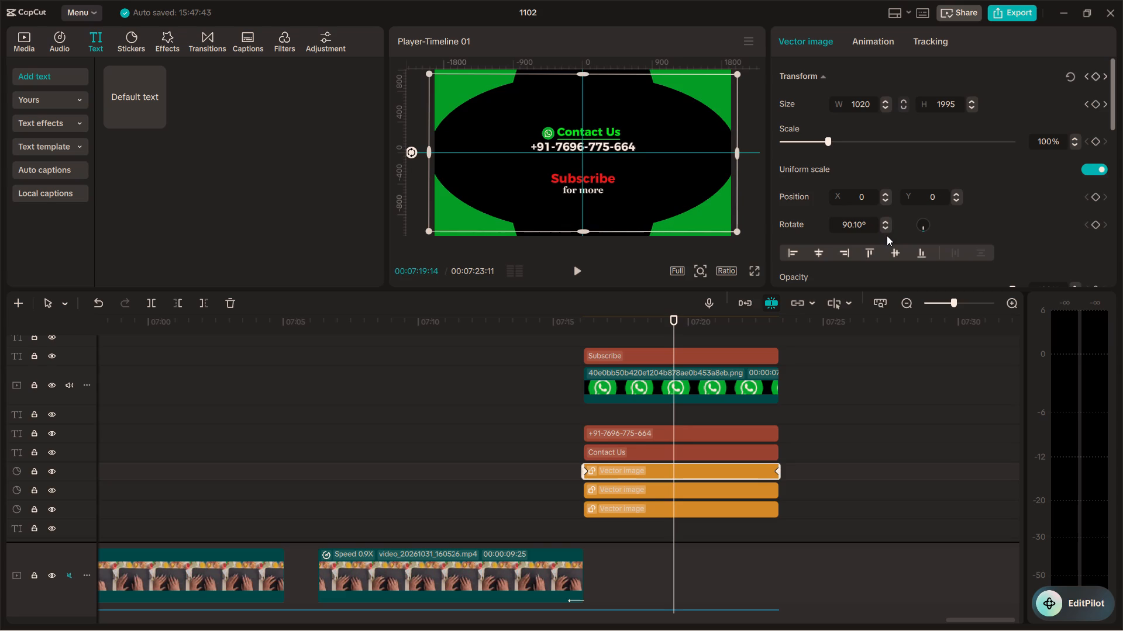
{"action": "key", "text": "BackSpace"}
{"action": "key", "text": "BackSpace"}
{"action": "key", "text": "Return"}
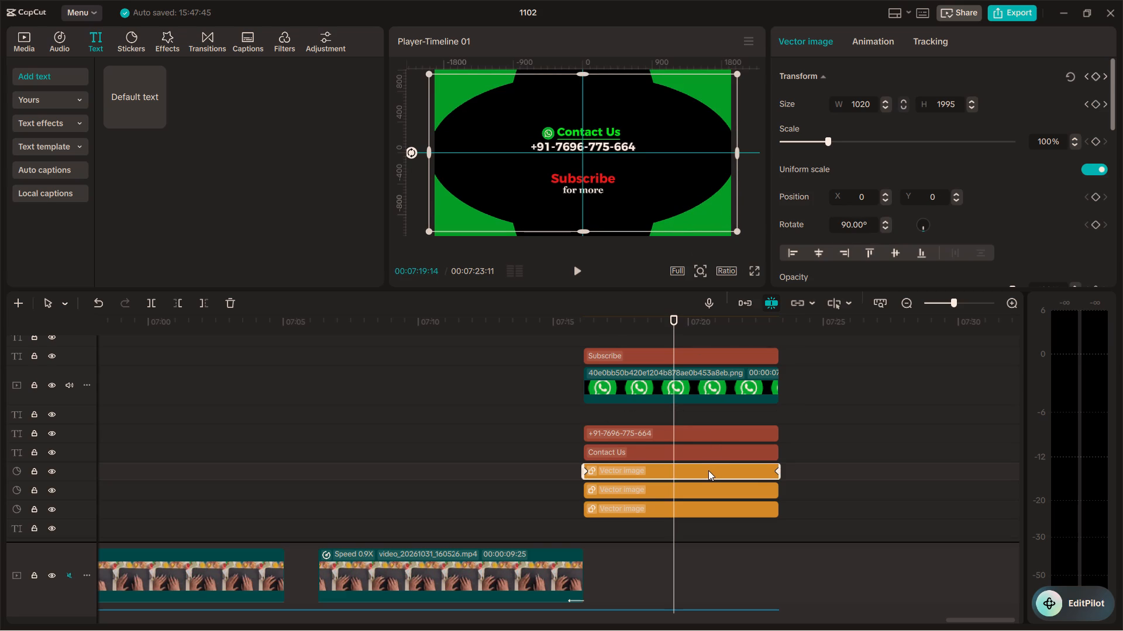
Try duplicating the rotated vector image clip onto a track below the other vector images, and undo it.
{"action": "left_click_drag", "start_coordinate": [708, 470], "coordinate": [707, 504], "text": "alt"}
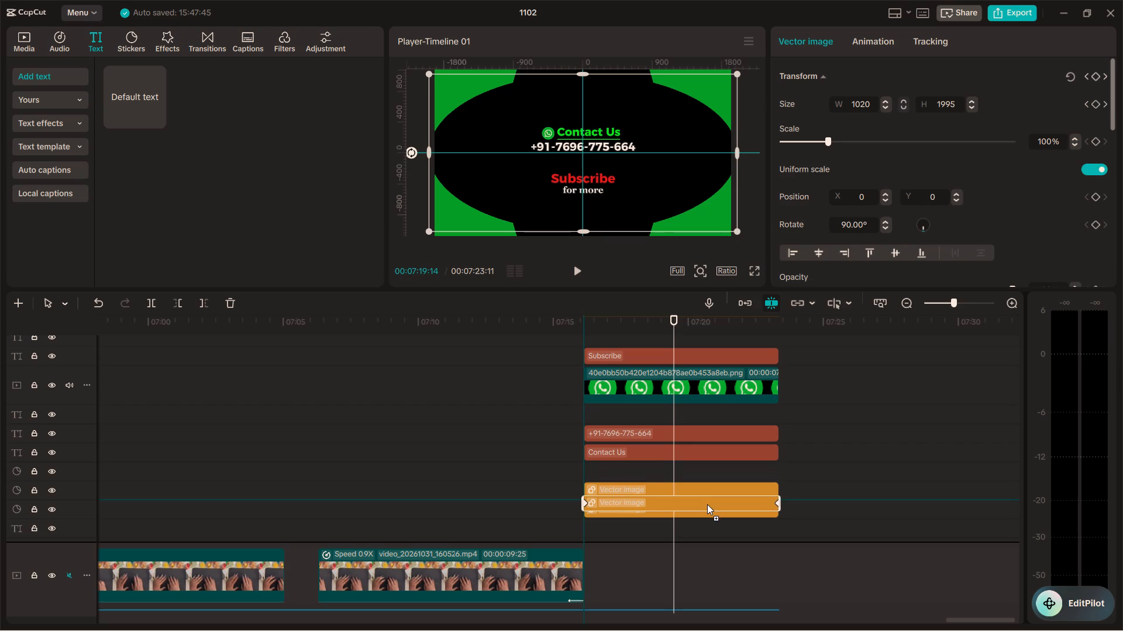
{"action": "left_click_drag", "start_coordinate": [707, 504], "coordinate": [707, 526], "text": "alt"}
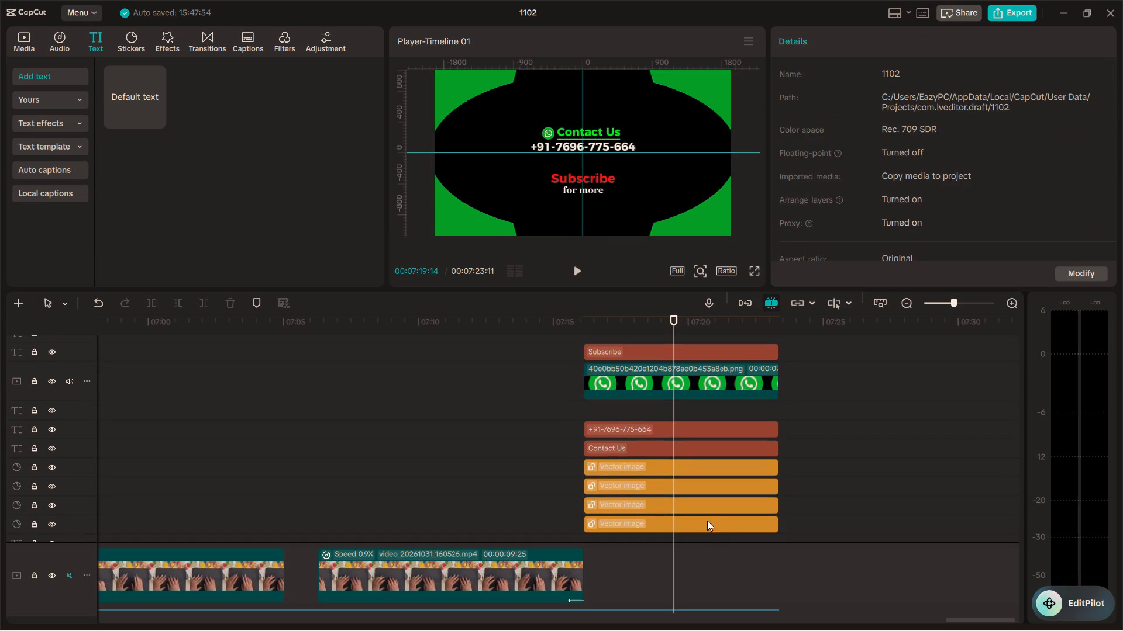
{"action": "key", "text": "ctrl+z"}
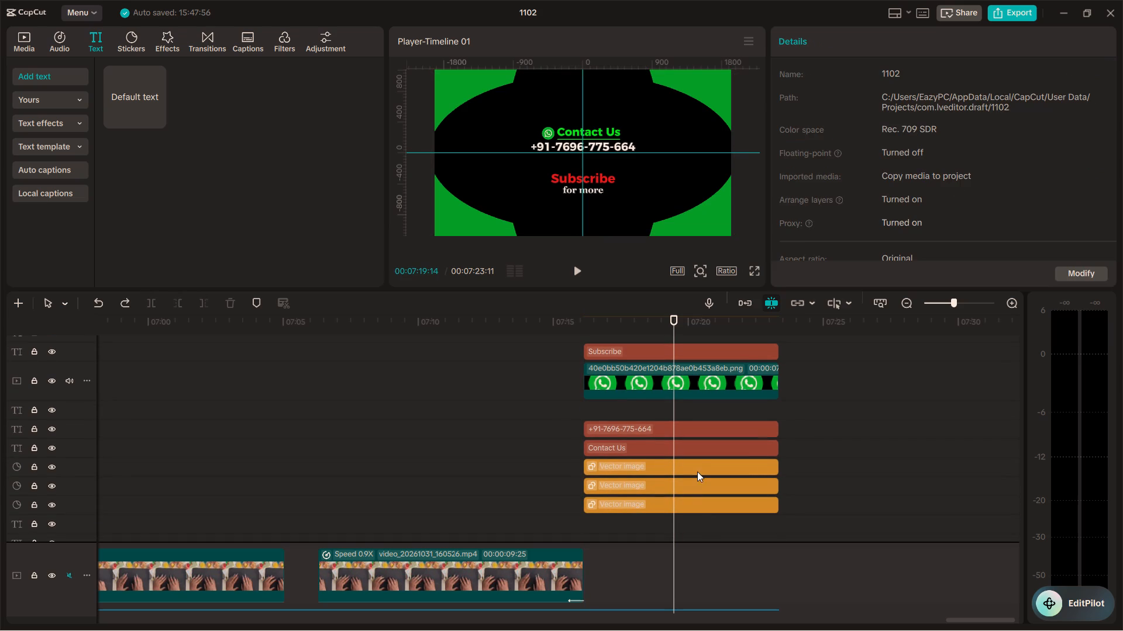
Move the rotated vector image clip to the track between the upright black vector image and the green background.
{"action": "left_click", "coordinate": [697, 463]}
{"action": "left_click_drag", "start_coordinate": [697, 462], "coordinate": [699, 520]}
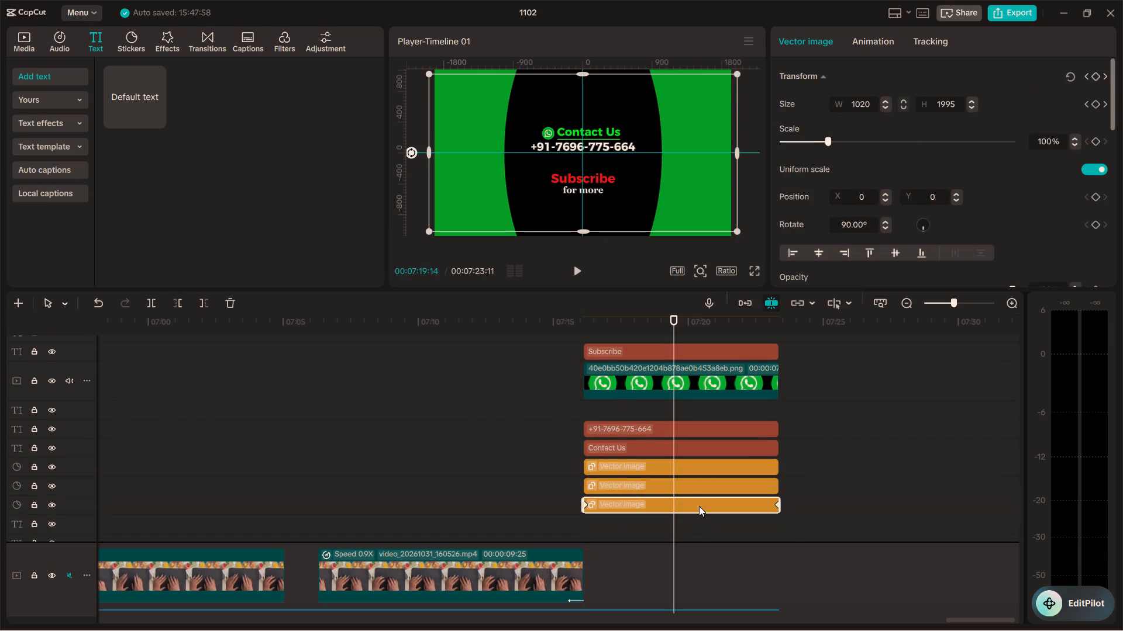
{"action": "left_click_drag", "start_coordinate": [703, 505], "coordinate": [704, 475]}
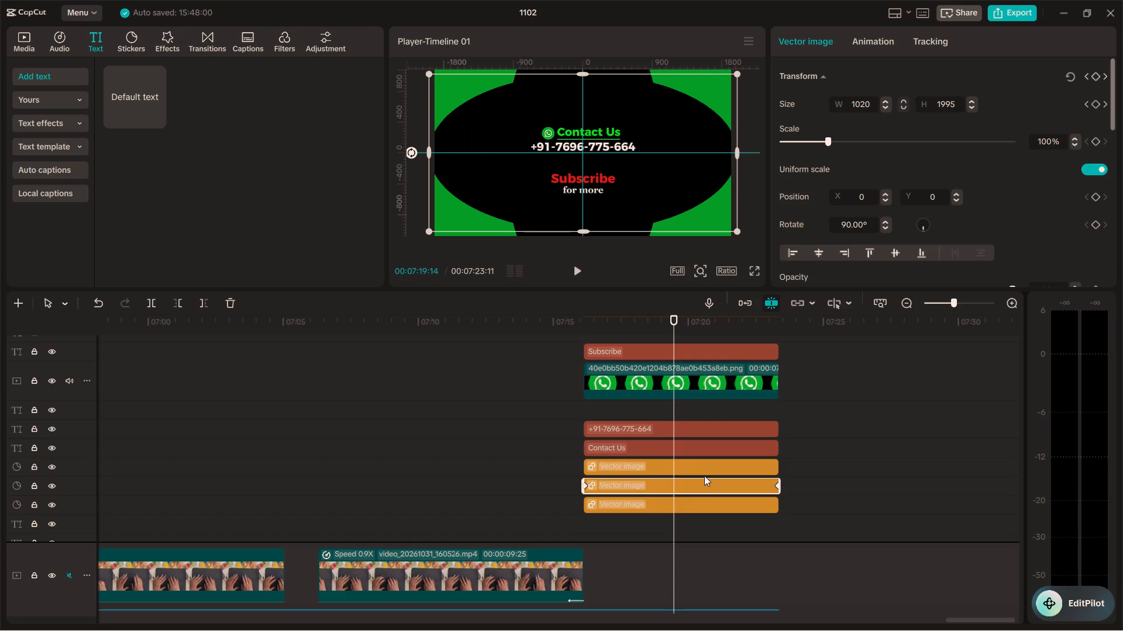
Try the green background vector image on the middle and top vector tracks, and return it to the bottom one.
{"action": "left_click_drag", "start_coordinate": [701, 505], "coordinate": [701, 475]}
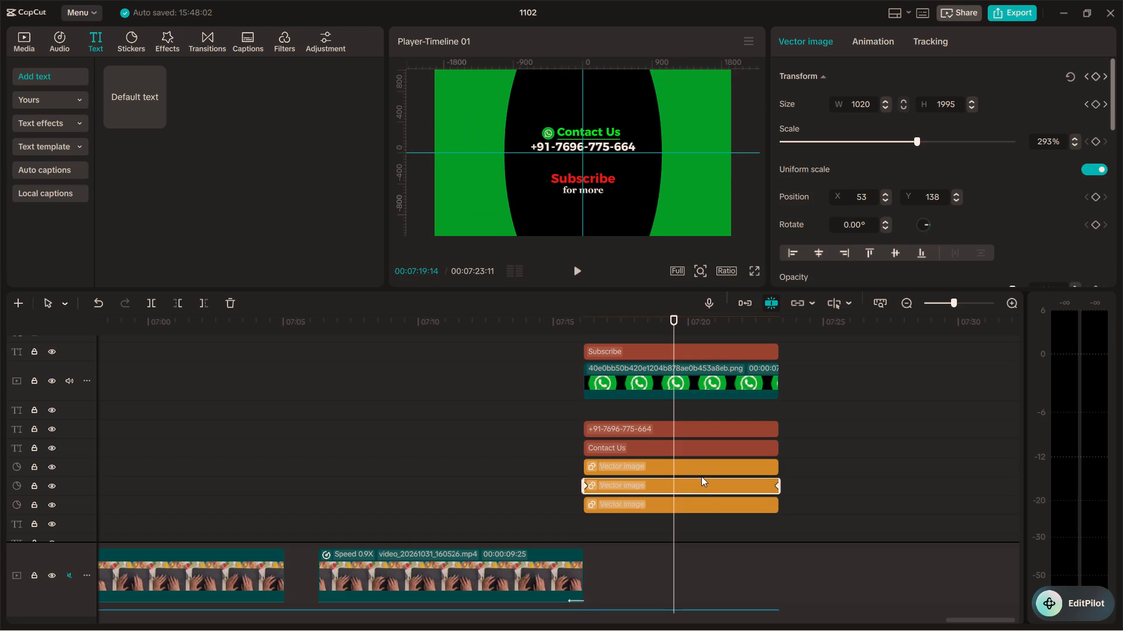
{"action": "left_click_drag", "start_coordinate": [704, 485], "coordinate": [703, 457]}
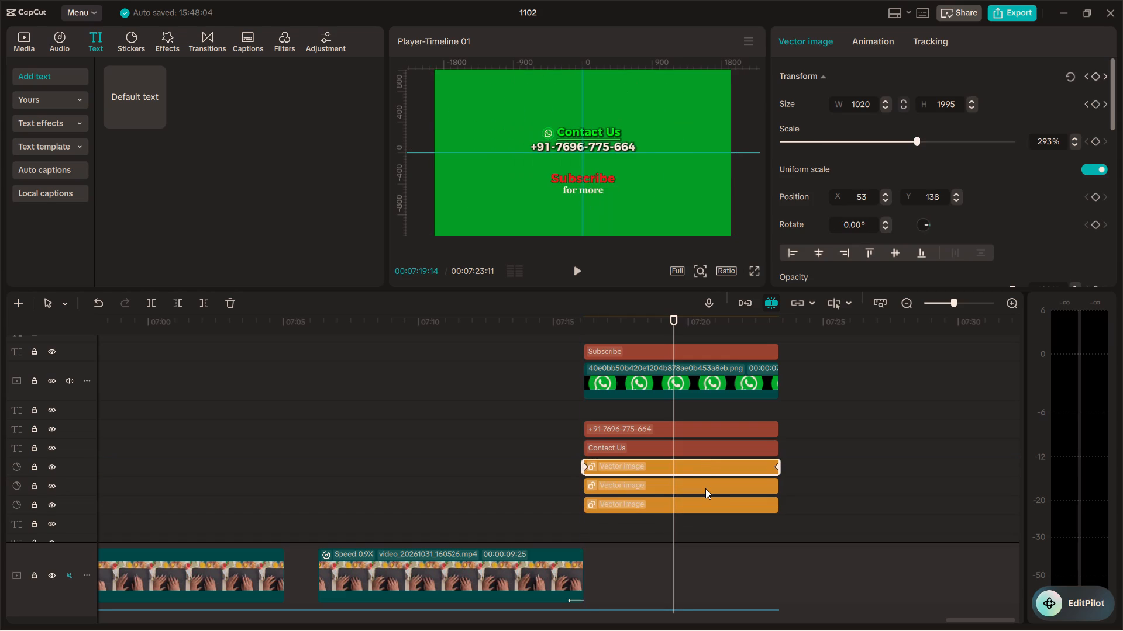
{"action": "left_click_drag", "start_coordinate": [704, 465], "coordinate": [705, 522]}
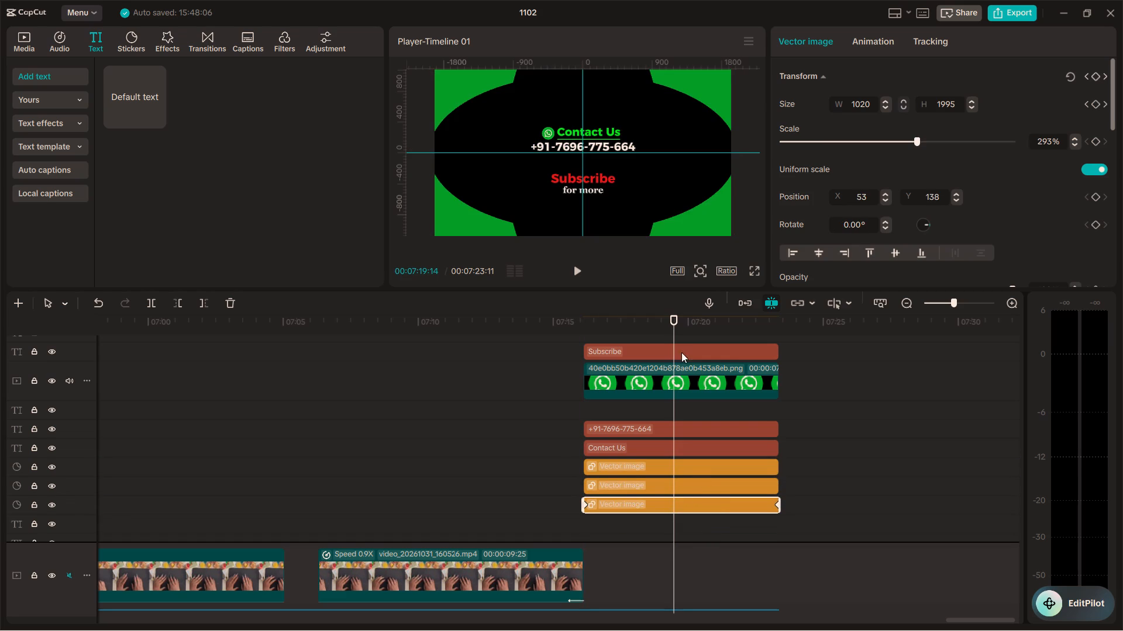
Reposition the green background vector image in the preview to about X 0, Y 153.
{"action": "left_click", "coordinate": [685, 185]}
{"action": "left_click", "coordinate": [669, 203]}
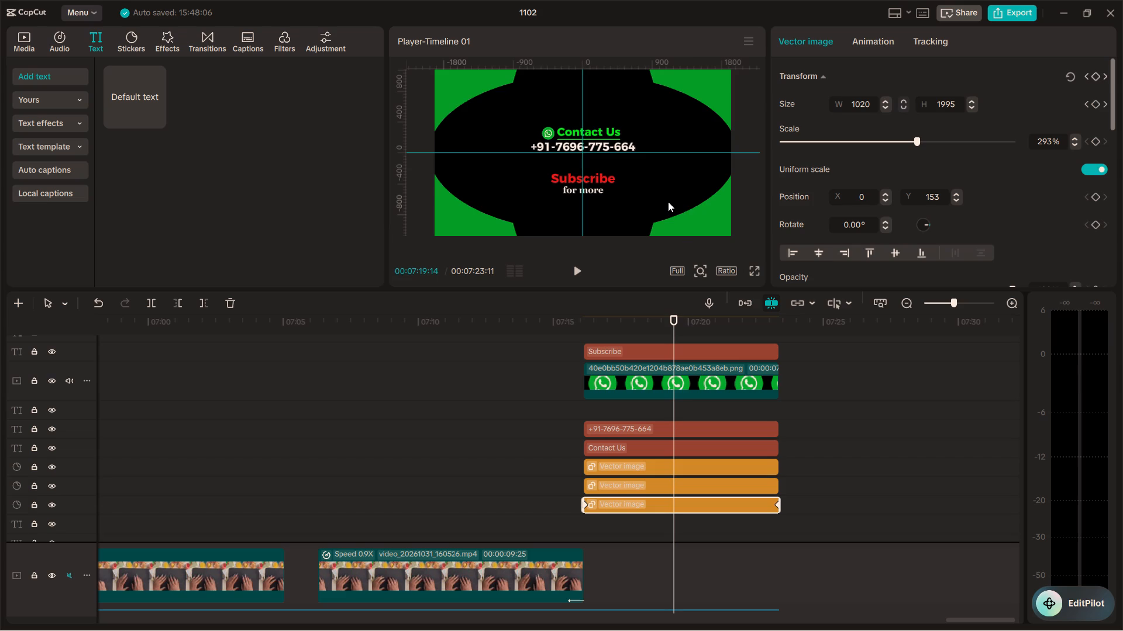
{"action": "left_click", "coordinate": [668, 202]}
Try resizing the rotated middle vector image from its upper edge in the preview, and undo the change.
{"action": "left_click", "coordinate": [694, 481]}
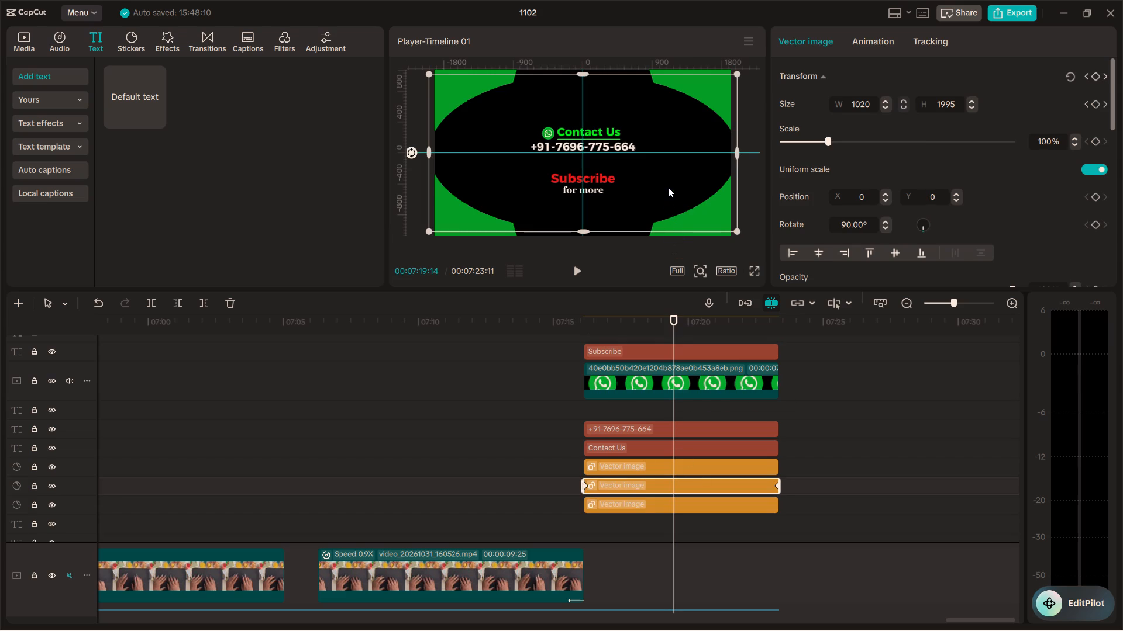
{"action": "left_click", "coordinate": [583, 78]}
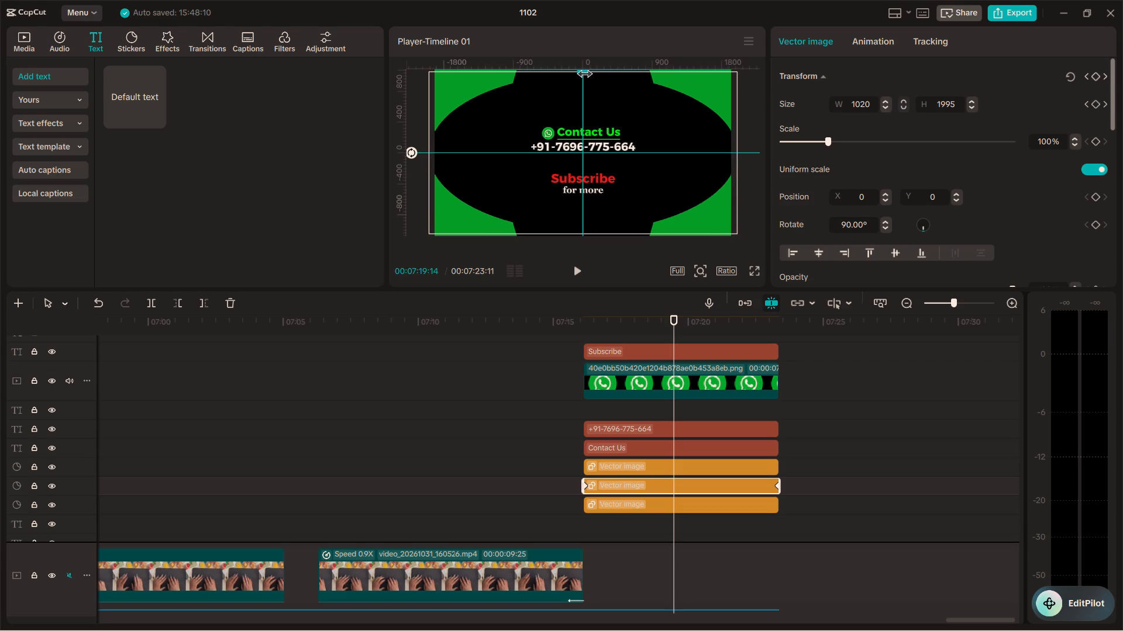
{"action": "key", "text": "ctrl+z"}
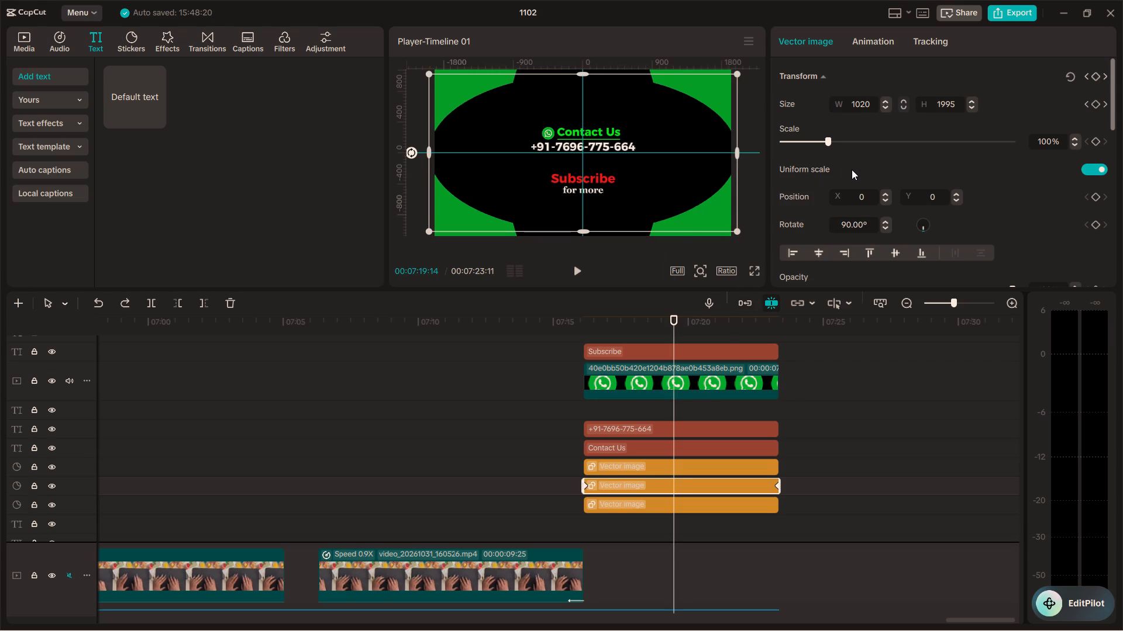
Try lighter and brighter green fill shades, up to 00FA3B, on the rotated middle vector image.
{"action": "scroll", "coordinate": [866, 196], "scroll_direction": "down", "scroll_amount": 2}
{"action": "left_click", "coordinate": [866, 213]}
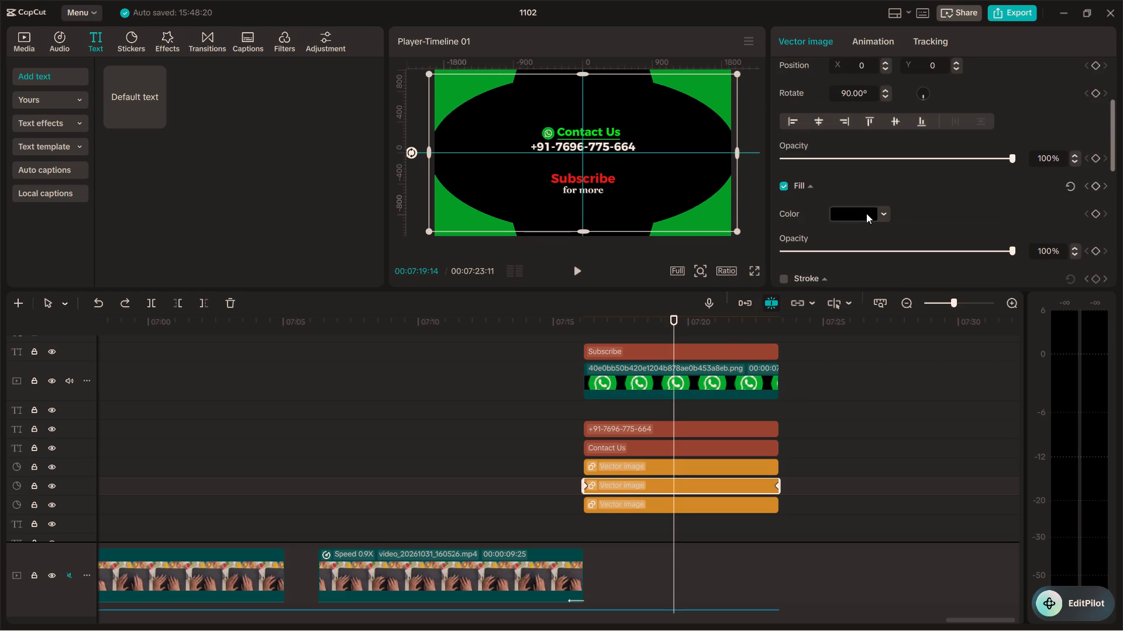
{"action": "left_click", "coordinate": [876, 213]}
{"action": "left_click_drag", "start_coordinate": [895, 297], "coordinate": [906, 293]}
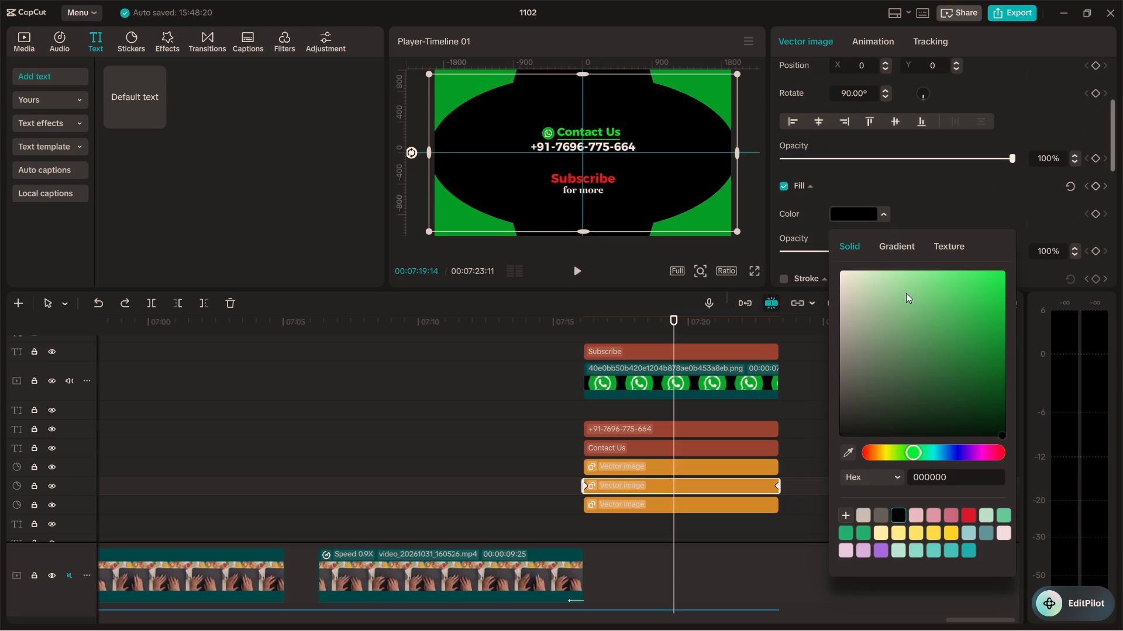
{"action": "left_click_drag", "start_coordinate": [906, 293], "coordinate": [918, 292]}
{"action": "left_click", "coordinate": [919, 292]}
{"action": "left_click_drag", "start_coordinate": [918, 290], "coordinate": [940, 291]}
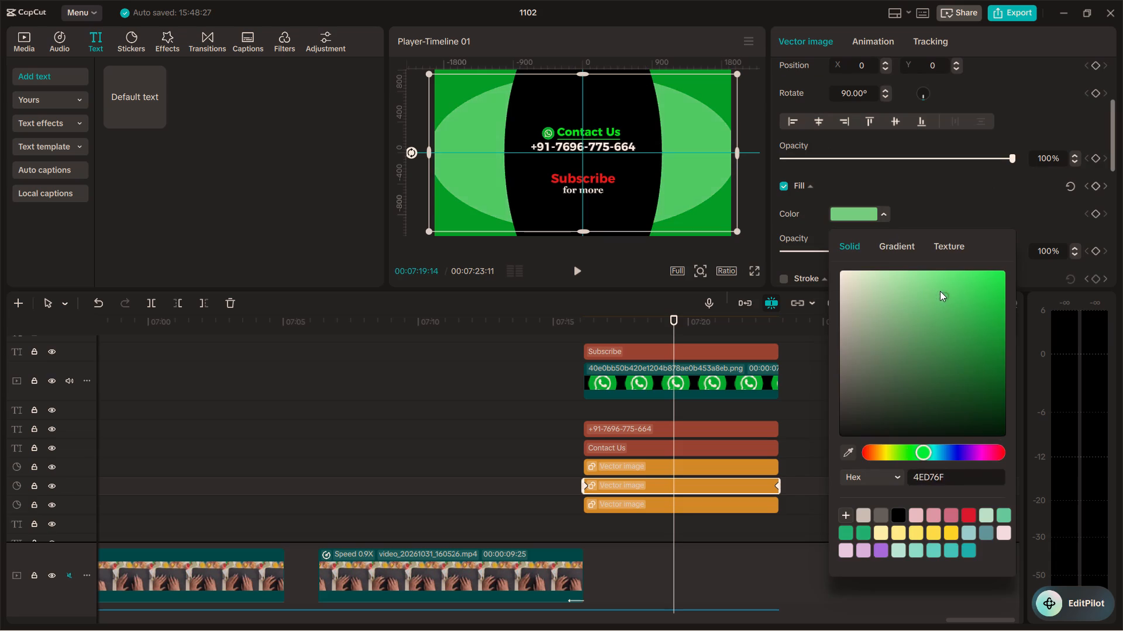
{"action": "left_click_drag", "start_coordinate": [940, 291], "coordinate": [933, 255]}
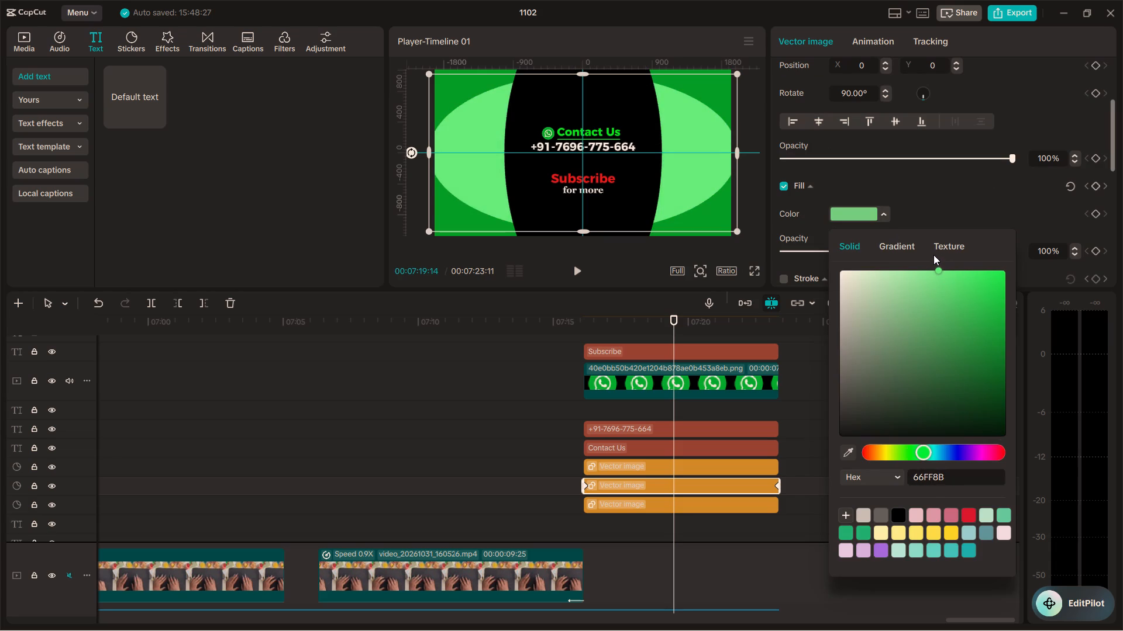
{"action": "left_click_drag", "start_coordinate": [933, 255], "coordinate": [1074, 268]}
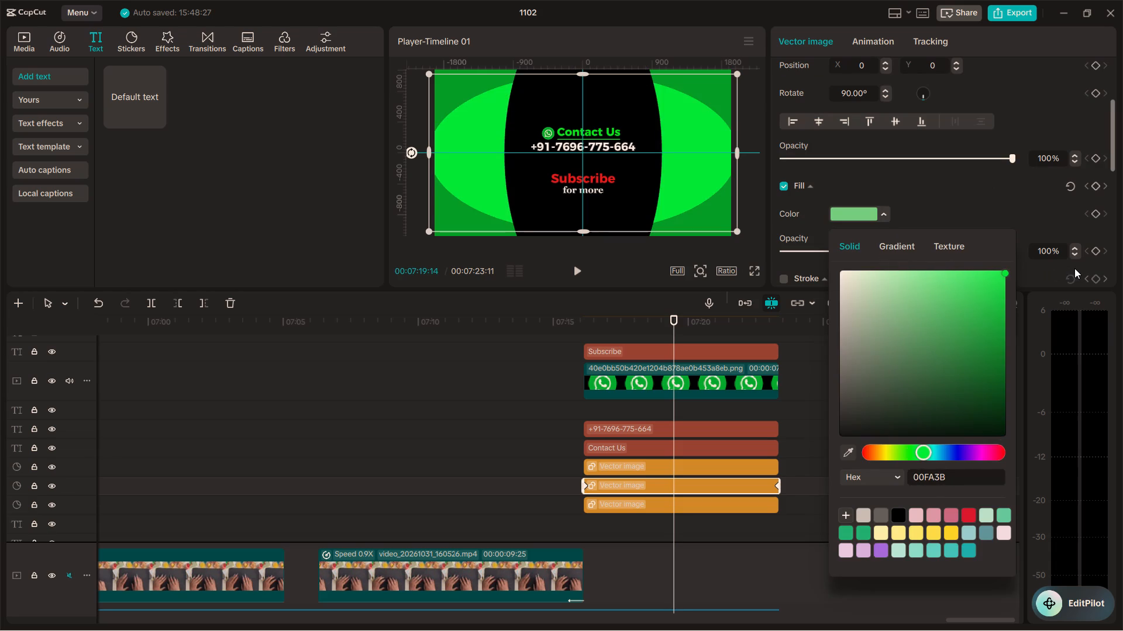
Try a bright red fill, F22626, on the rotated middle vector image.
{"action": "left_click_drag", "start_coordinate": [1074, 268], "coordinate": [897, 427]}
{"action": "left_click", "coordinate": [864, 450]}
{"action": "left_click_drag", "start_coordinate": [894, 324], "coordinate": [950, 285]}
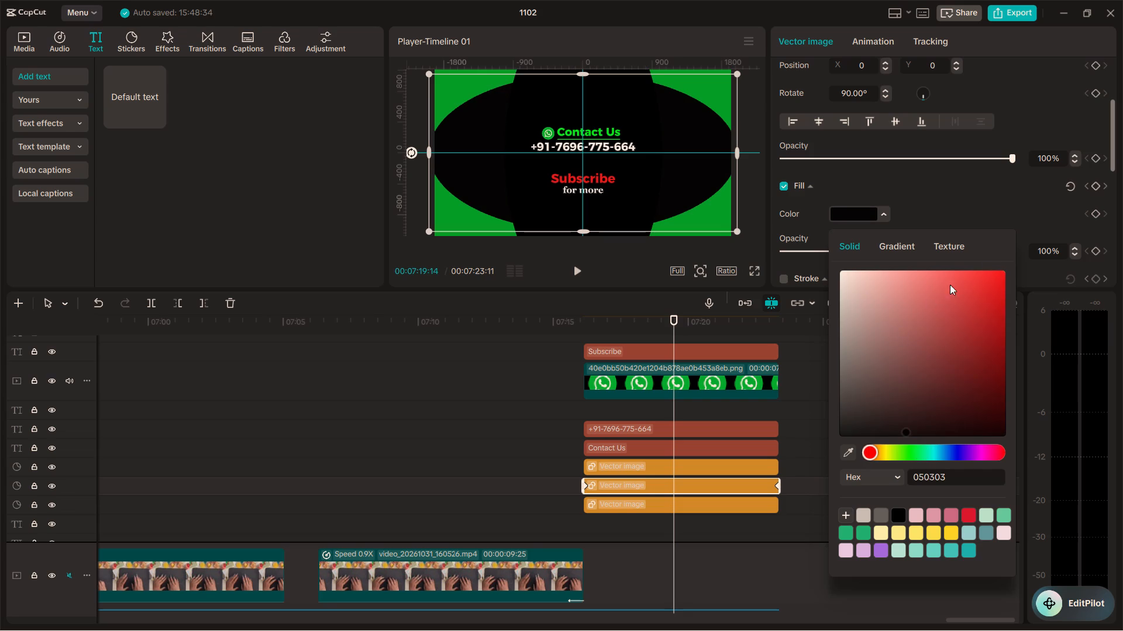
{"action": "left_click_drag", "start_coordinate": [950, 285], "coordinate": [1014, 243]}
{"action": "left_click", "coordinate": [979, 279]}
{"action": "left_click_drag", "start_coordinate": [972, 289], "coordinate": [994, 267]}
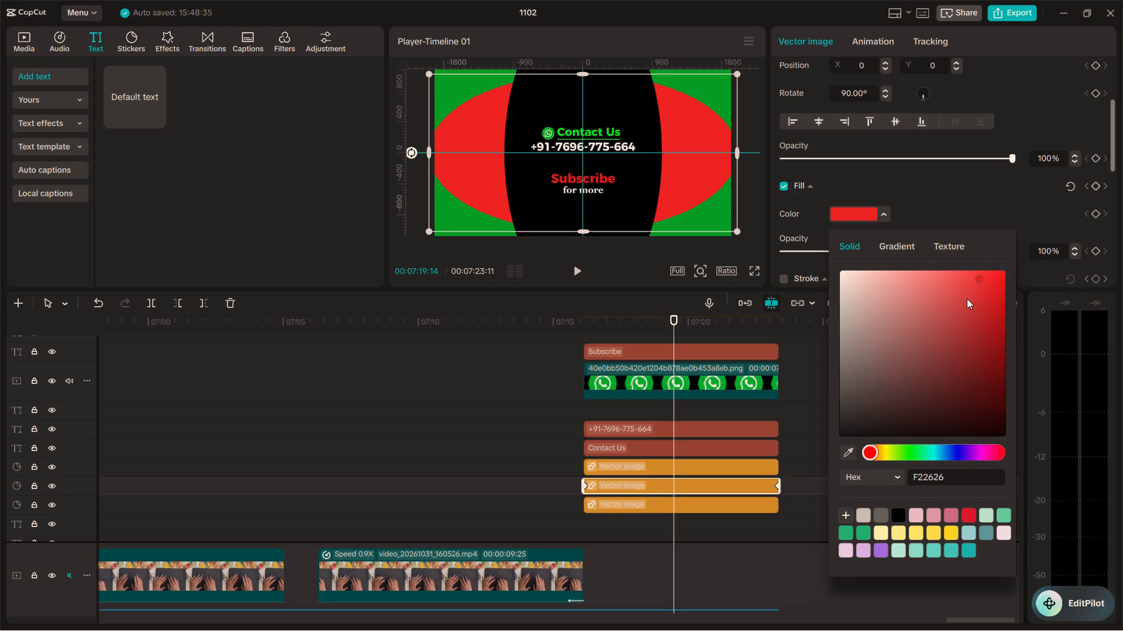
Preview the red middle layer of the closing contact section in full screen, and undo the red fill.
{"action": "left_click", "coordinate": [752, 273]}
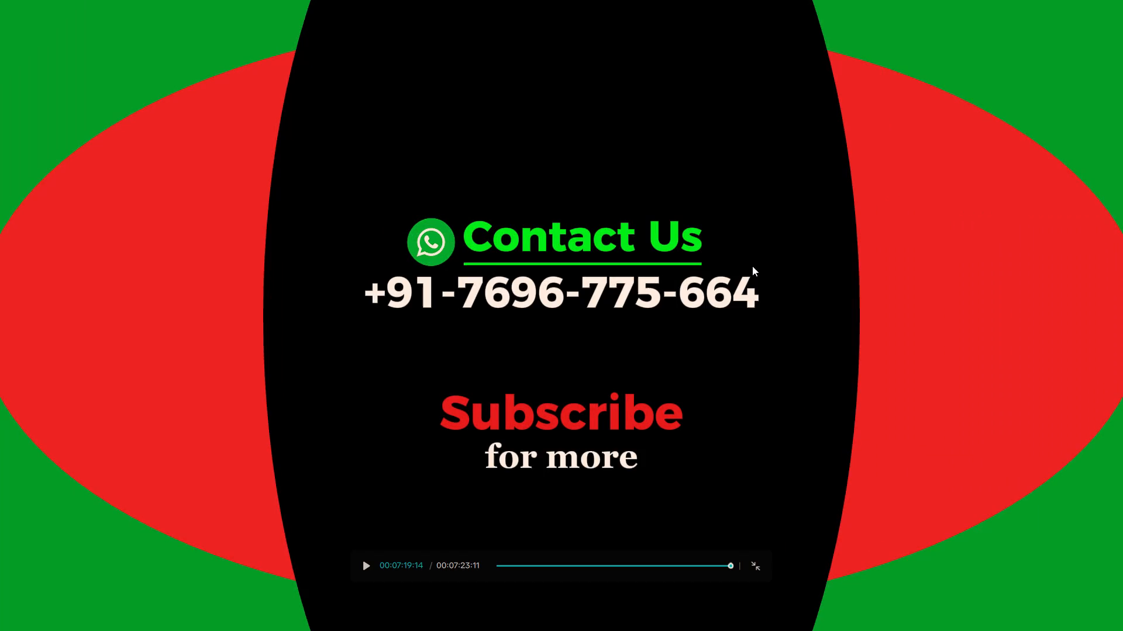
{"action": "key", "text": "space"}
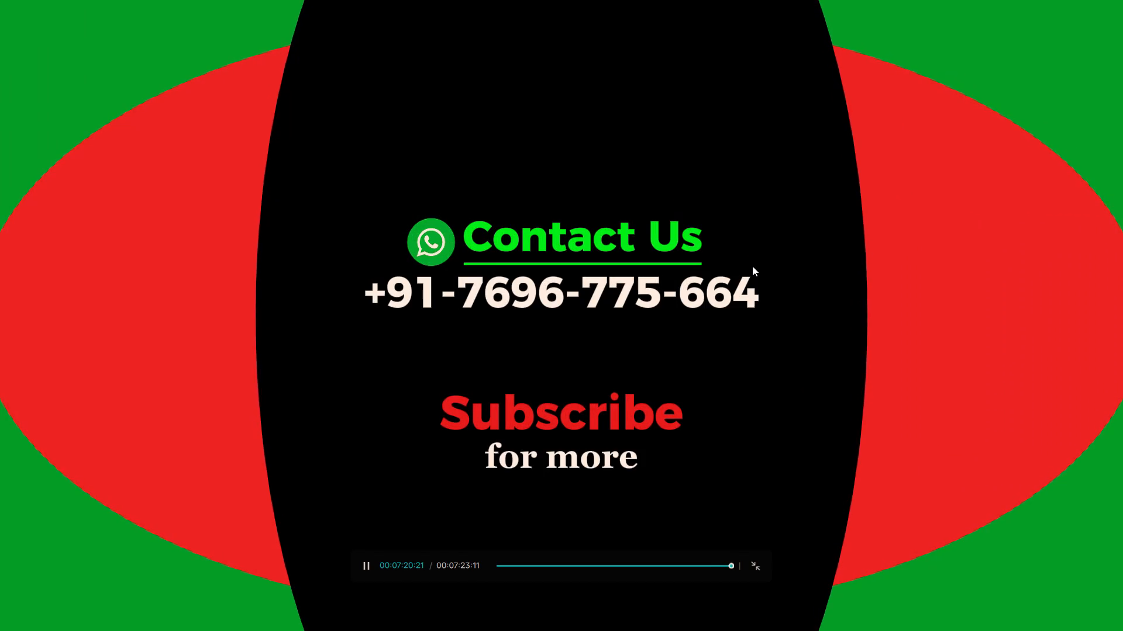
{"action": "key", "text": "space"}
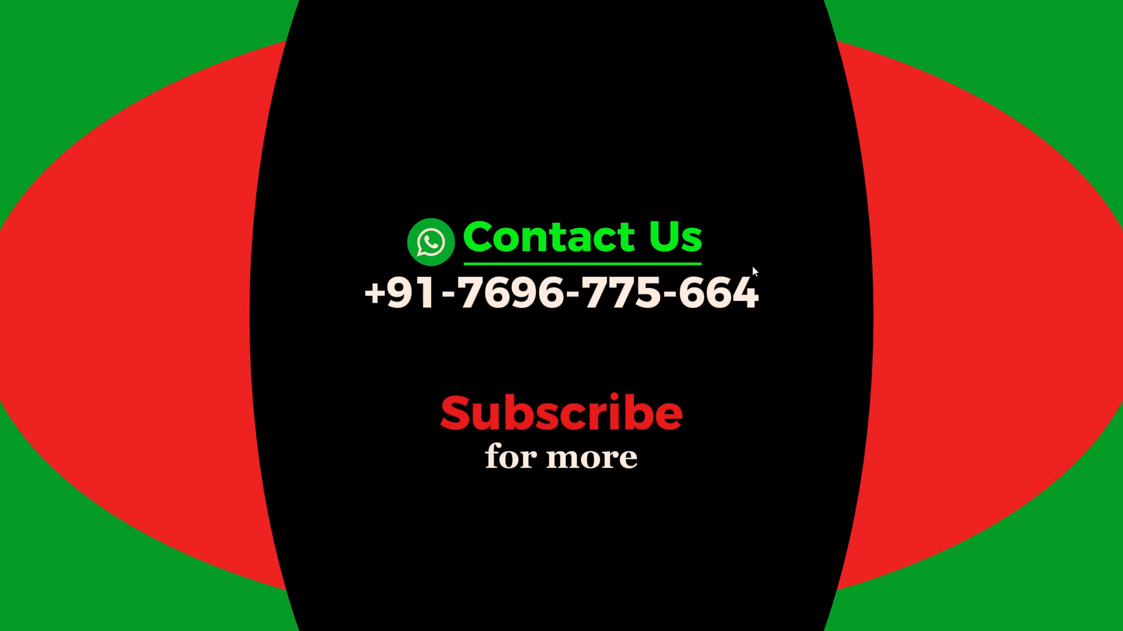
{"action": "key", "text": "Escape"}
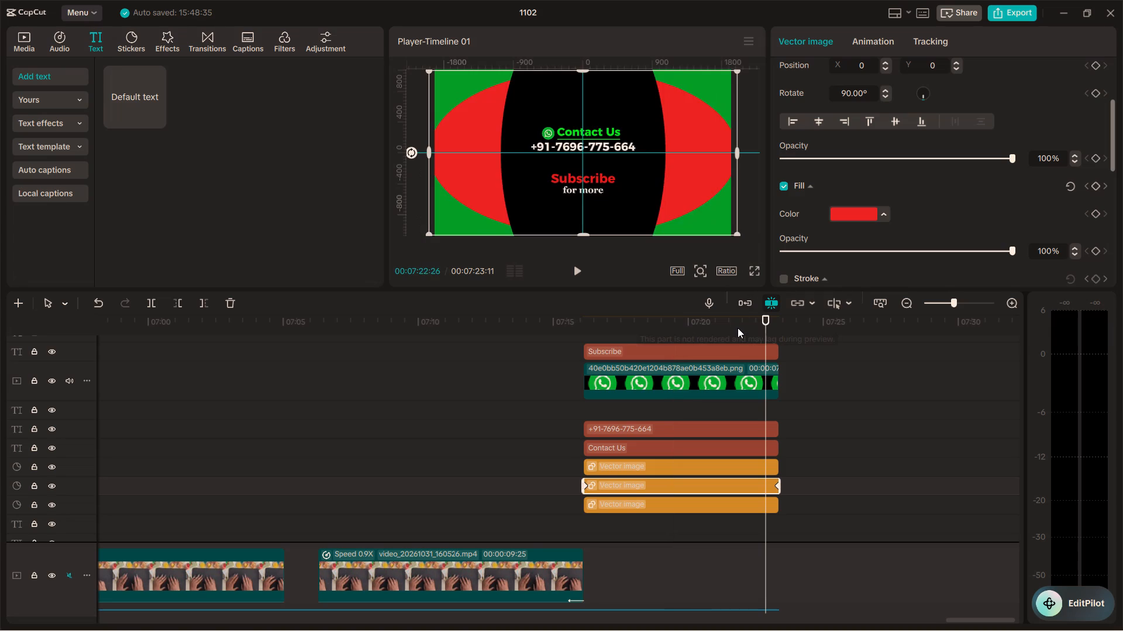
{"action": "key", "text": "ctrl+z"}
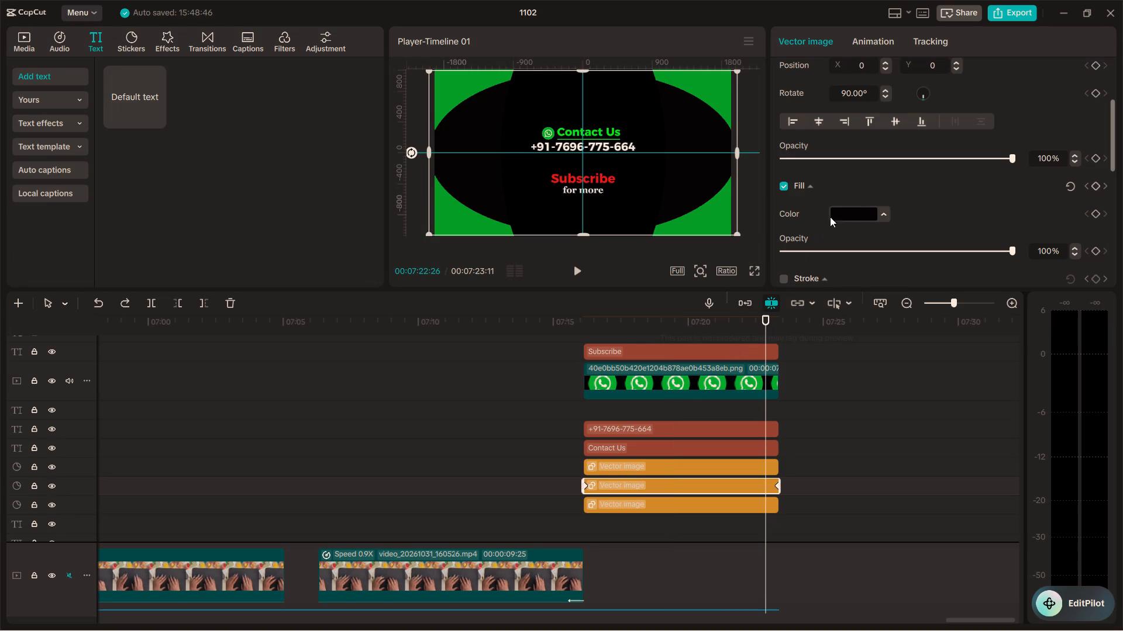
Set the middle vector image's rotation to 0°.
{"action": "scroll", "coordinate": [840, 216], "scroll_direction": "down", "scroll_amount": 3}
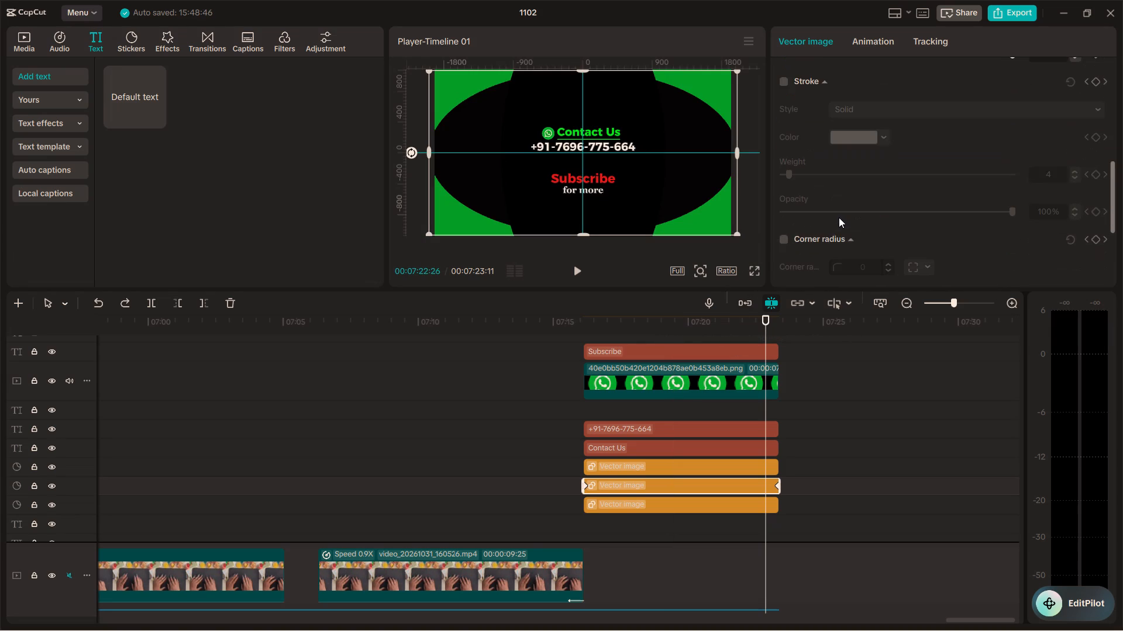
{"action": "scroll", "coordinate": [839, 217], "scroll_direction": "down", "scroll_amount": 2}
{"action": "scroll", "coordinate": [839, 217], "scroll_direction": "up", "scroll_amount": 6}
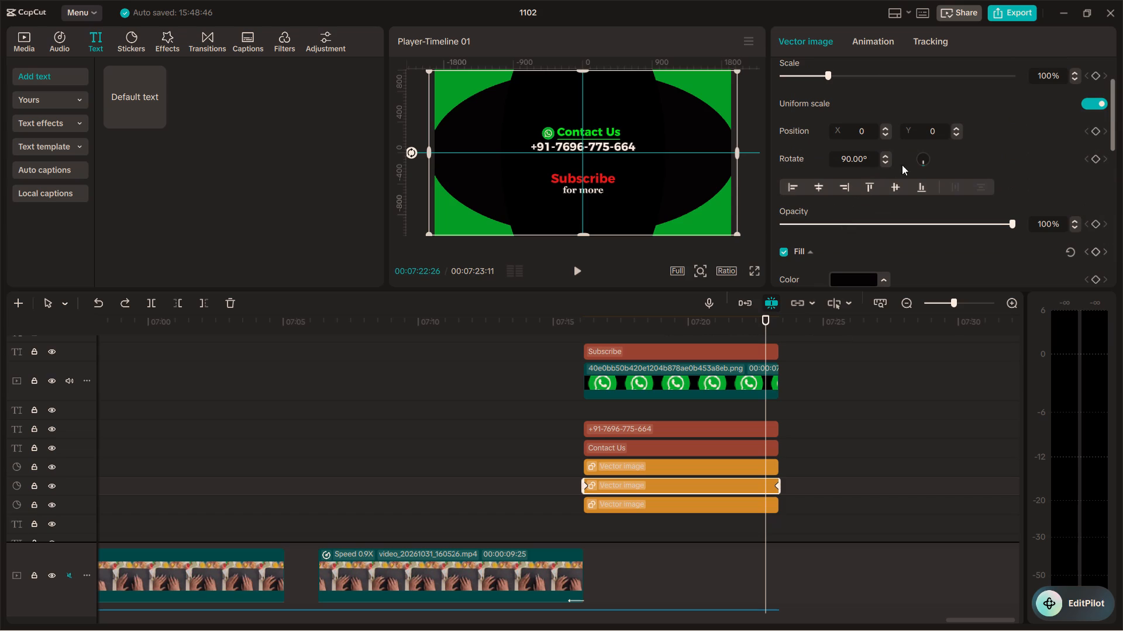
{"action": "left_click_drag", "start_coordinate": [863, 156], "coordinate": [809, 161]}
{"action": "type", "text": "00"}
{"action": "key", "text": "Return"}
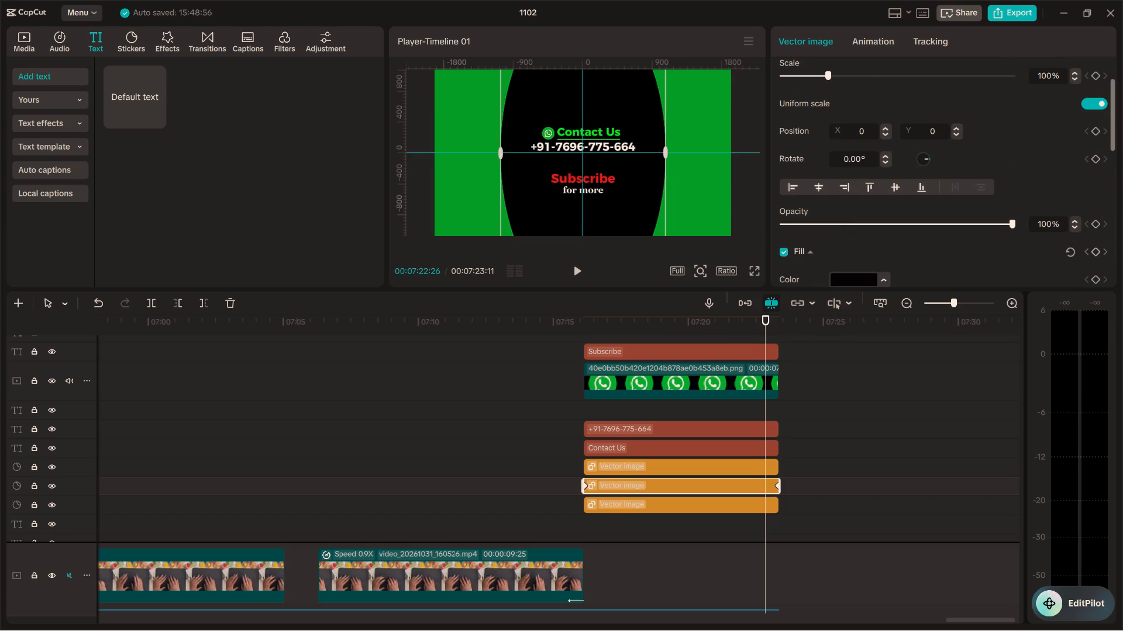
Scale up the middle vector image so that it extends a little beyond both sides of the top black shape.
{"action": "scroll", "coordinate": [864, 130], "scroll_direction": "up", "scroll_amount": 1}
{"action": "left_click_drag", "start_coordinate": [830, 139], "coordinate": [834, 142]}
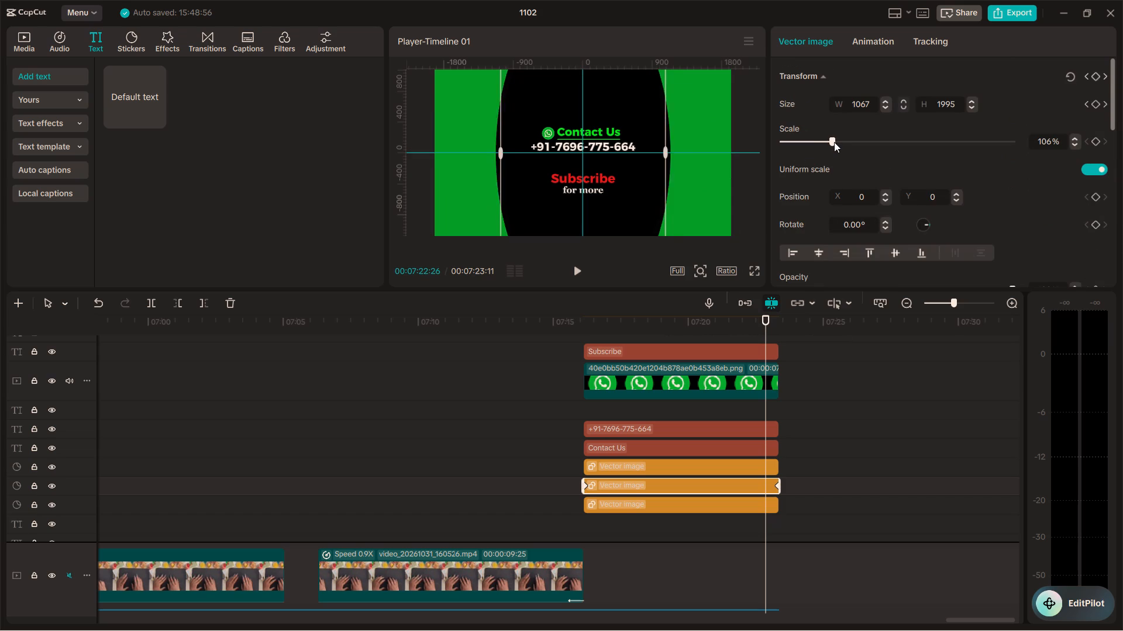
{"action": "left_click_drag", "start_coordinate": [834, 142], "coordinate": [836, 142]}
Change the middle vector image's solid fill to a muted yellow-green that outlines the black shape.
{"action": "scroll", "coordinate": [819, 233], "scroll_direction": "down", "scroll_amount": 2}
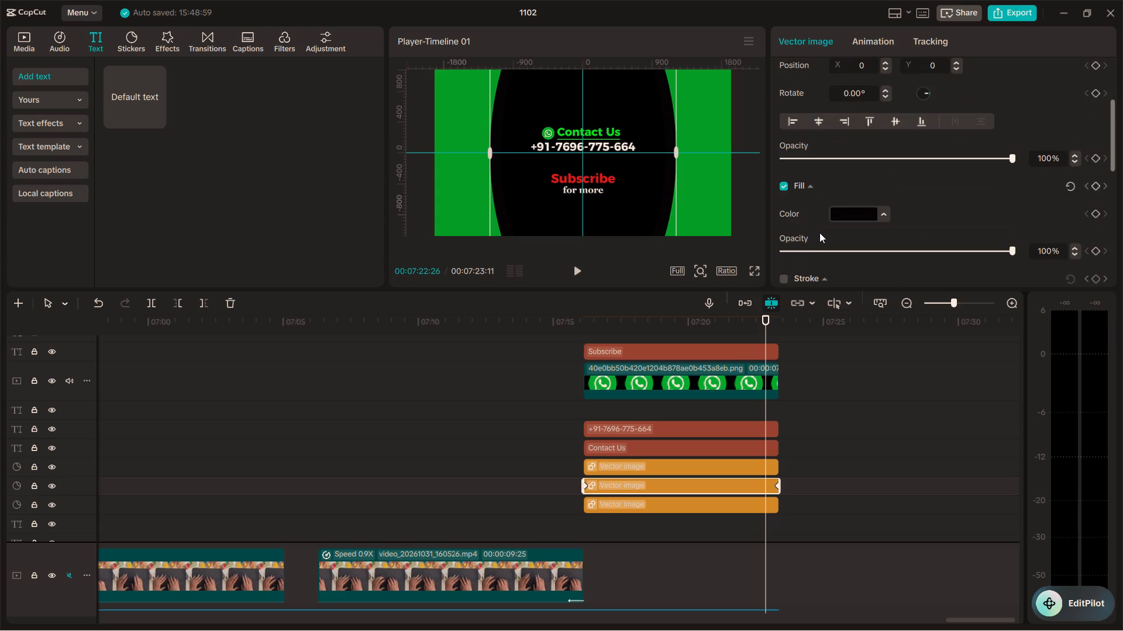
{"action": "left_click", "coordinate": [858, 216]}
{"action": "left_click", "coordinate": [878, 215]}
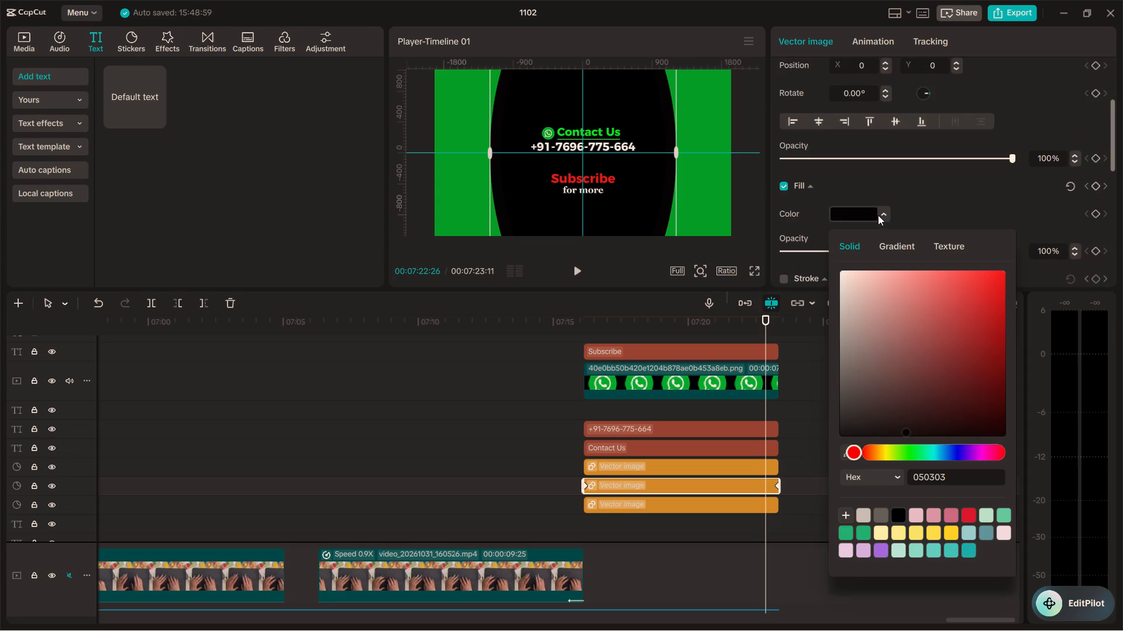
{"action": "left_click", "coordinate": [890, 450]}
{"action": "left_click", "coordinate": [903, 449]}
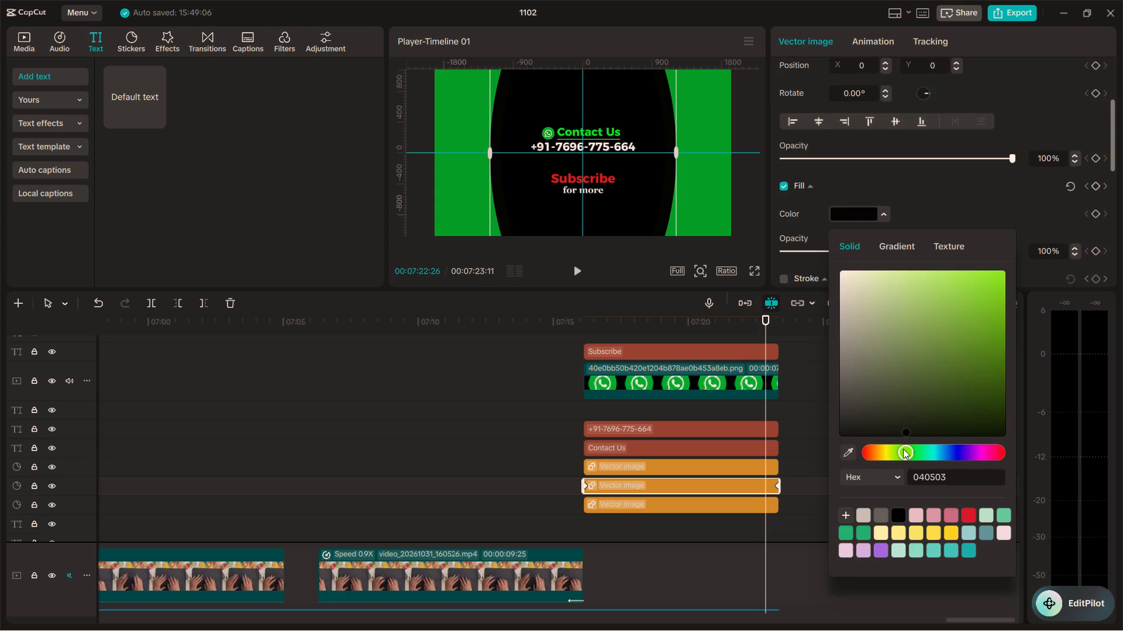
{"action": "left_click_drag", "start_coordinate": [957, 319], "coordinate": [975, 286]}
{"action": "left_click", "coordinate": [978, 284]}
{"action": "left_click_drag", "start_coordinate": [979, 280], "coordinate": [979, 276]}
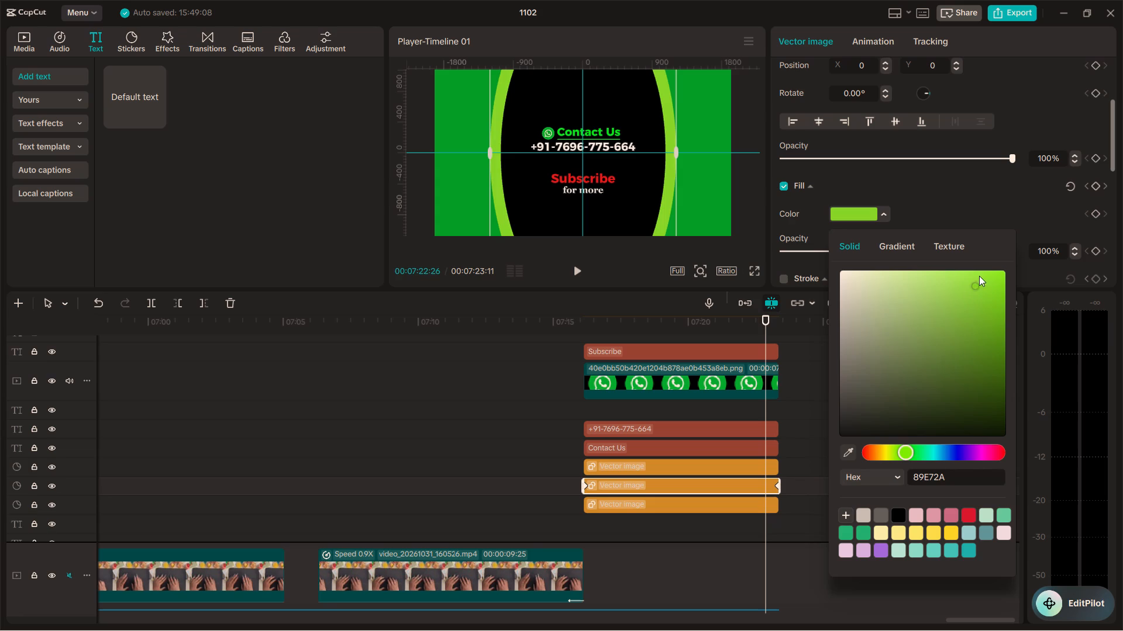
{"action": "left_click_drag", "start_coordinate": [979, 276], "coordinate": [982, 272]}
{"action": "left_click_drag", "start_coordinate": [982, 275], "coordinate": [980, 315]}
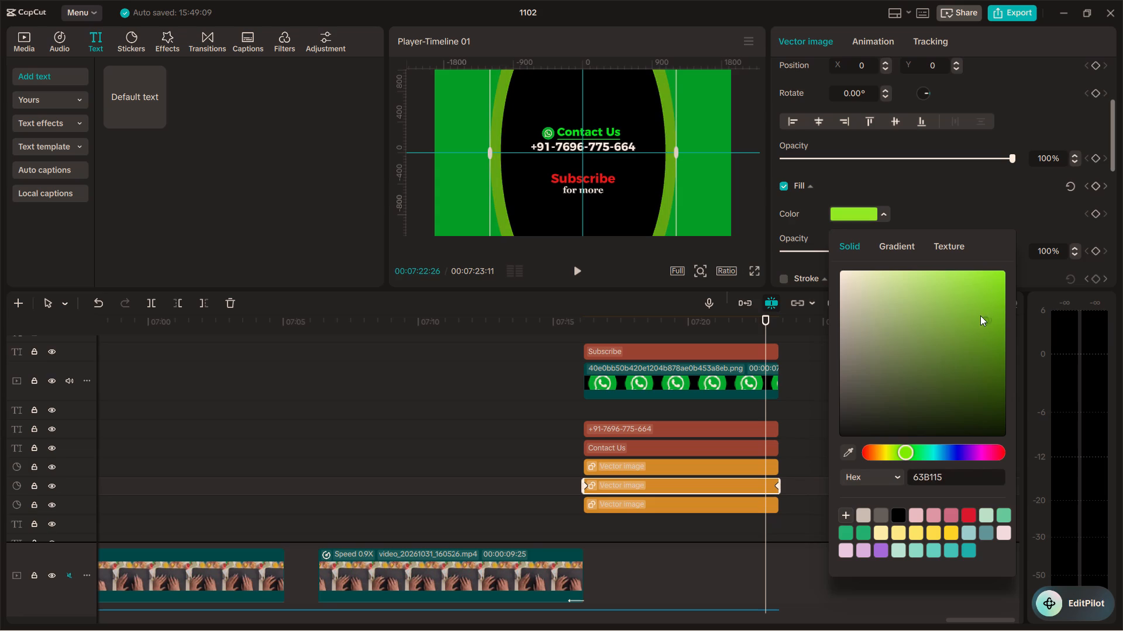
{"action": "left_click_drag", "start_coordinate": [980, 315], "coordinate": [953, 311]}
Preview the end of the closing contact section in full screen to check the yellow-green border.
{"action": "left_click", "coordinate": [756, 268]}
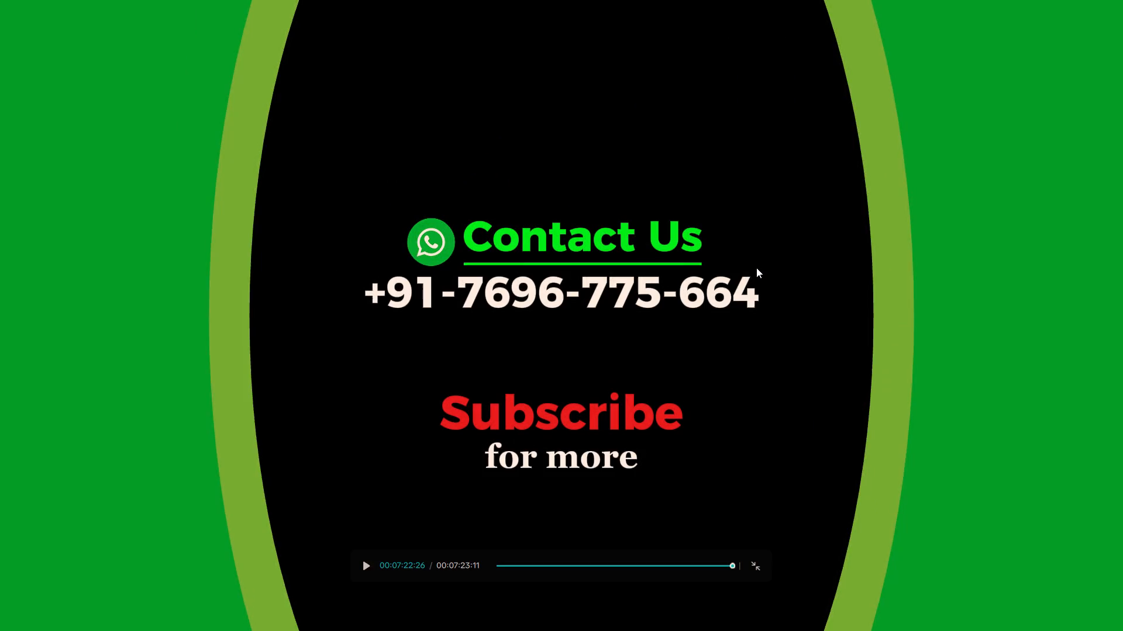
{"action": "key", "text": "space"}
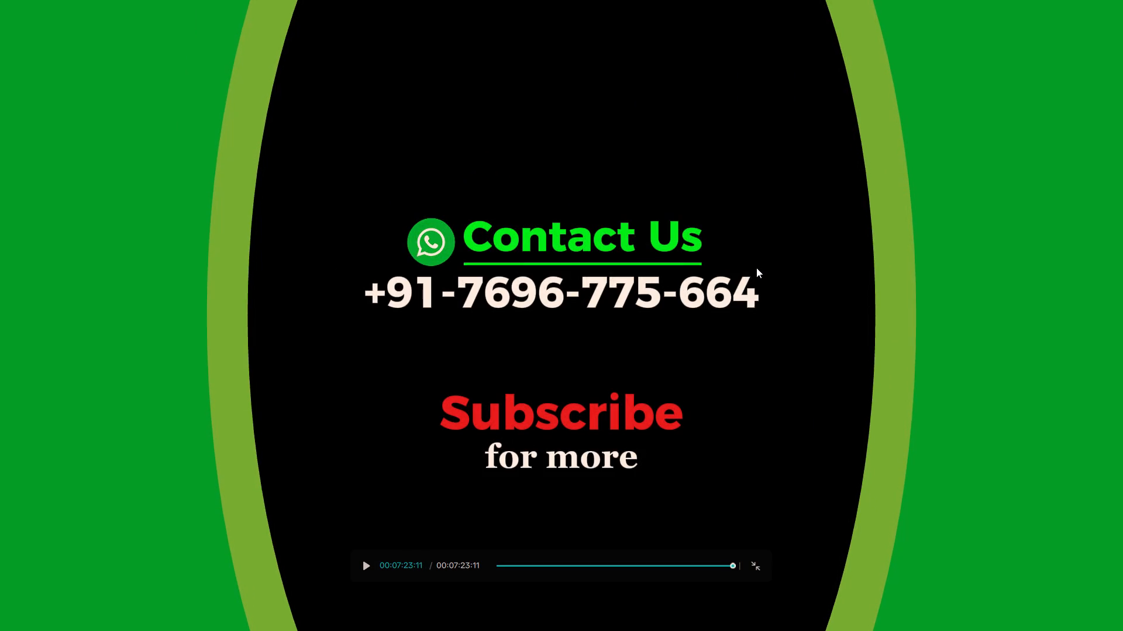
{"action": "key", "text": "space"}
{"action": "key", "text": "space"}
{"action": "key", "text": "Escape"}
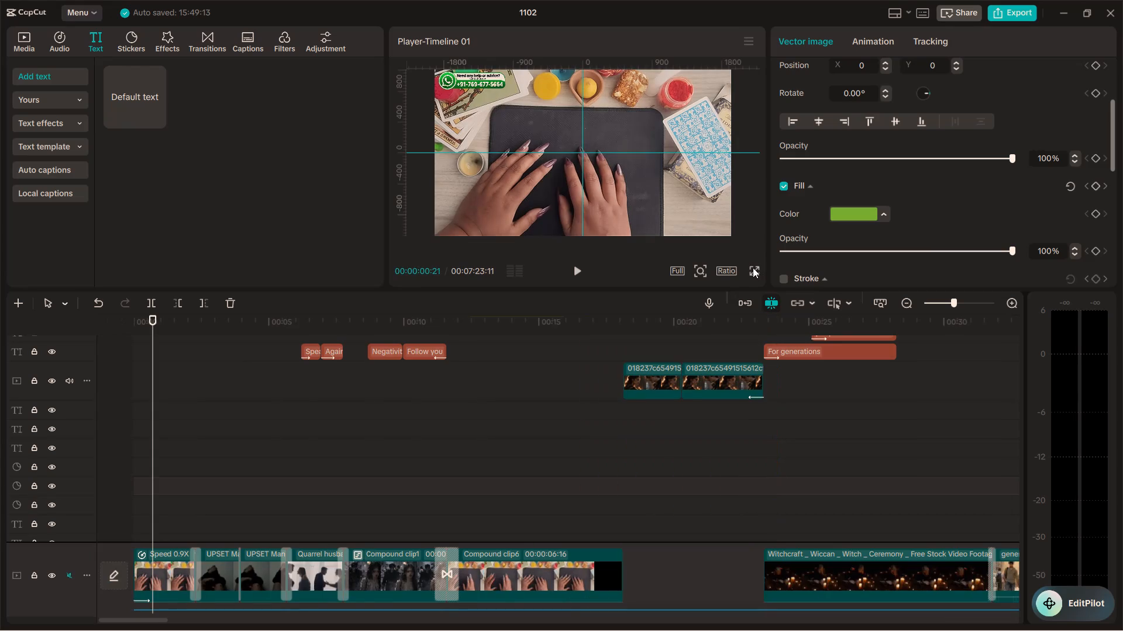
Play the last part of the video through the closing contact section and review it in full screen.
{"action": "scroll", "coordinate": [812, 361], "scroll_direction": "down", "scroll_amount": 12, "text": "ctrl"}
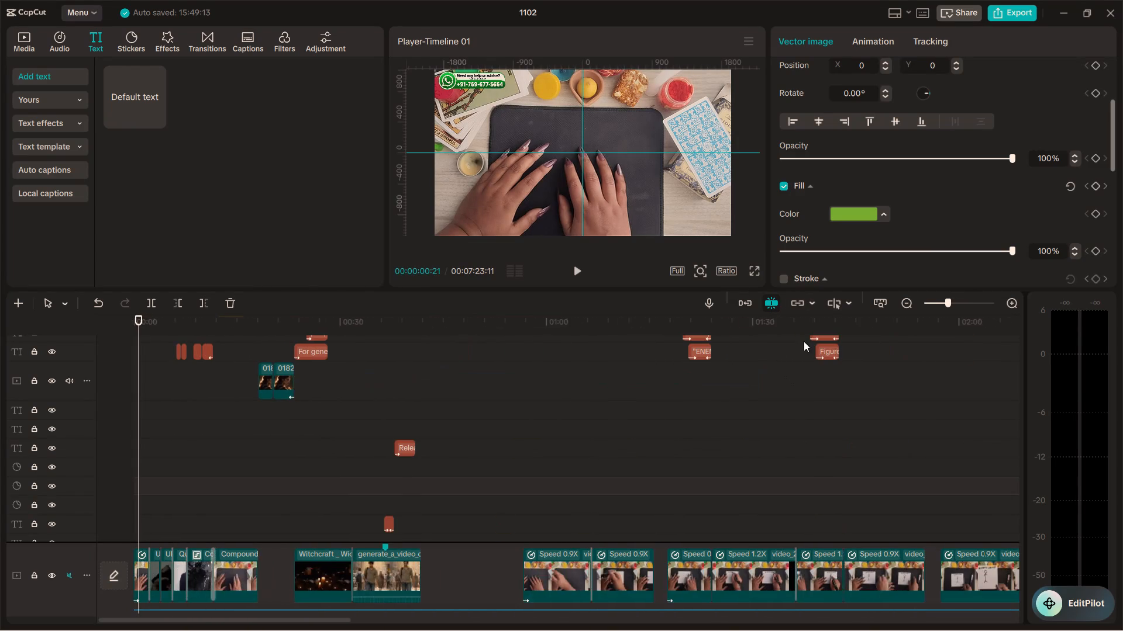
{"action": "scroll", "coordinate": [891, 336], "scroll_direction": "down", "scroll_amount": 15, "text": "ctrl"}
{"action": "scroll", "coordinate": [815, 349], "scroll_direction": "down", "scroll_amount": 13, "text": "ctrl"}
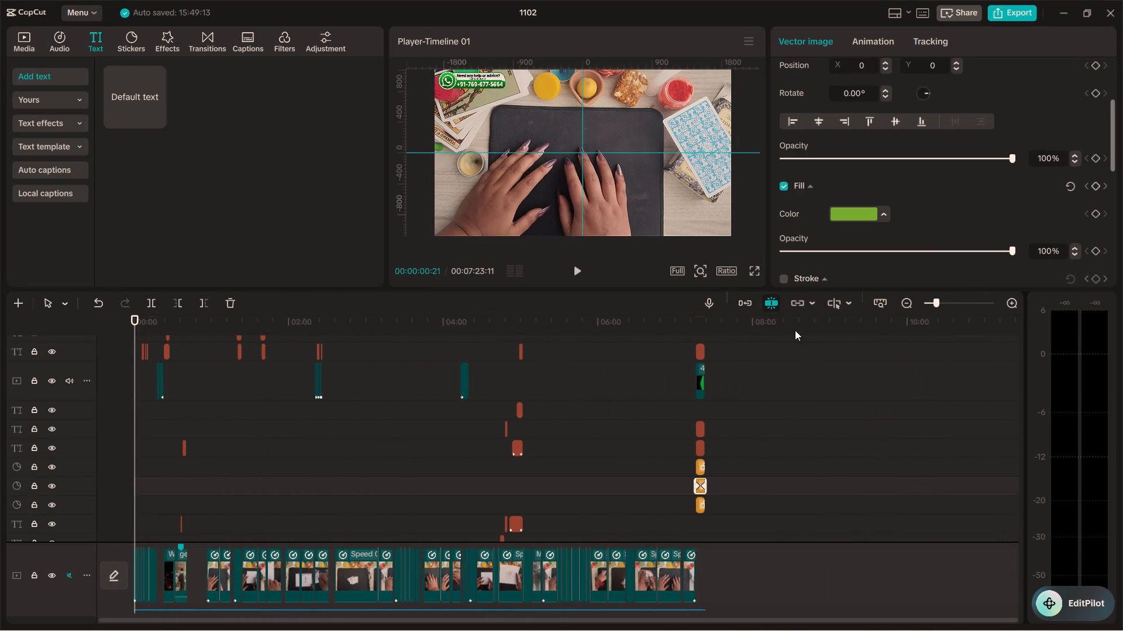
{"action": "left_click", "coordinate": [685, 317]}
{"action": "key", "text": "space"}
{"action": "left_click", "coordinate": [753, 269]}
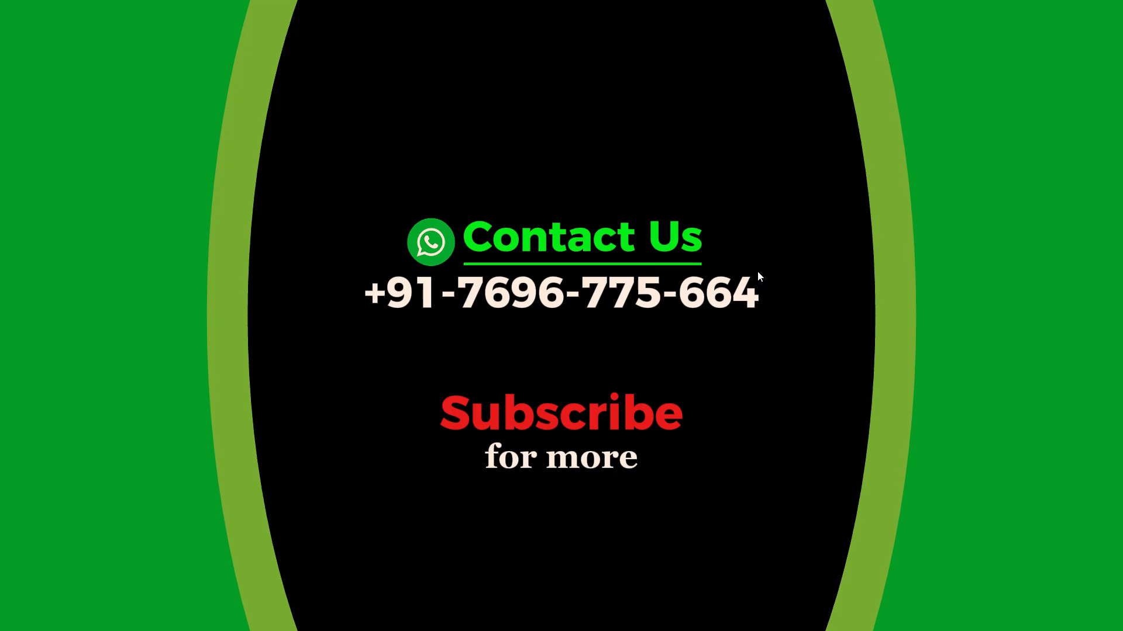
{"action": "key", "text": "Escape"}
Replay the video's ending from about 07:09 to check its sound, and inspect the closing audio clip's volume and fade settings.
{"action": "scroll", "coordinate": [685, 501], "scroll_direction": "down", "scroll_amount": 14}
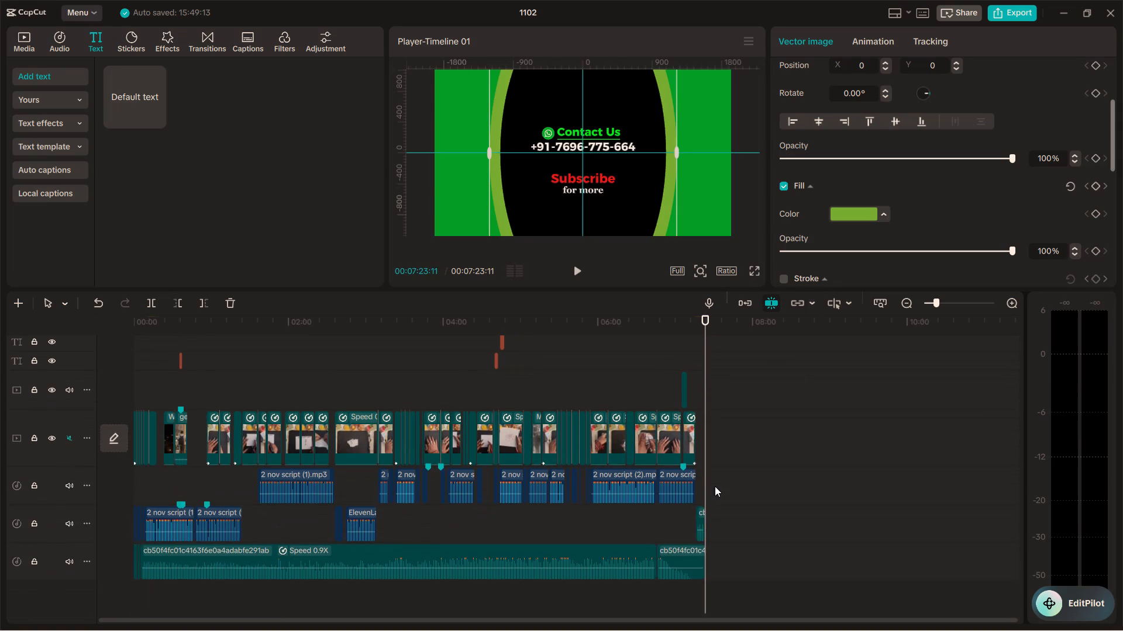
{"action": "left_click", "coordinate": [701, 466]}
{"action": "left_click", "coordinate": [689, 390]}
{"action": "key", "text": "space"}
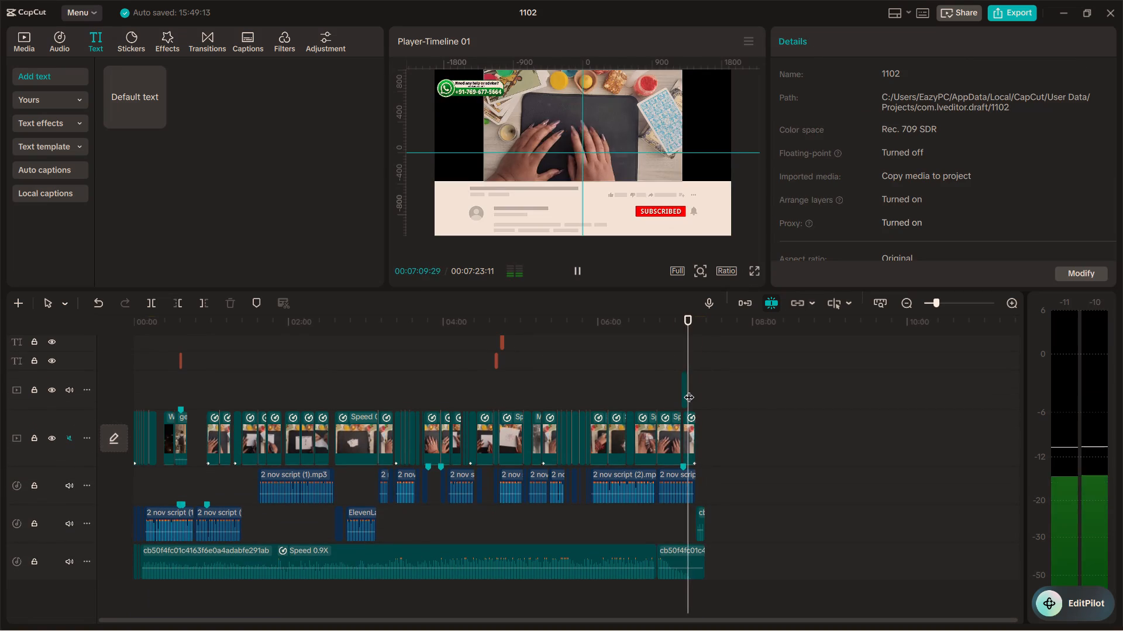
{"action": "scroll", "coordinate": [719, 452], "scroll_direction": "up", "scroll_amount": 20, "text": "ctrl"}
{"action": "scroll", "coordinate": [719, 452], "scroll_direction": "up", "scroll_amount": 14, "text": "ctrl"}
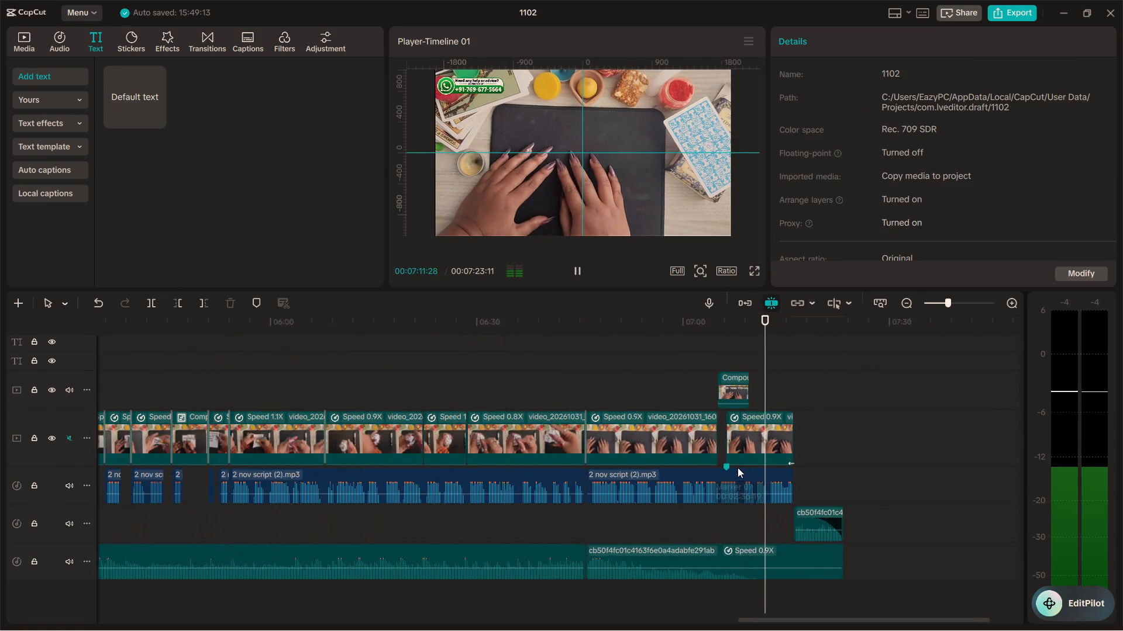
{"action": "scroll", "coordinate": [738, 467], "scroll_direction": "up", "scroll_amount": 2, "text": "ctrl"}
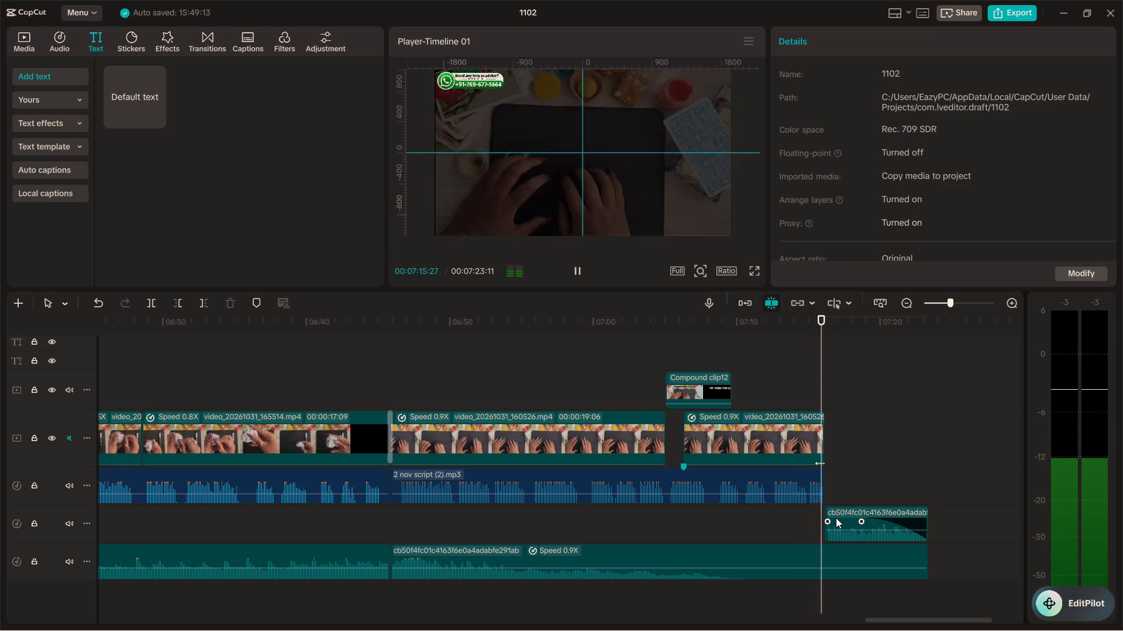
{"action": "left_click", "coordinate": [836, 518]}
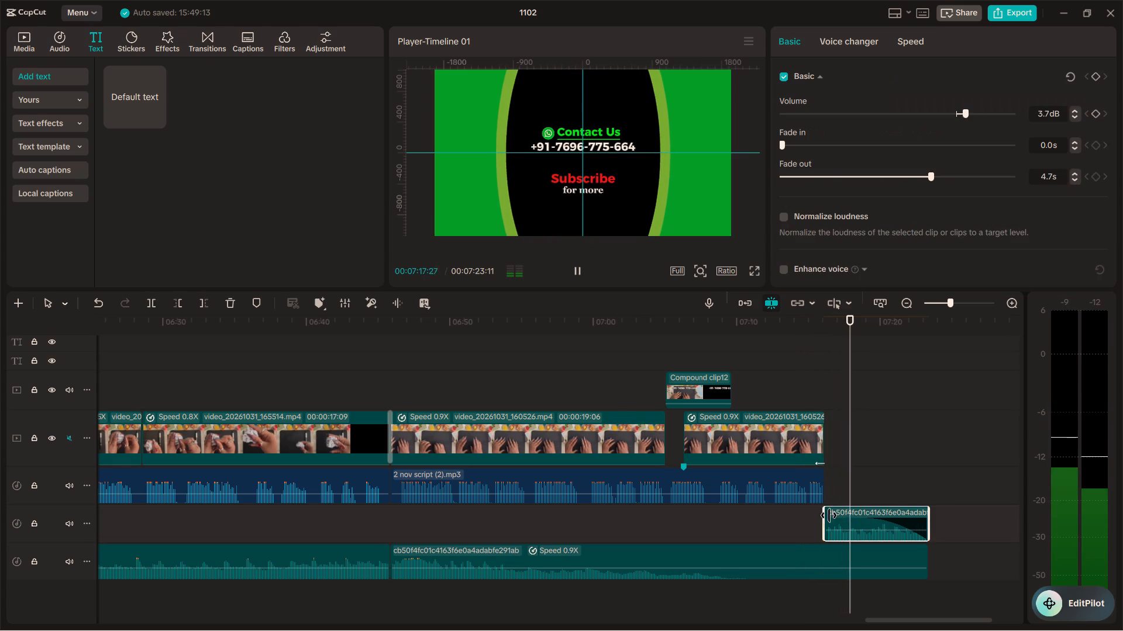
{"action": "left_click", "coordinate": [825, 515]}
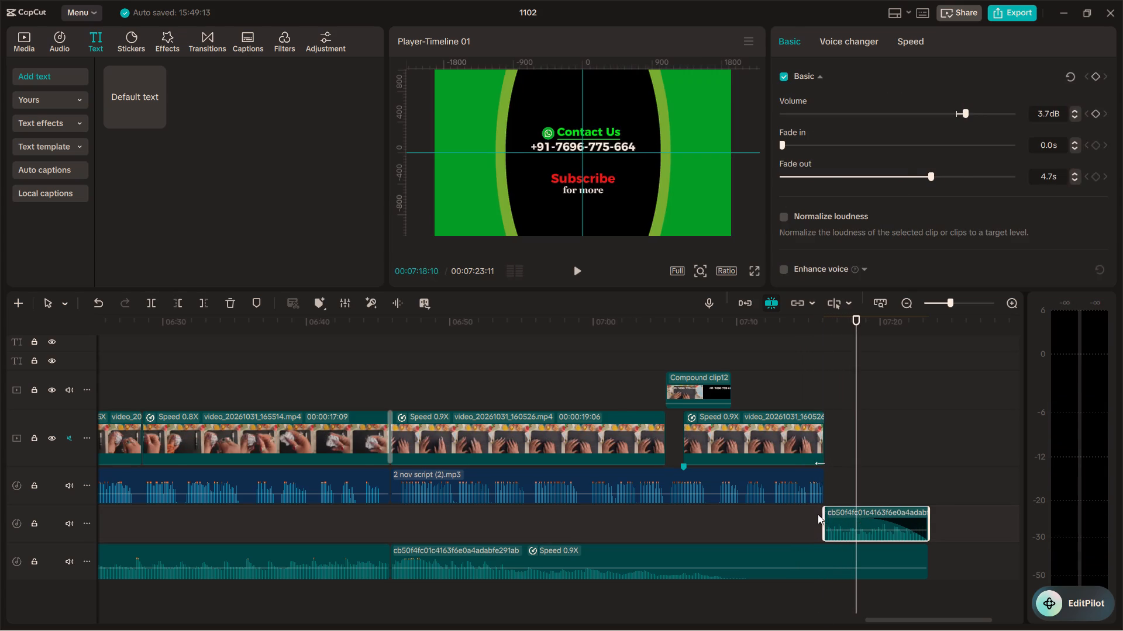
{"action": "left_click", "coordinate": [812, 512]}
{"action": "key", "text": "space"}
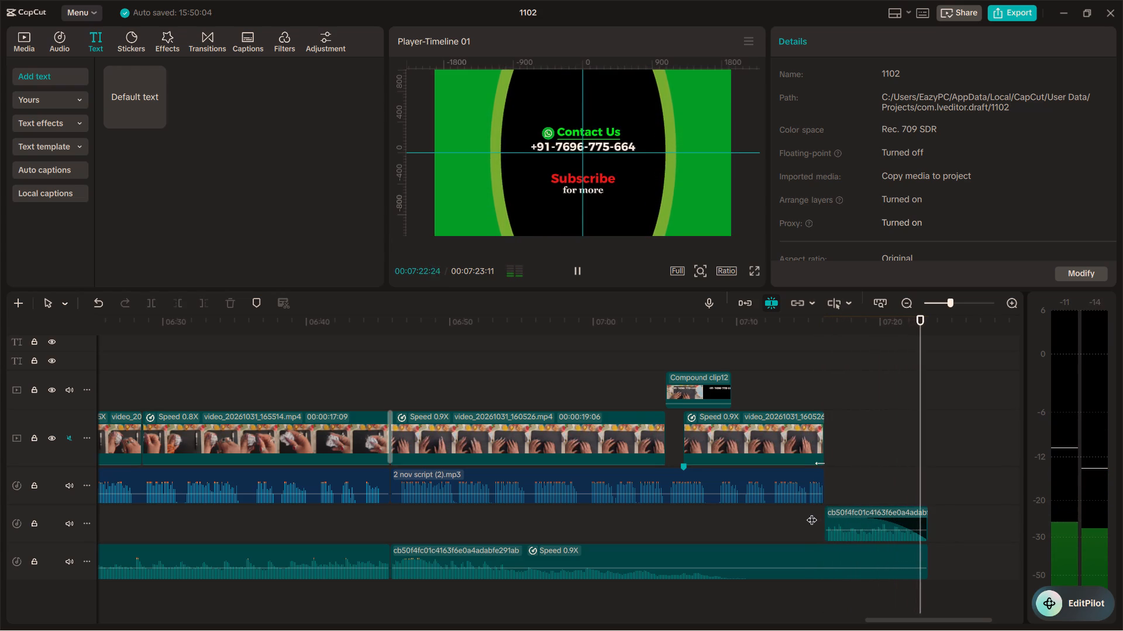
Export the finished timeline as a video named "2nd long vid", keeping the 2K resolution, HEVC codec, mp4 format and 30fps settings.
{"action": "left_click", "coordinate": [814, 374]}
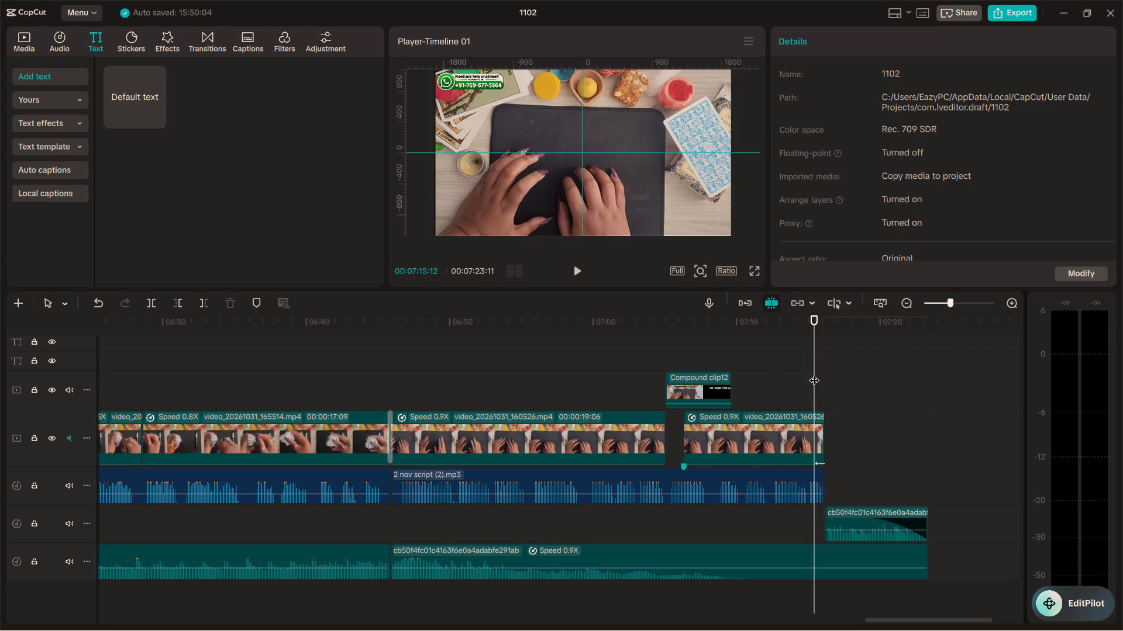
{"action": "left_click", "coordinate": [997, 18]}
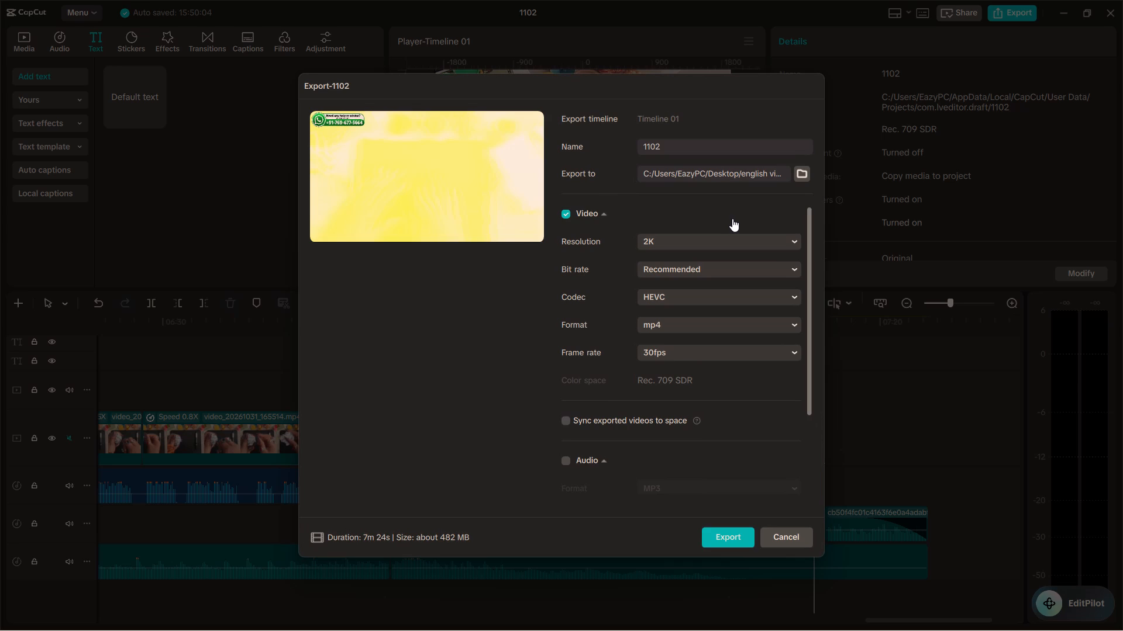
{"action": "left_click_drag", "start_coordinate": [669, 155], "coordinate": [648, 144]}
{"action": "left_click_drag", "start_coordinate": [676, 141], "coordinate": [621, 138]}
{"action": "left_click_drag", "start_coordinate": [621, 138], "coordinate": [615, 138]}
{"action": "type", "text": "2nd"}
{"action": "key", "text": "space"}
{"action": "type", "text": "long"}
{"action": "key", "text": "space"}
{"action": "type", "text": "vid"}
{"action": "left_click", "coordinate": [743, 538]}
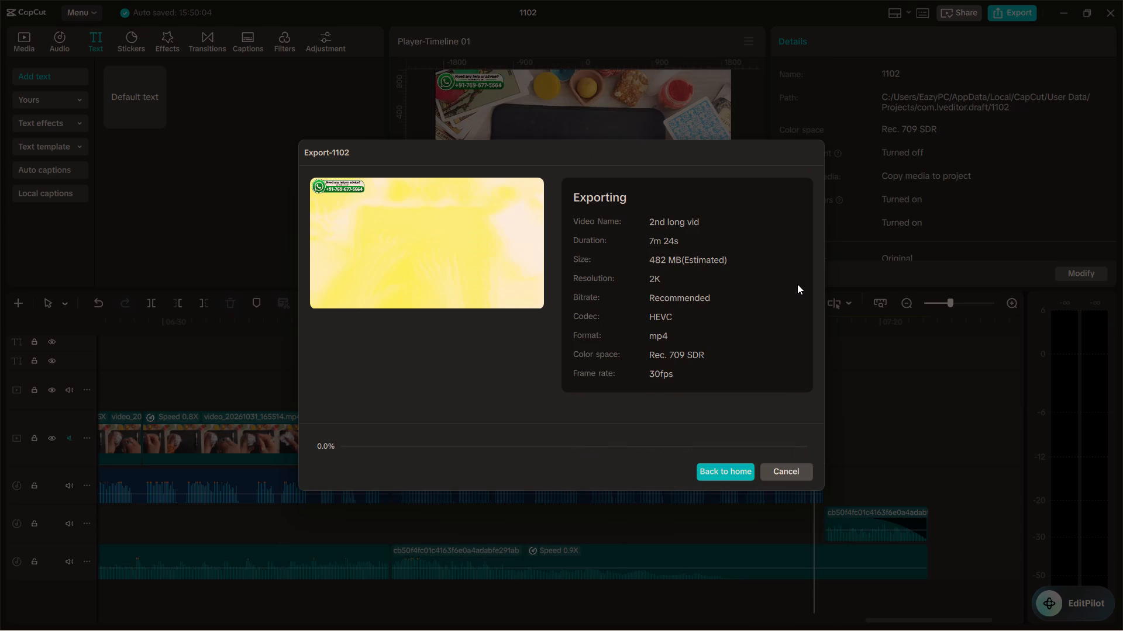
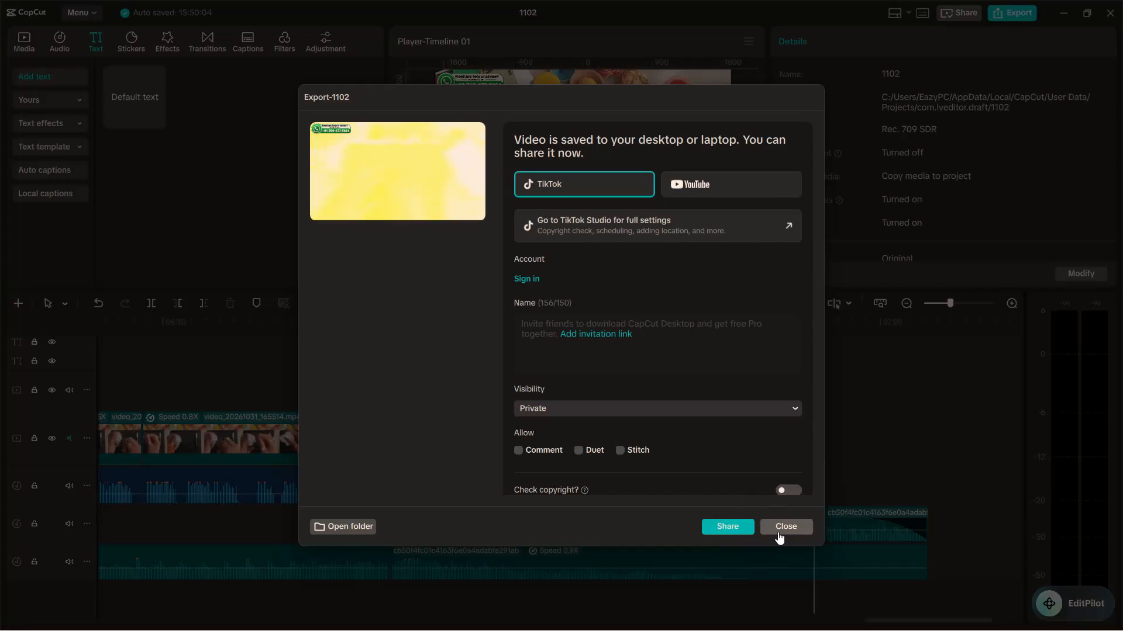
Dismiss the finished export's sharing options without sharing the video, and close project 1102.
{"action": "left_click", "coordinate": [776, 529]}
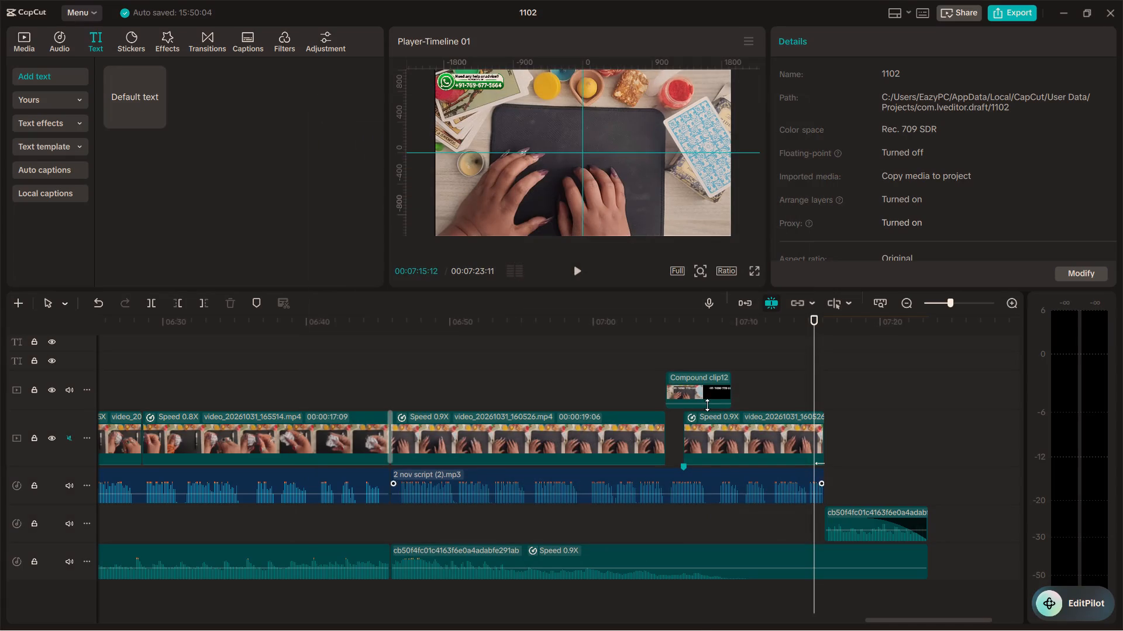
{"action": "left_click", "coordinate": [1108, 19]}
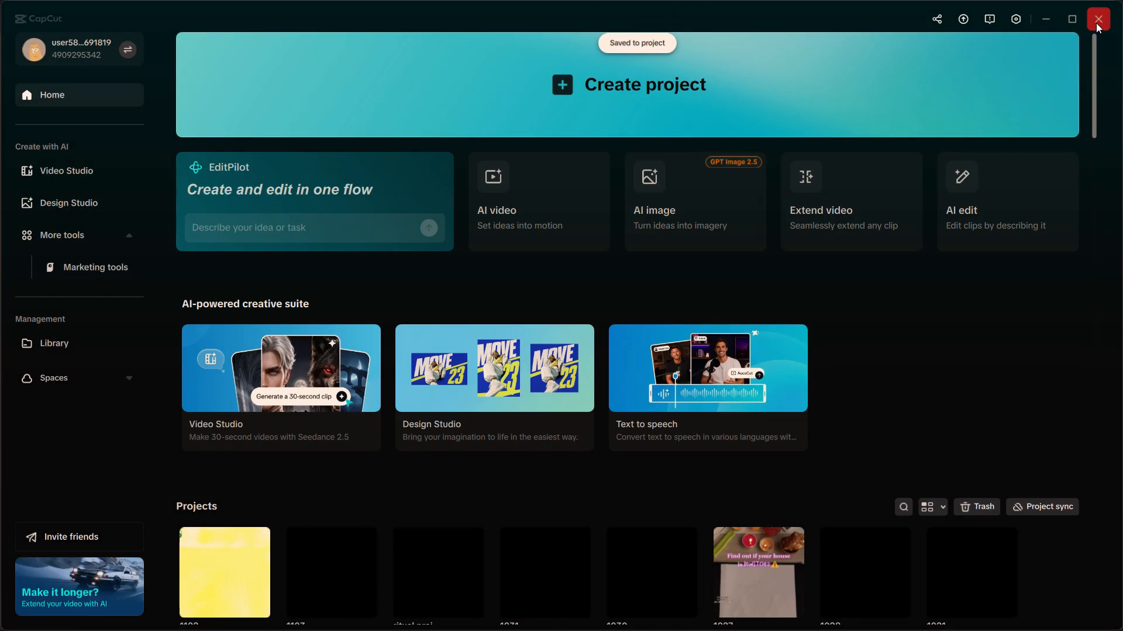
Close CapCut and the File Explorer window showing the music folder.
{"action": "left_click", "coordinate": [1098, 18]}
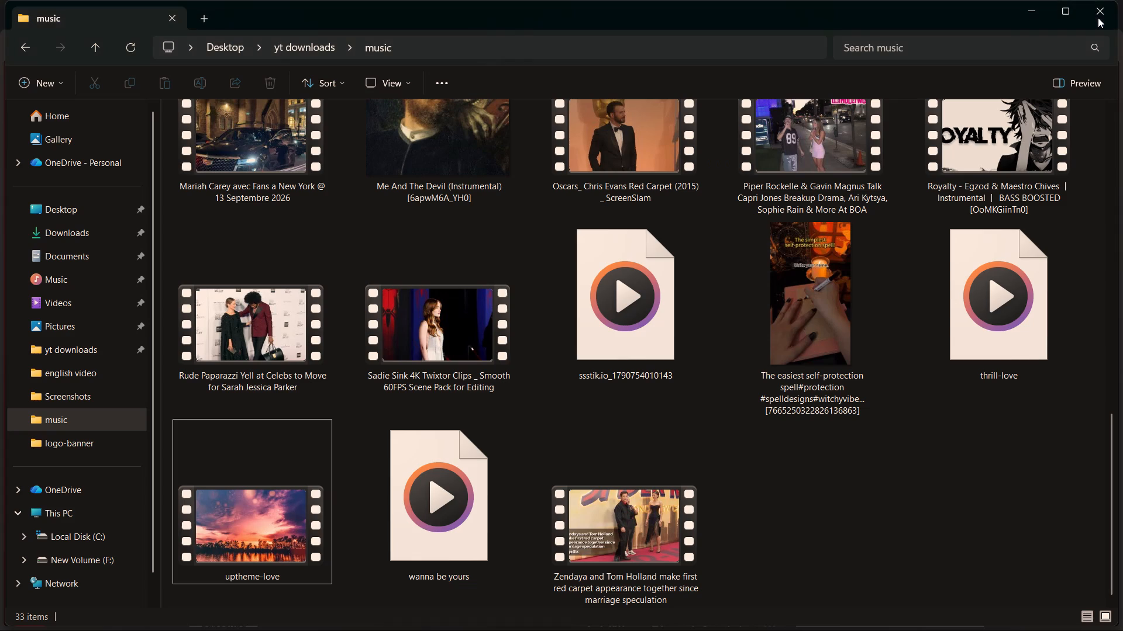
{"action": "left_click", "coordinate": [1099, 11]}
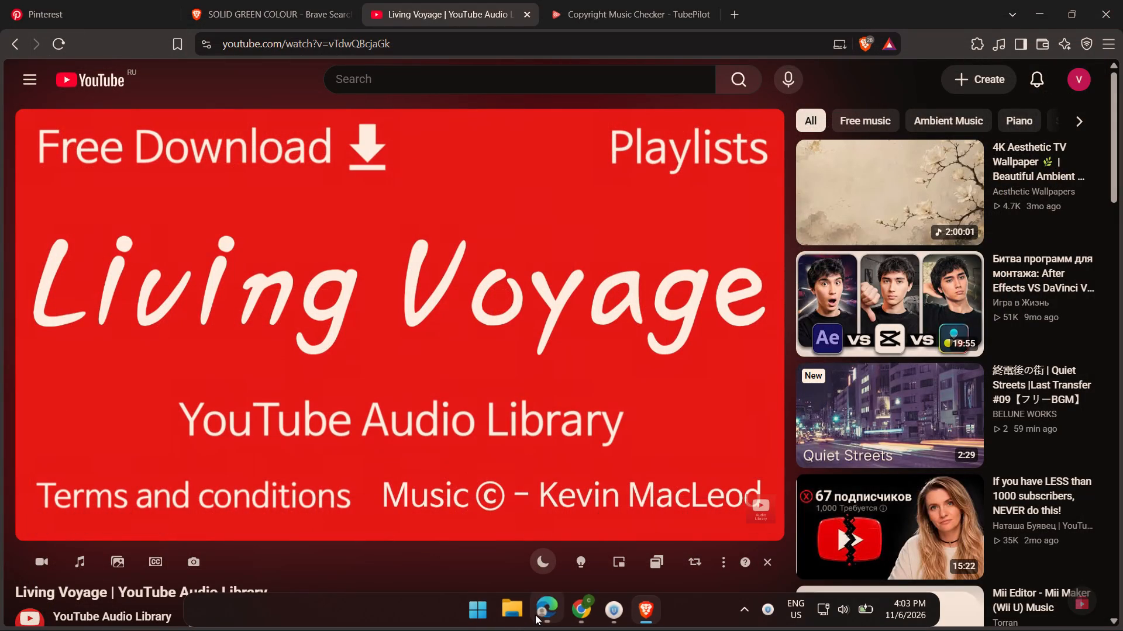
Switch to Microsoft Edge and look up WhatsApp Web in a new tab.
{"action": "left_click", "coordinate": [535, 615]}
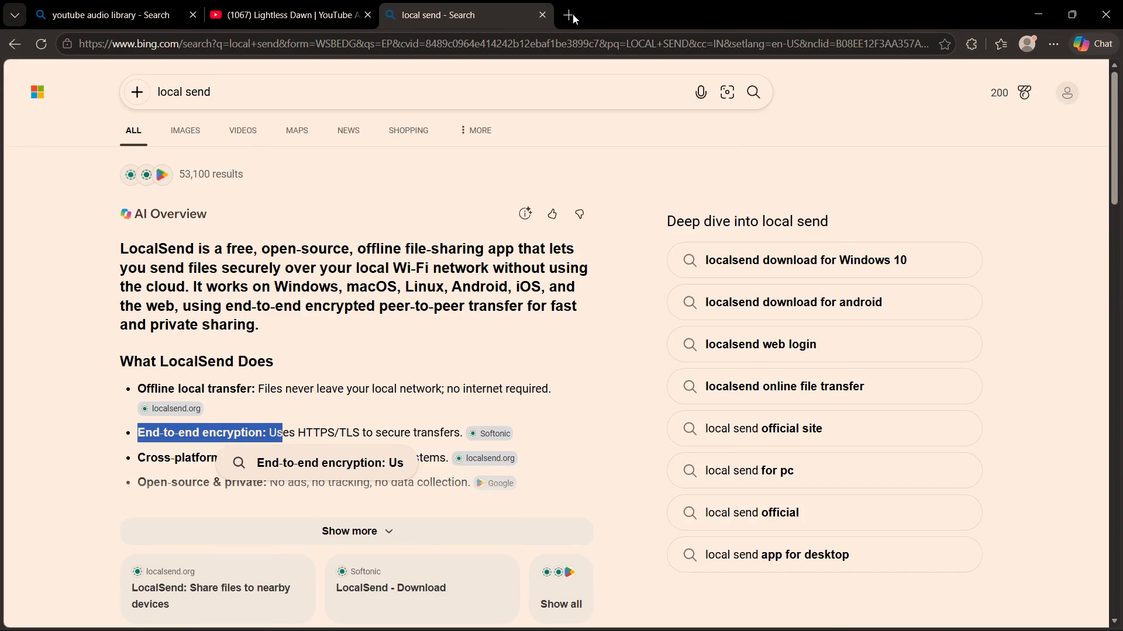
{"action": "left_click", "coordinate": [566, 14]}
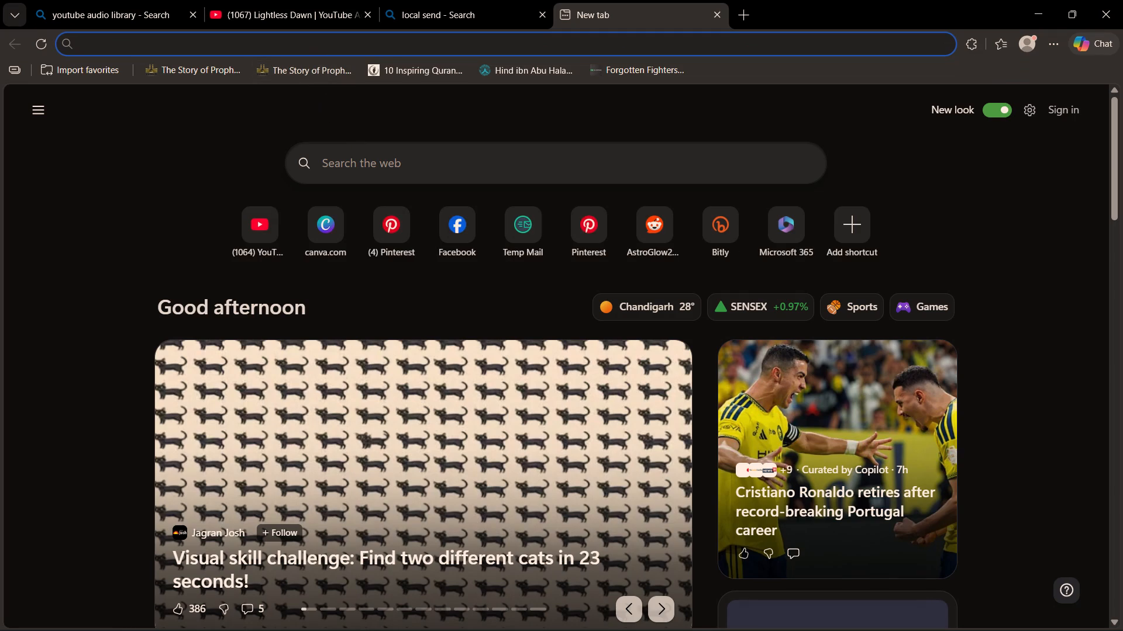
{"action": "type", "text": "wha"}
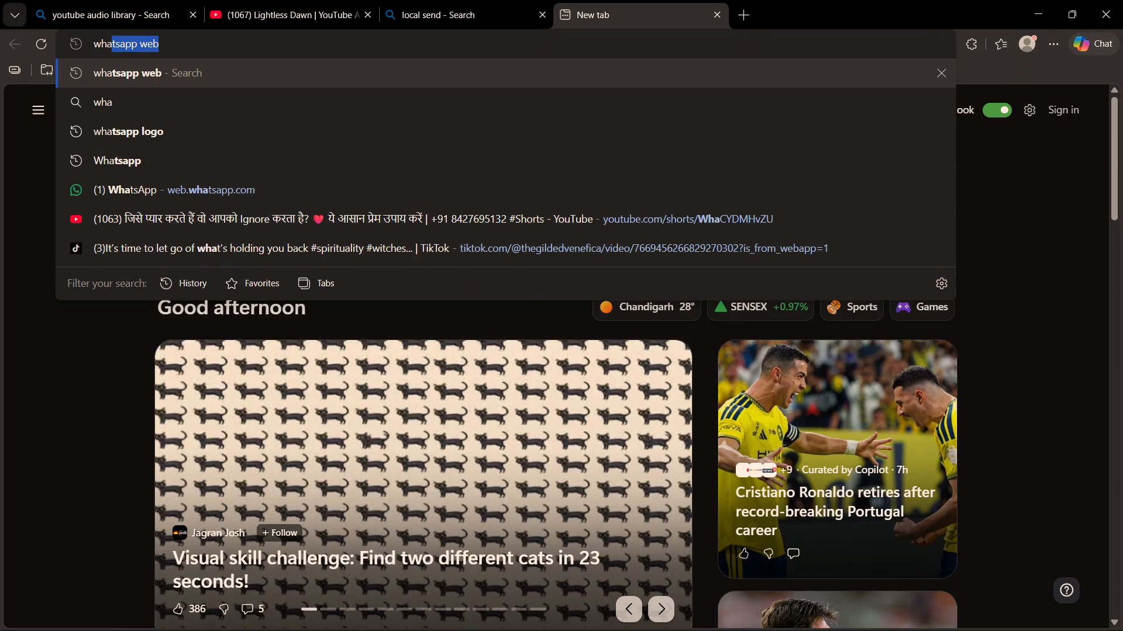
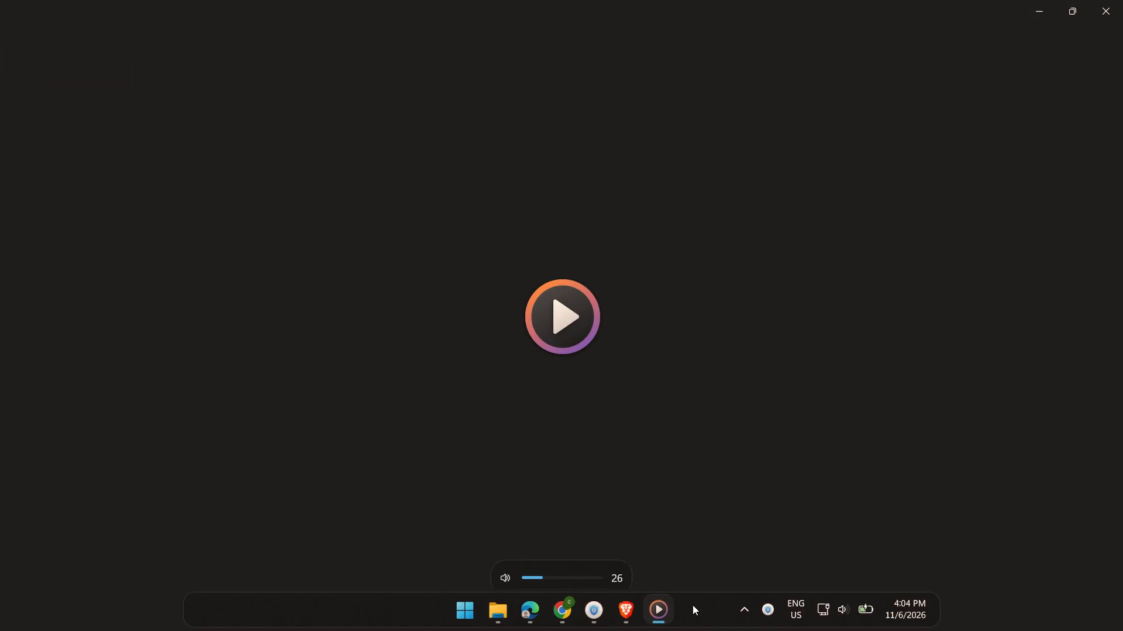
Lower the volume to 20 and pause the exported video "2nd long vid" at its very beginning.
{"action": "scroll", "coordinate": [693, 605], "scroll_direction": "down", "scroll_amount": 2}
{"action": "key", "text": "space"}
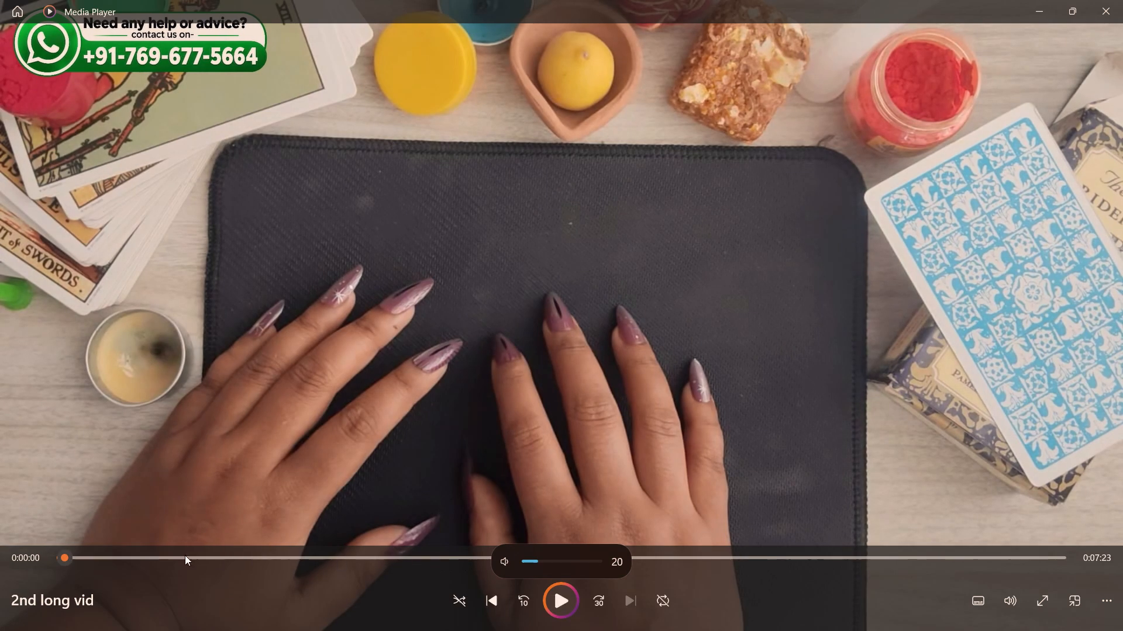
{"action": "left_click_drag", "start_coordinate": [64, 558], "coordinate": [39, 559]}
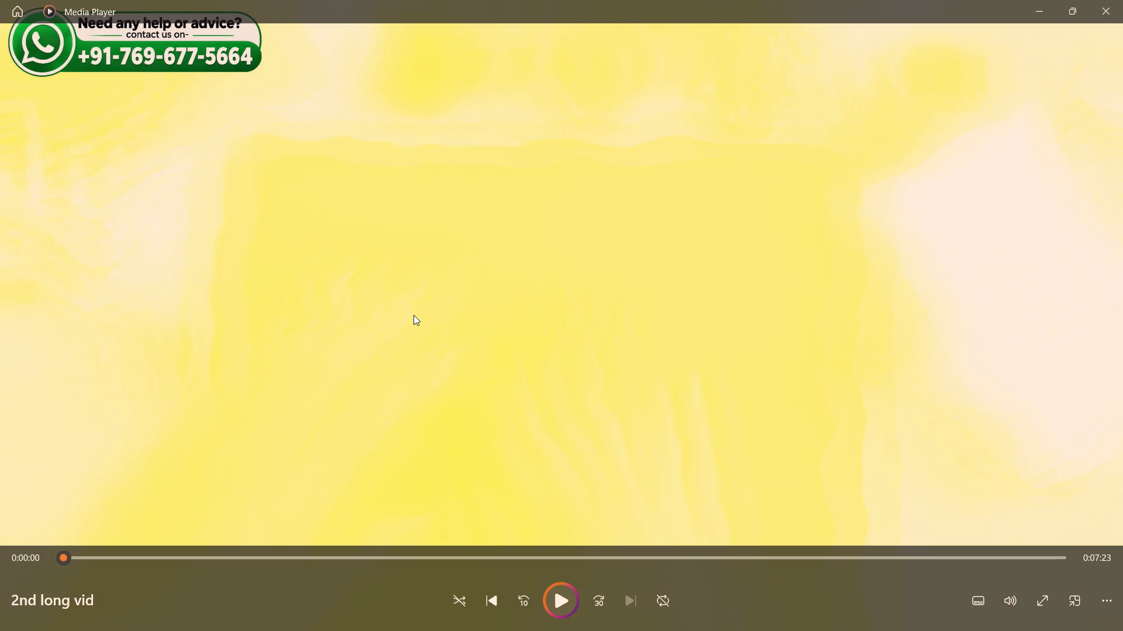
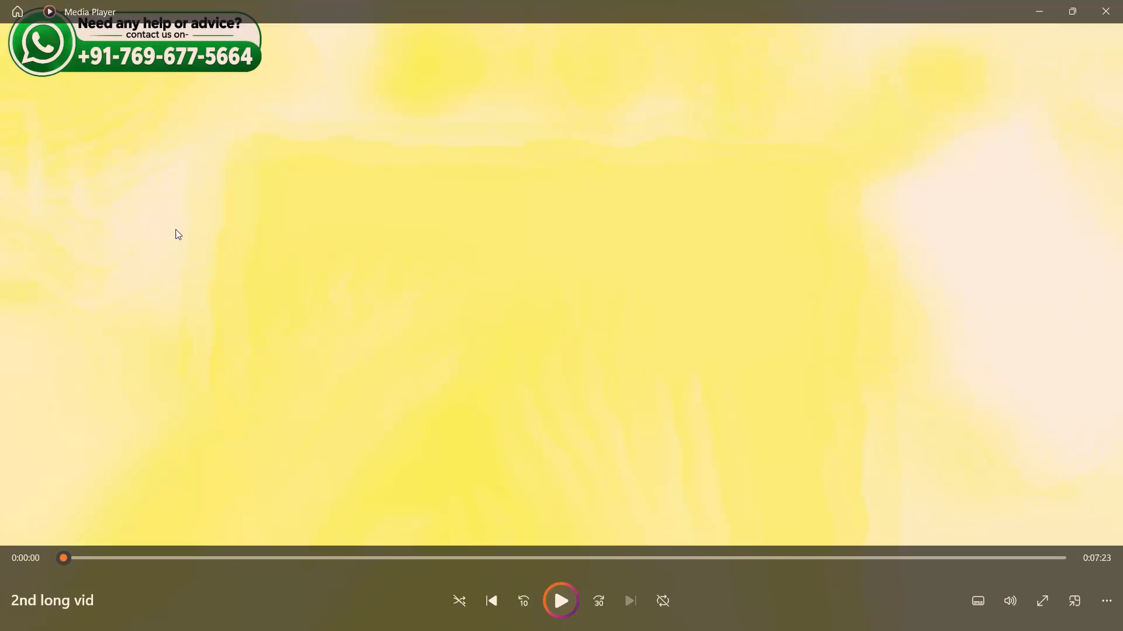
Play the opening moment of the exported video, pause it, and return the playback position to 0:00:00.
{"action": "left_click", "coordinate": [175, 229]}
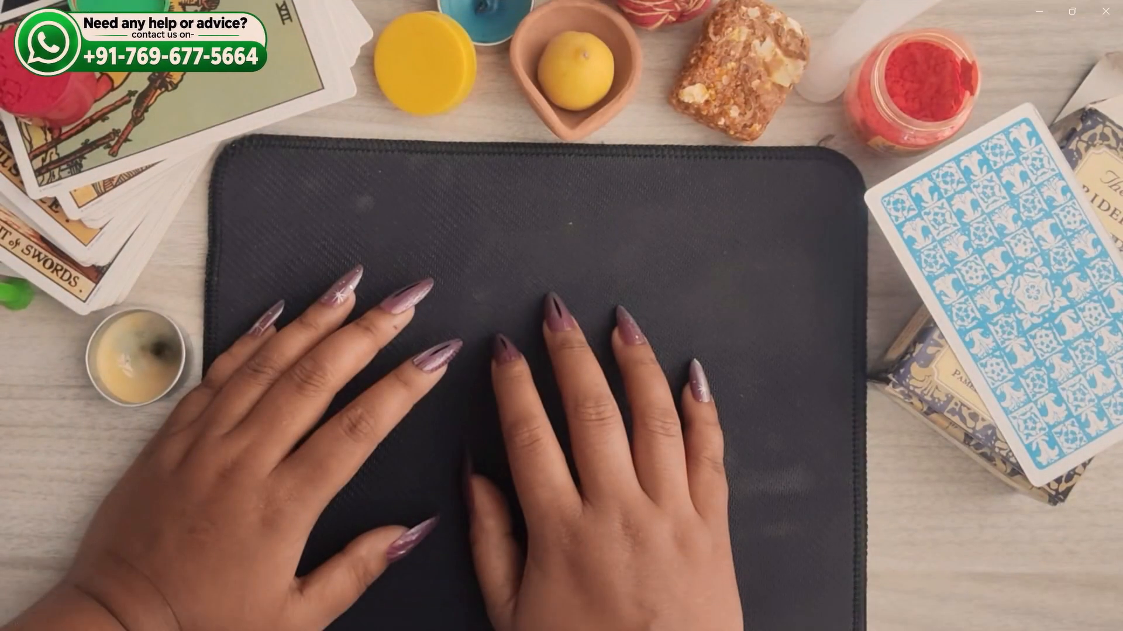
{"action": "key", "text": "space"}
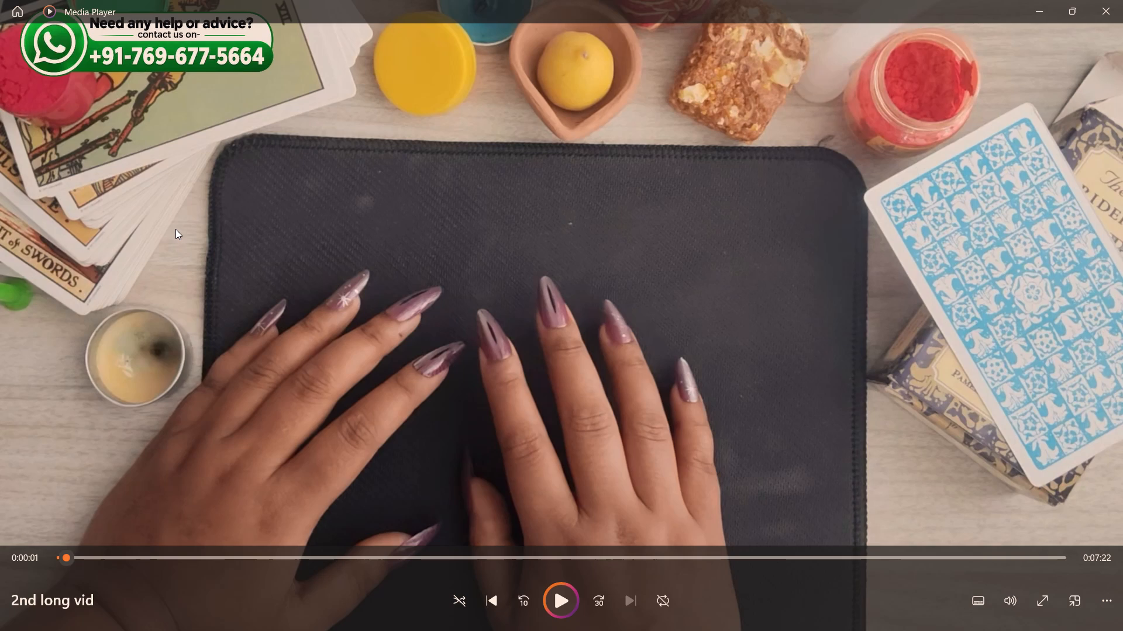
{"action": "key", "text": "Left"}
{"action": "key", "text": "Left"}
{"action": "key", "text": "Left"}
{"action": "left_click_drag", "start_coordinate": [60, 563], "coordinate": [53, 563]}
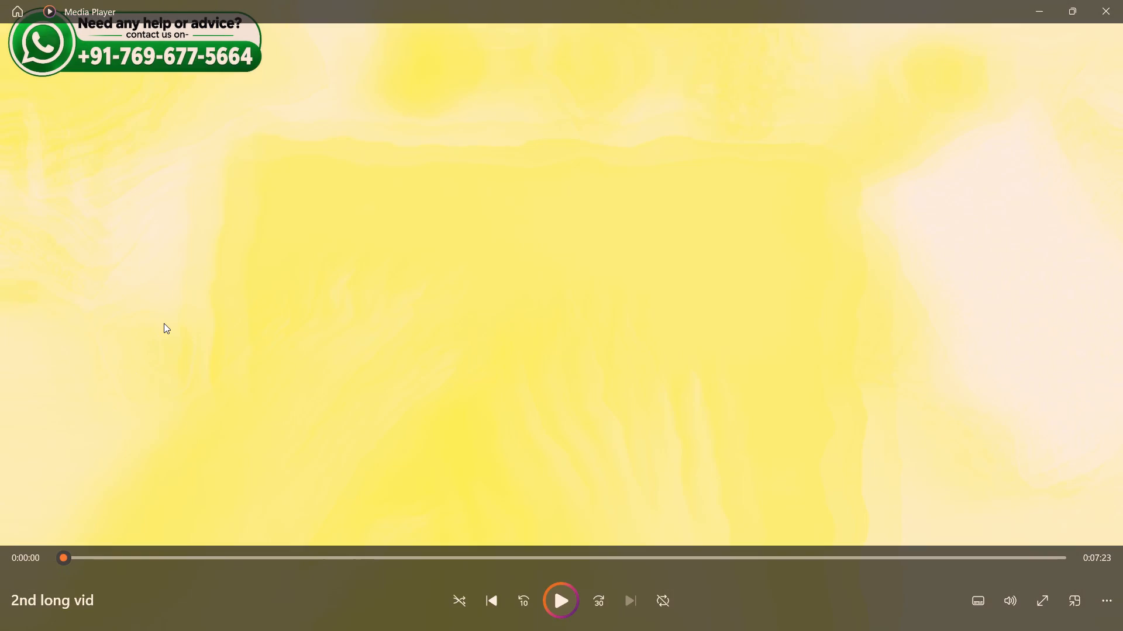
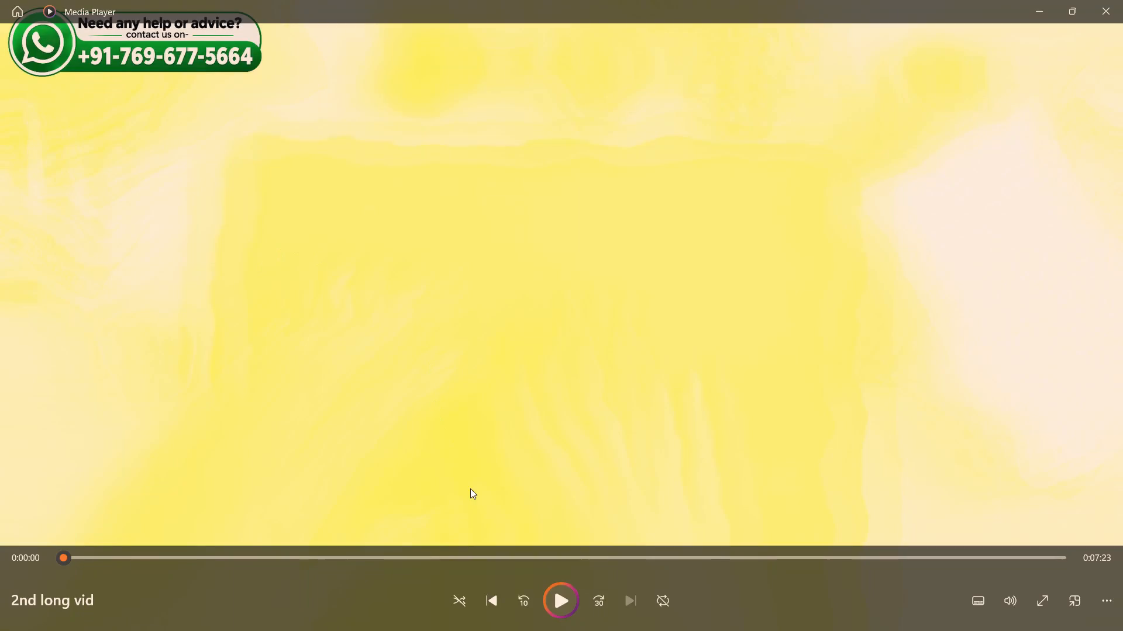
Play the first seconds of the exported video again, pause it, and return the playback position to 0:00:00.
{"action": "left_click", "coordinate": [384, 238]}
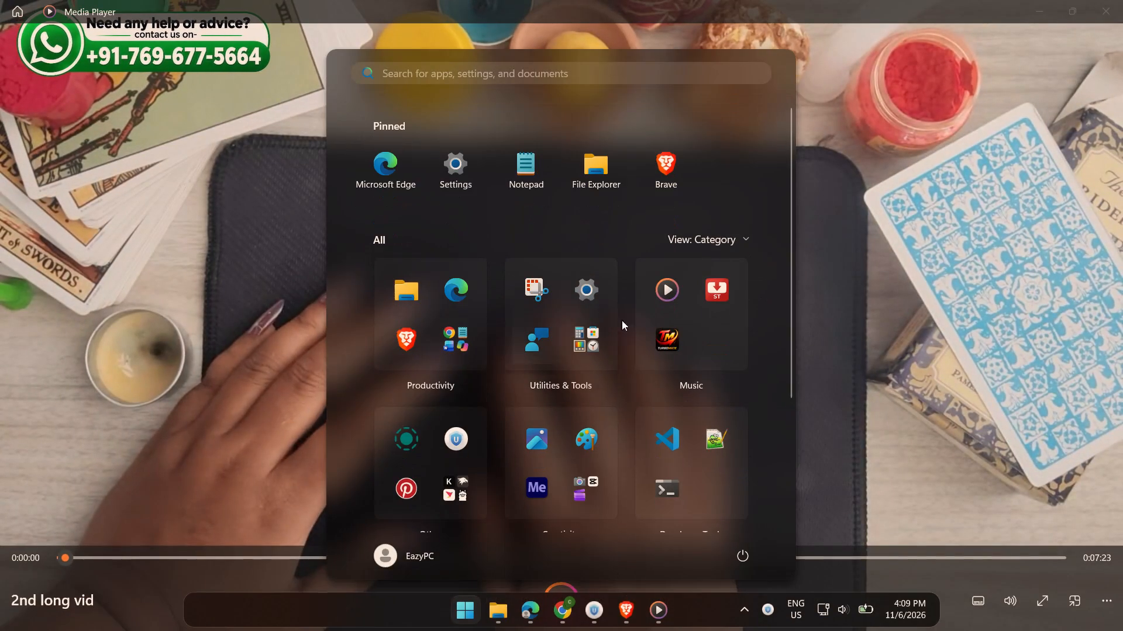
{"action": "left_click", "coordinate": [800, 273]}
{"action": "key", "text": "space"}
{"action": "left_click", "coordinate": [576, 592]}
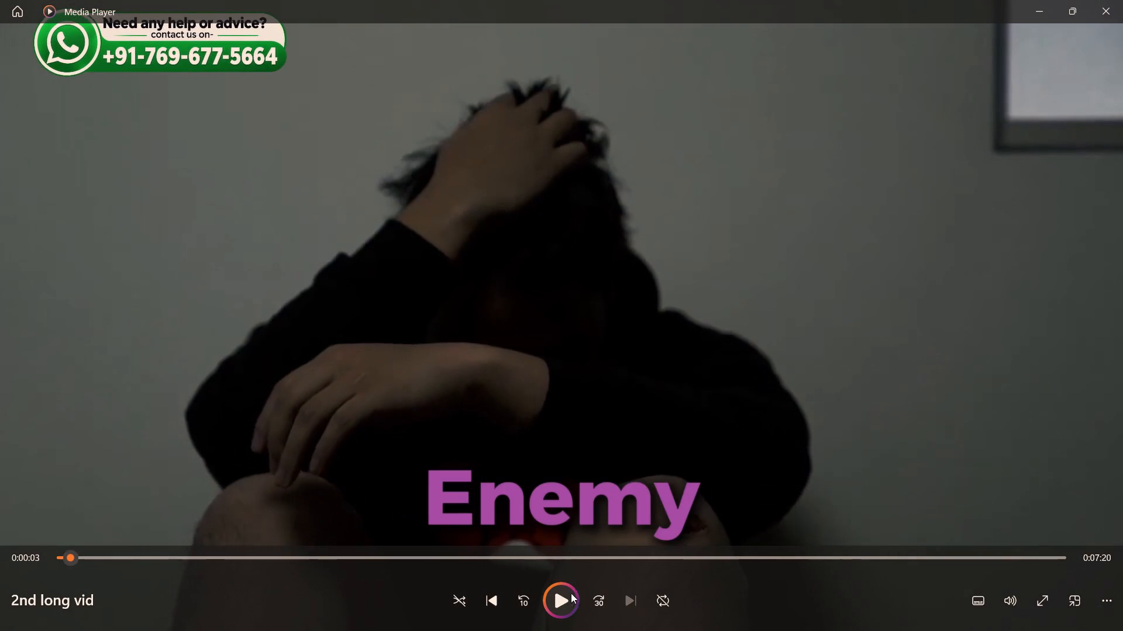
{"action": "left_click_drag", "start_coordinate": [66, 556], "coordinate": [53, 557]}
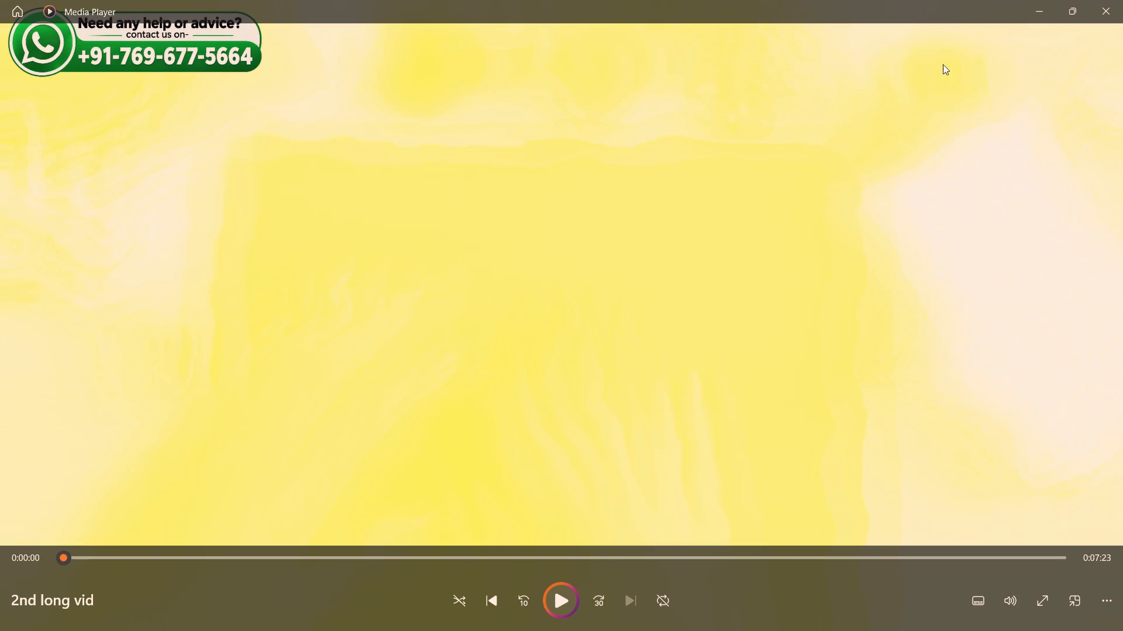
Show the desktop, switch to the Brave browser, and close its window with all open tabs.
{"action": "key", "text": "super+d"}
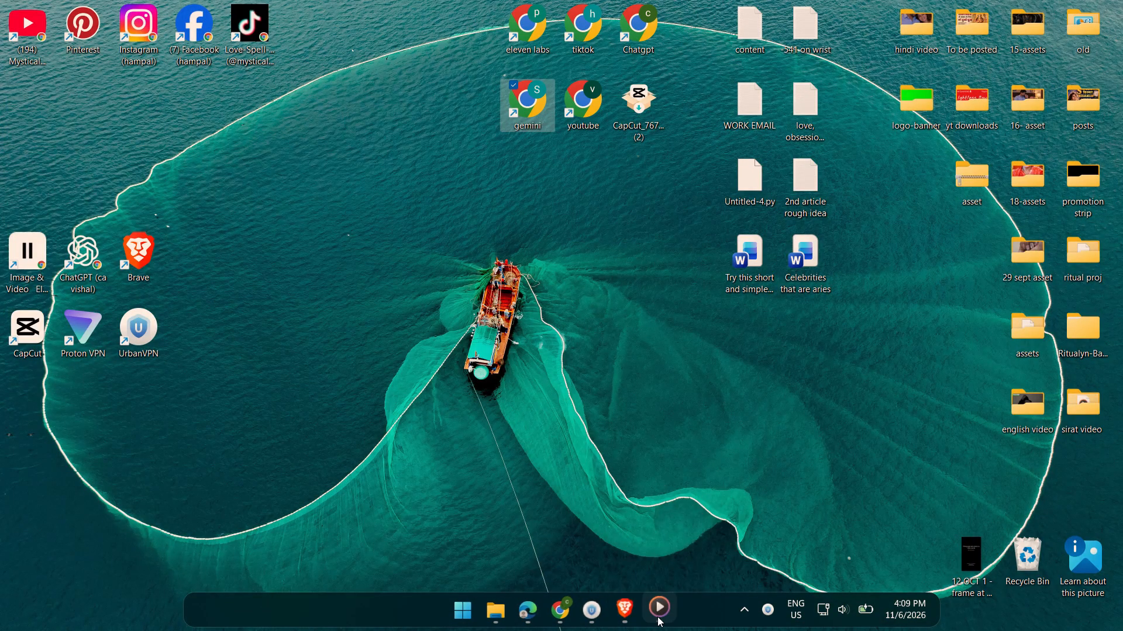
{"action": "left_click", "coordinate": [621, 618]}
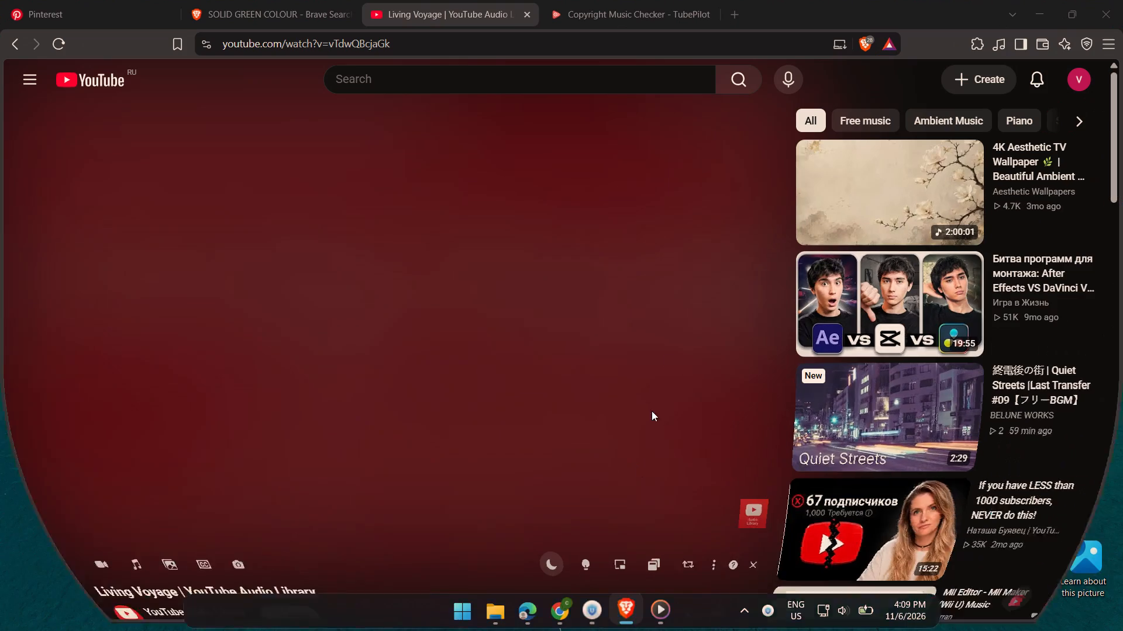
{"action": "left_click", "coordinate": [1096, 0]}
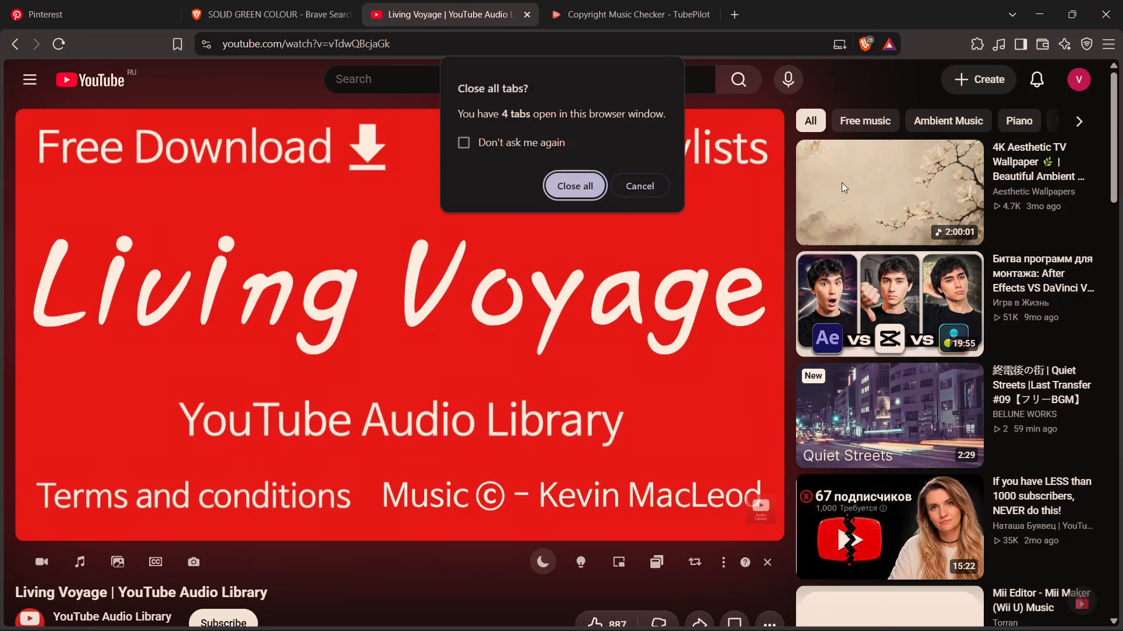
{"action": "left_click", "coordinate": [588, 189]}
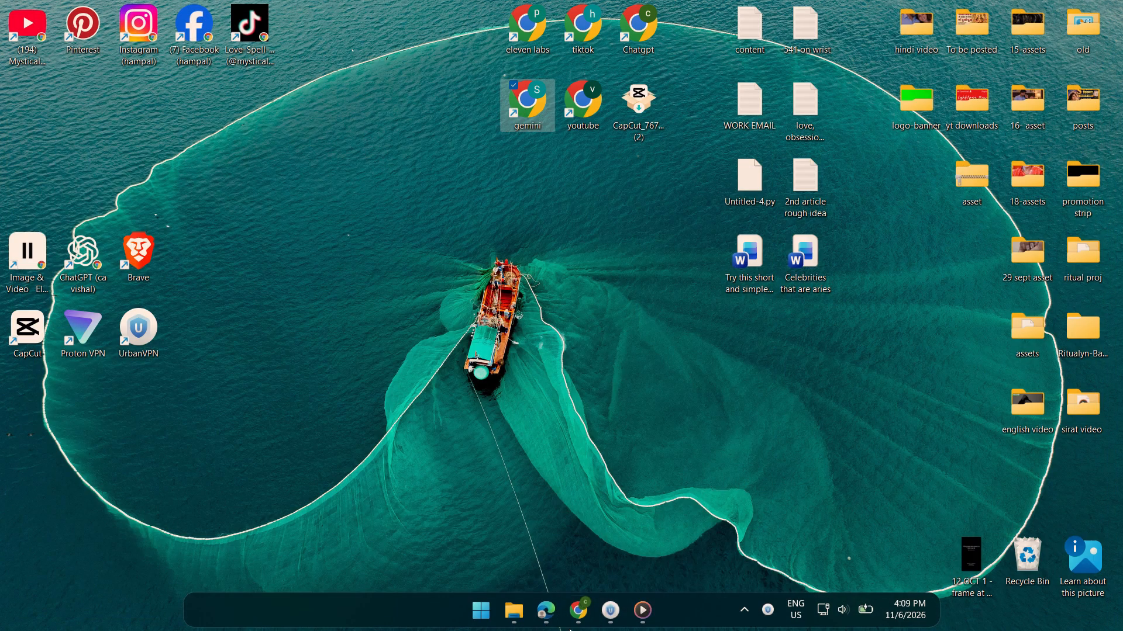
Switch to UrbanVPN, change the connection location to United States, and close its window.
{"action": "left_click", "coordinate": [607, 614]}
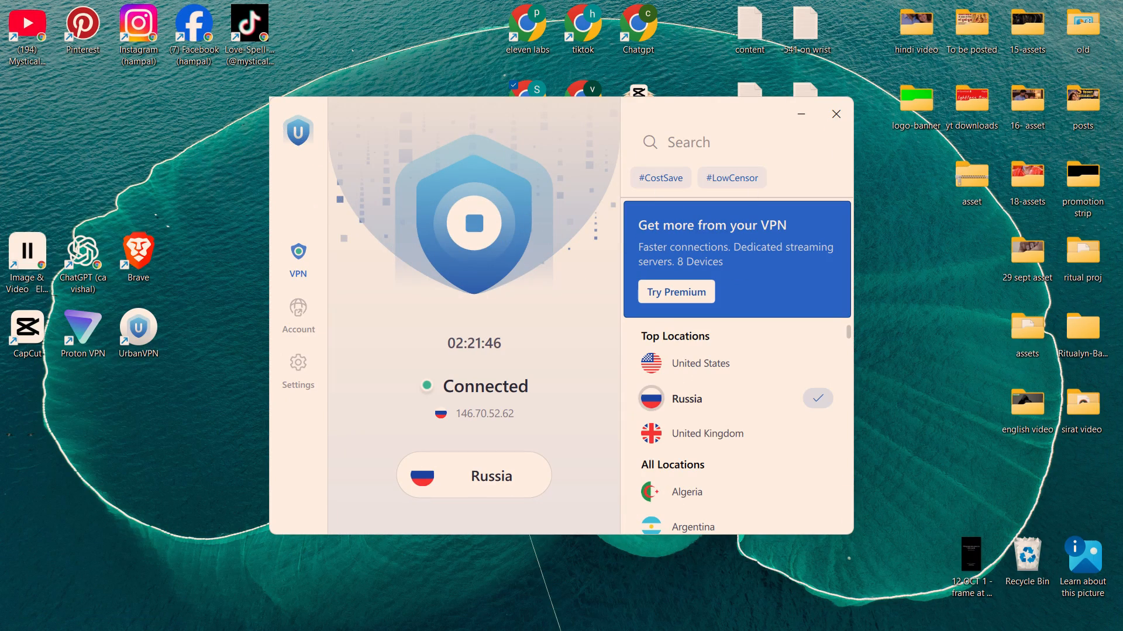
{"action": "left_click", "coordinate": [711, 371]}
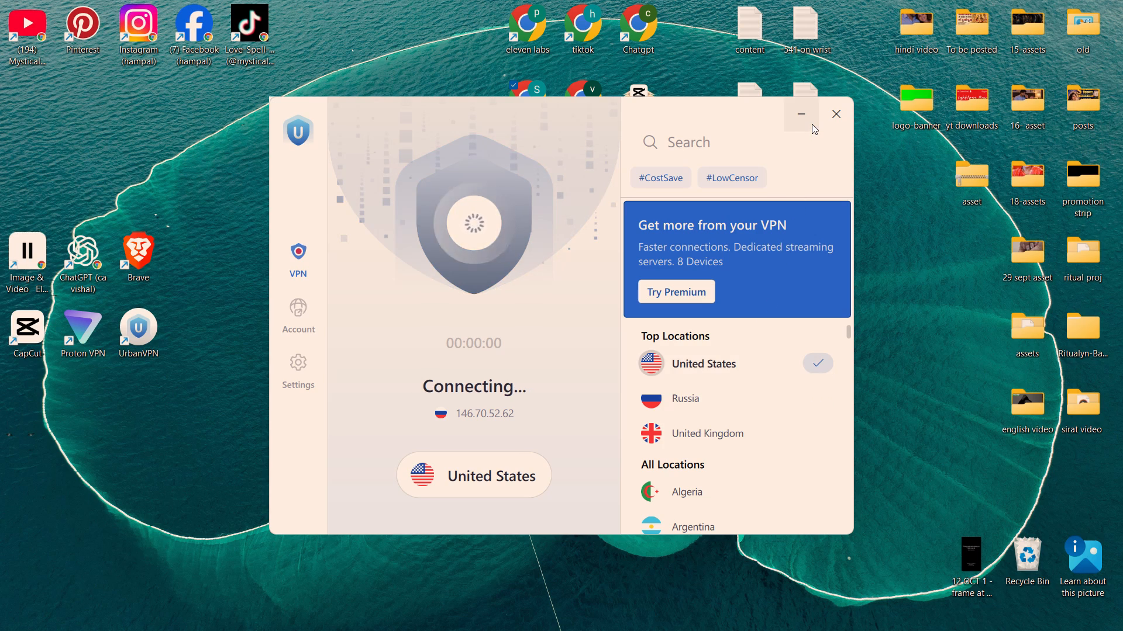
{"action": "left_click", "coordinate": [835, 109]}
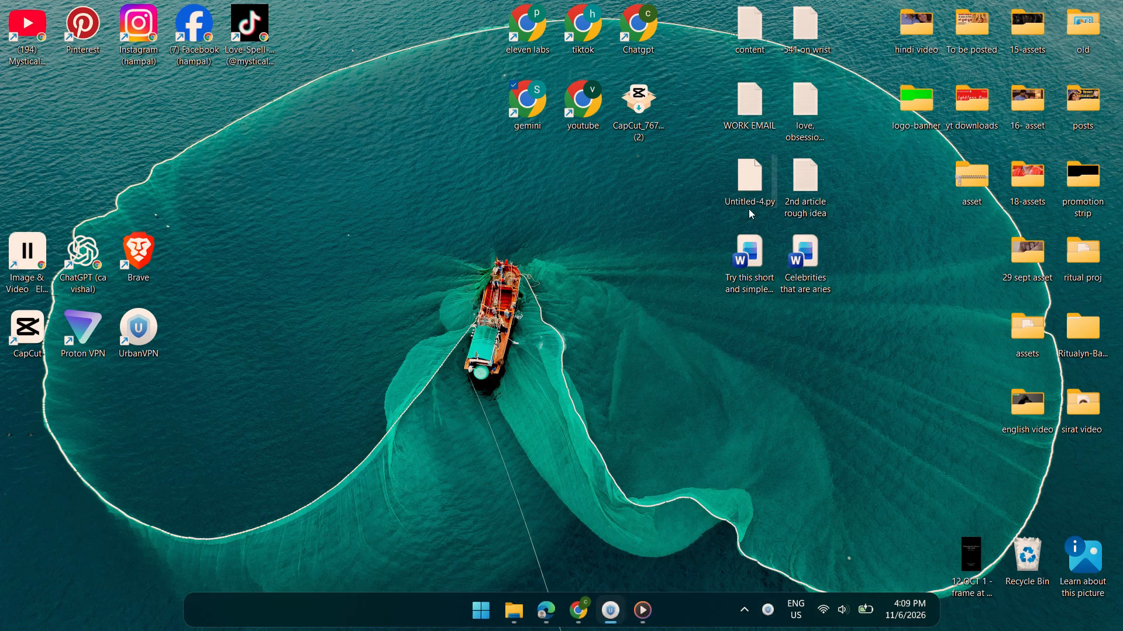